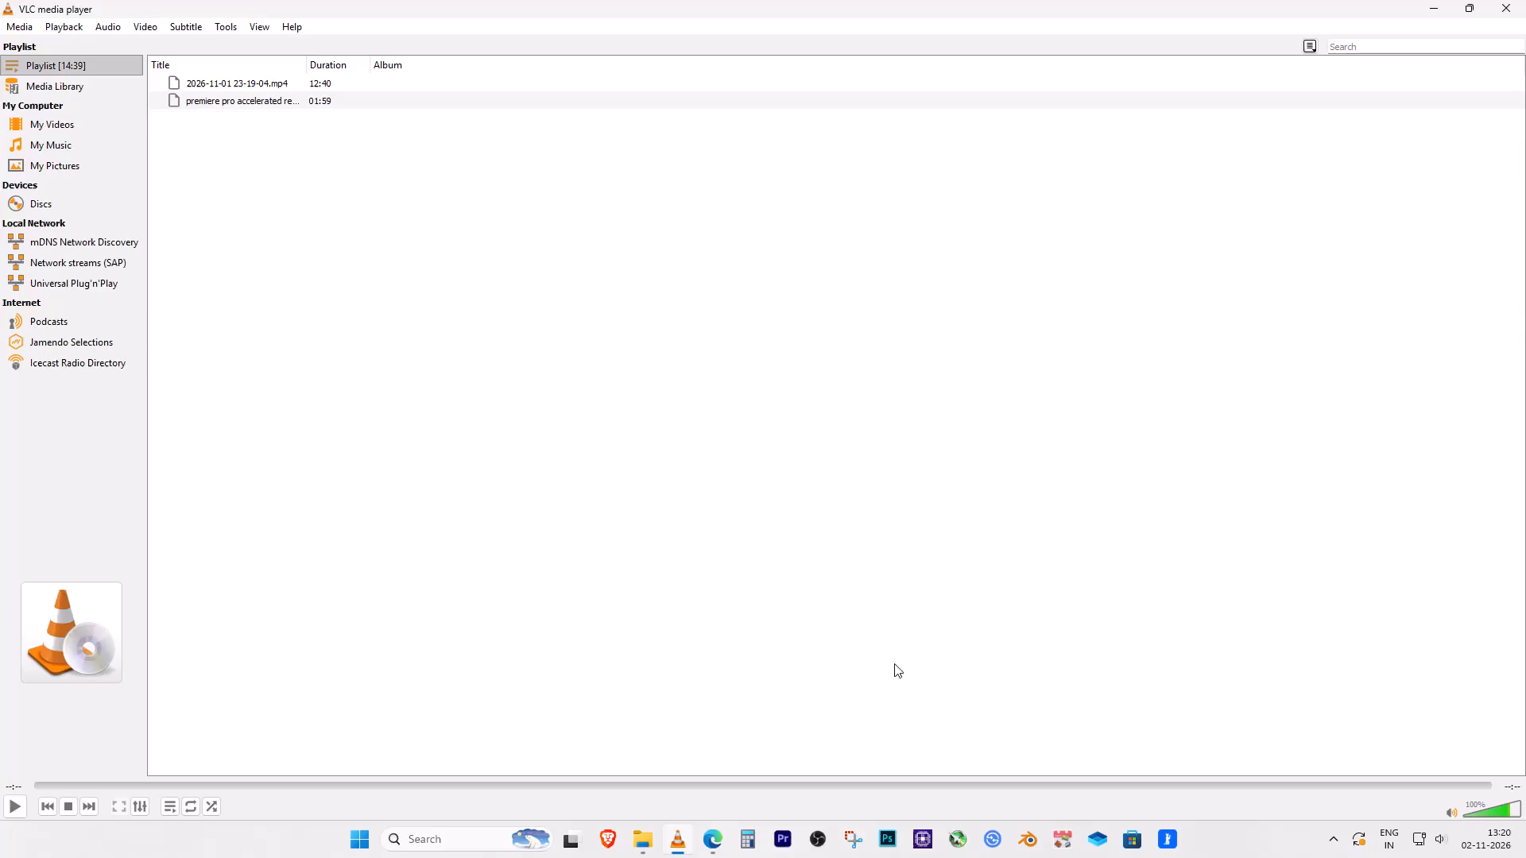
# Close the VLC media player window.
pyautogui.click(1525, 0)
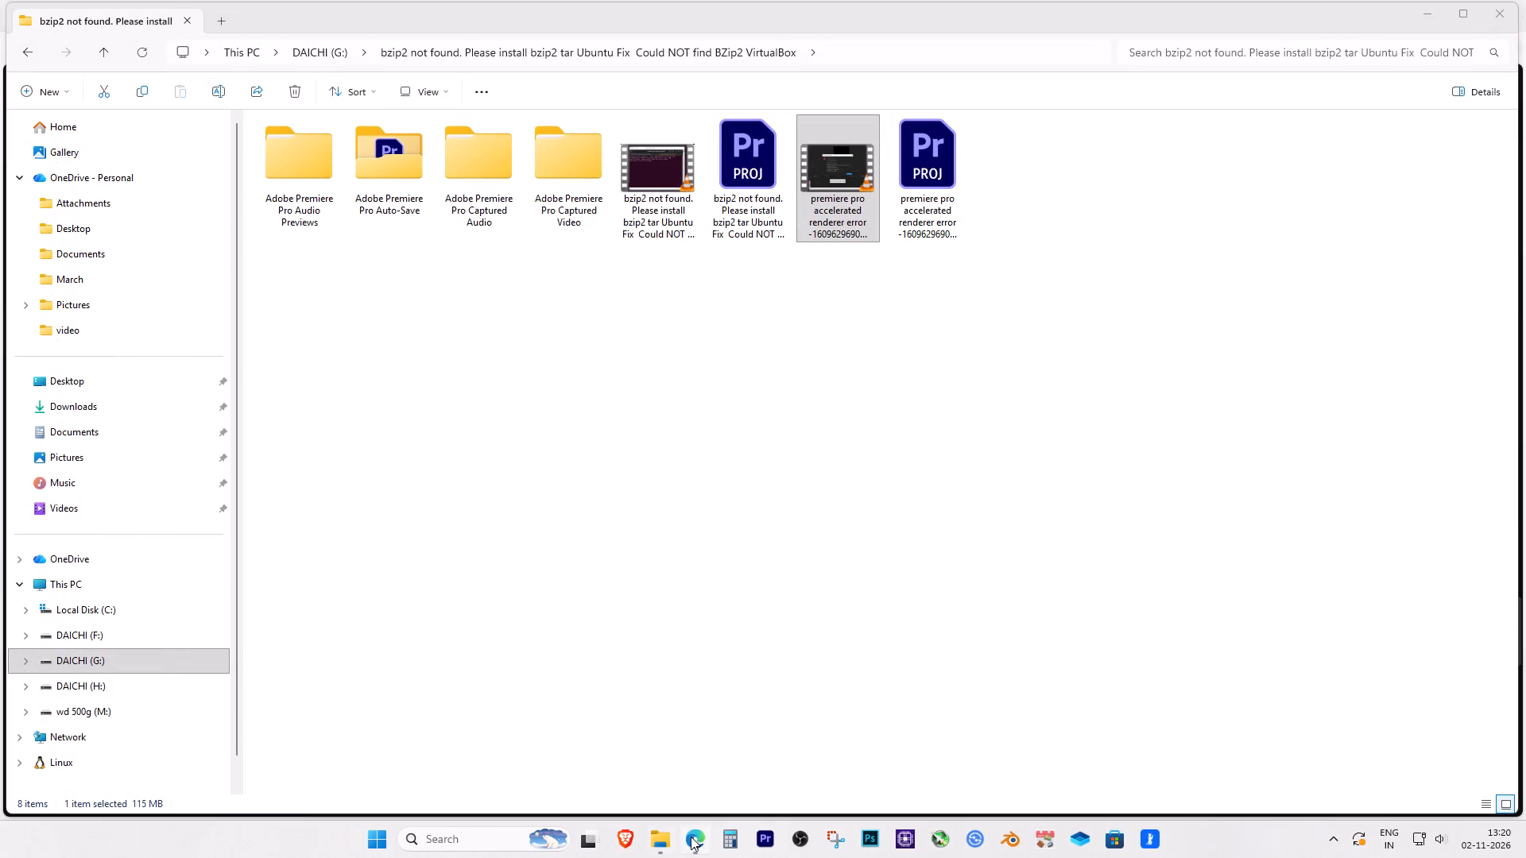
# Open YouTube in Brave, then open the video upload page in a new tab and switch to it.
pyautogui.click(626, 835)
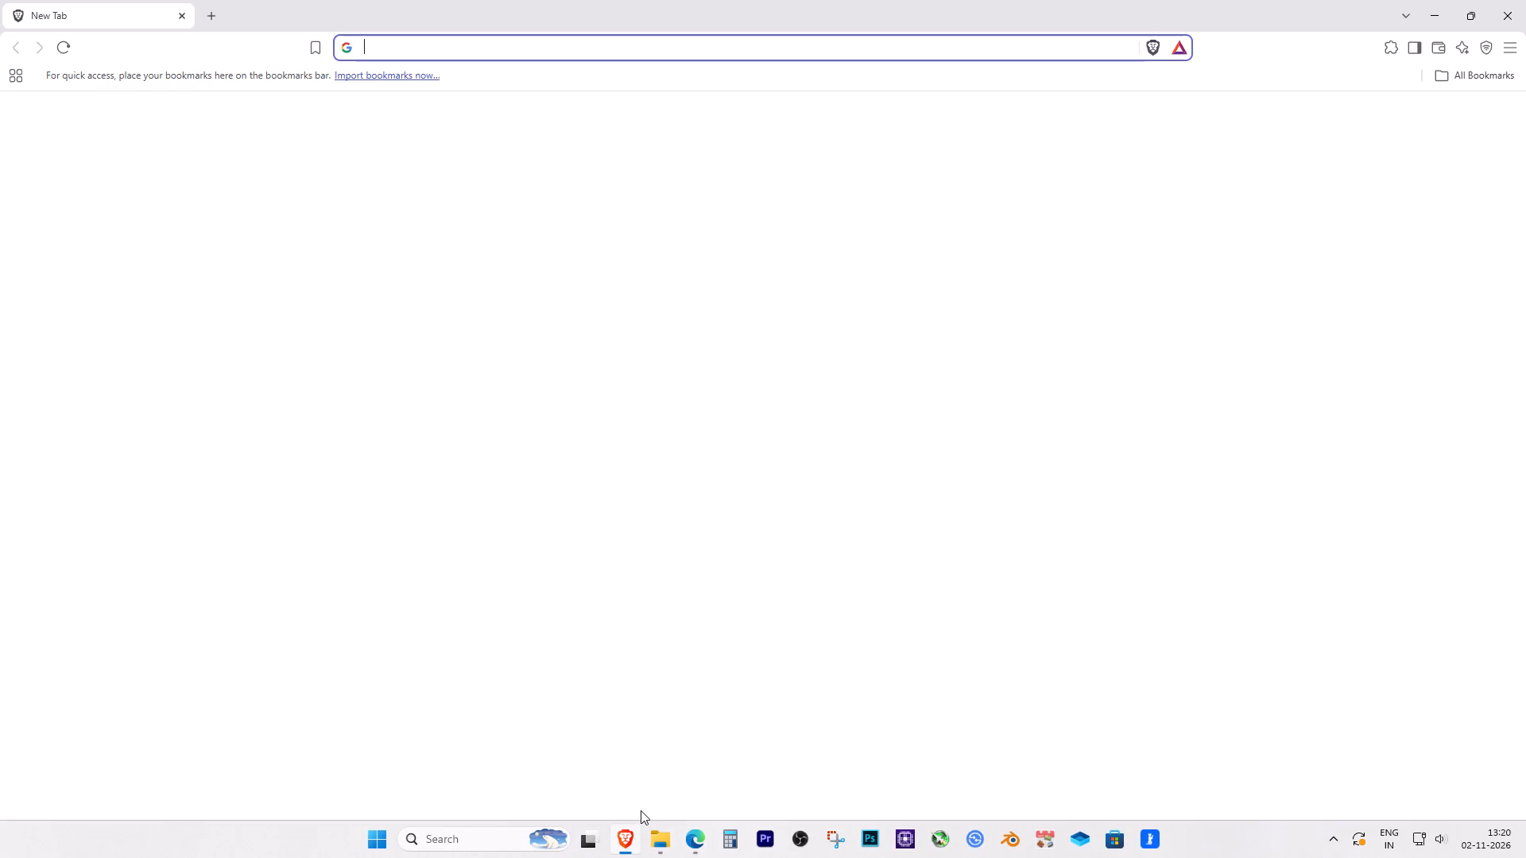
pyautogui.click(647, 210)
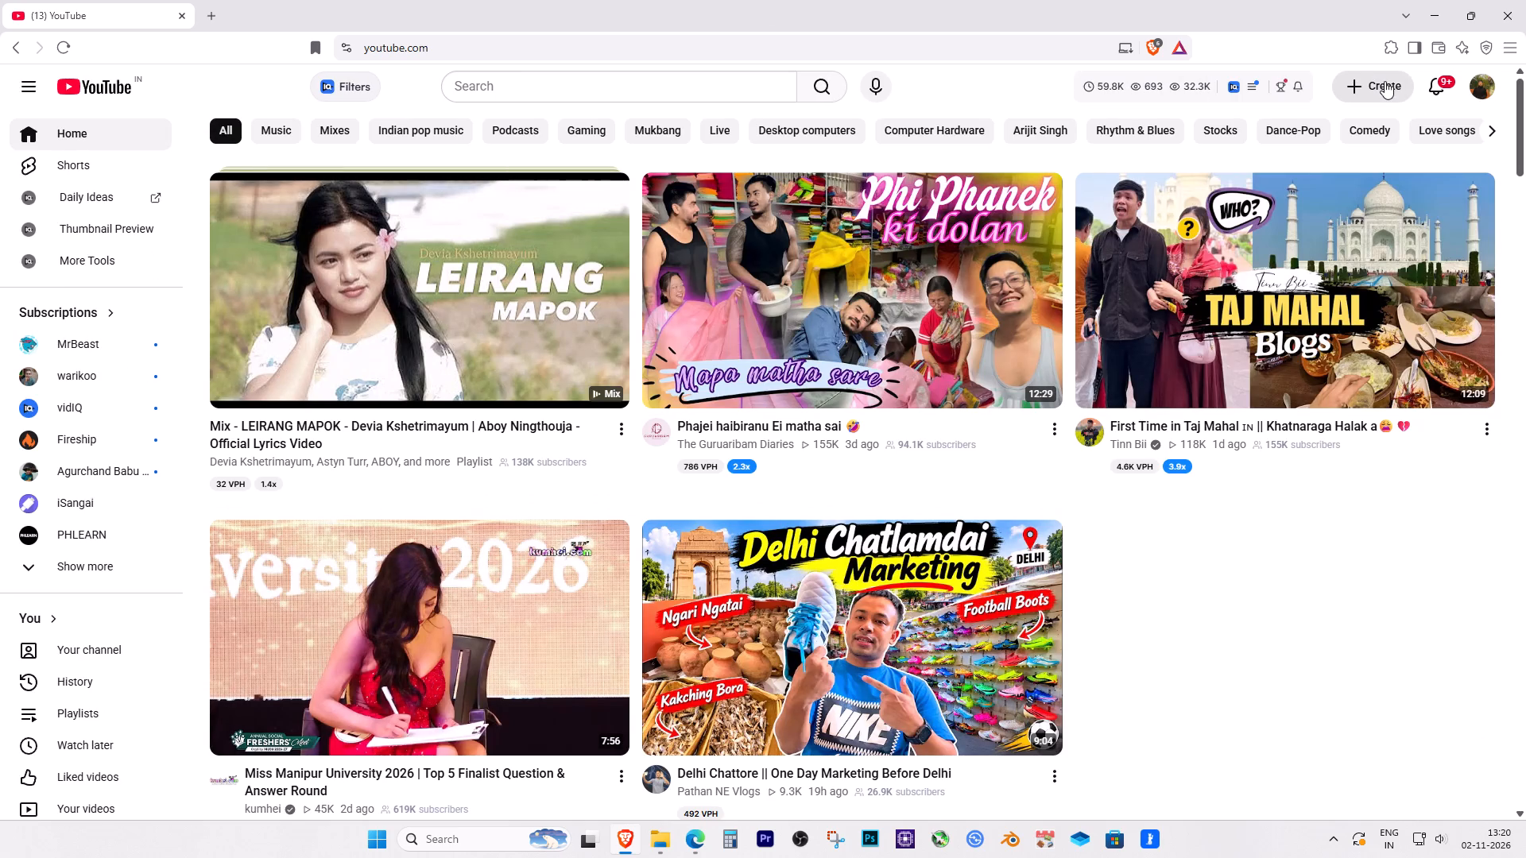
pyautogui.click(1385, 81)
pyautogui.rightClick(1387, 128)
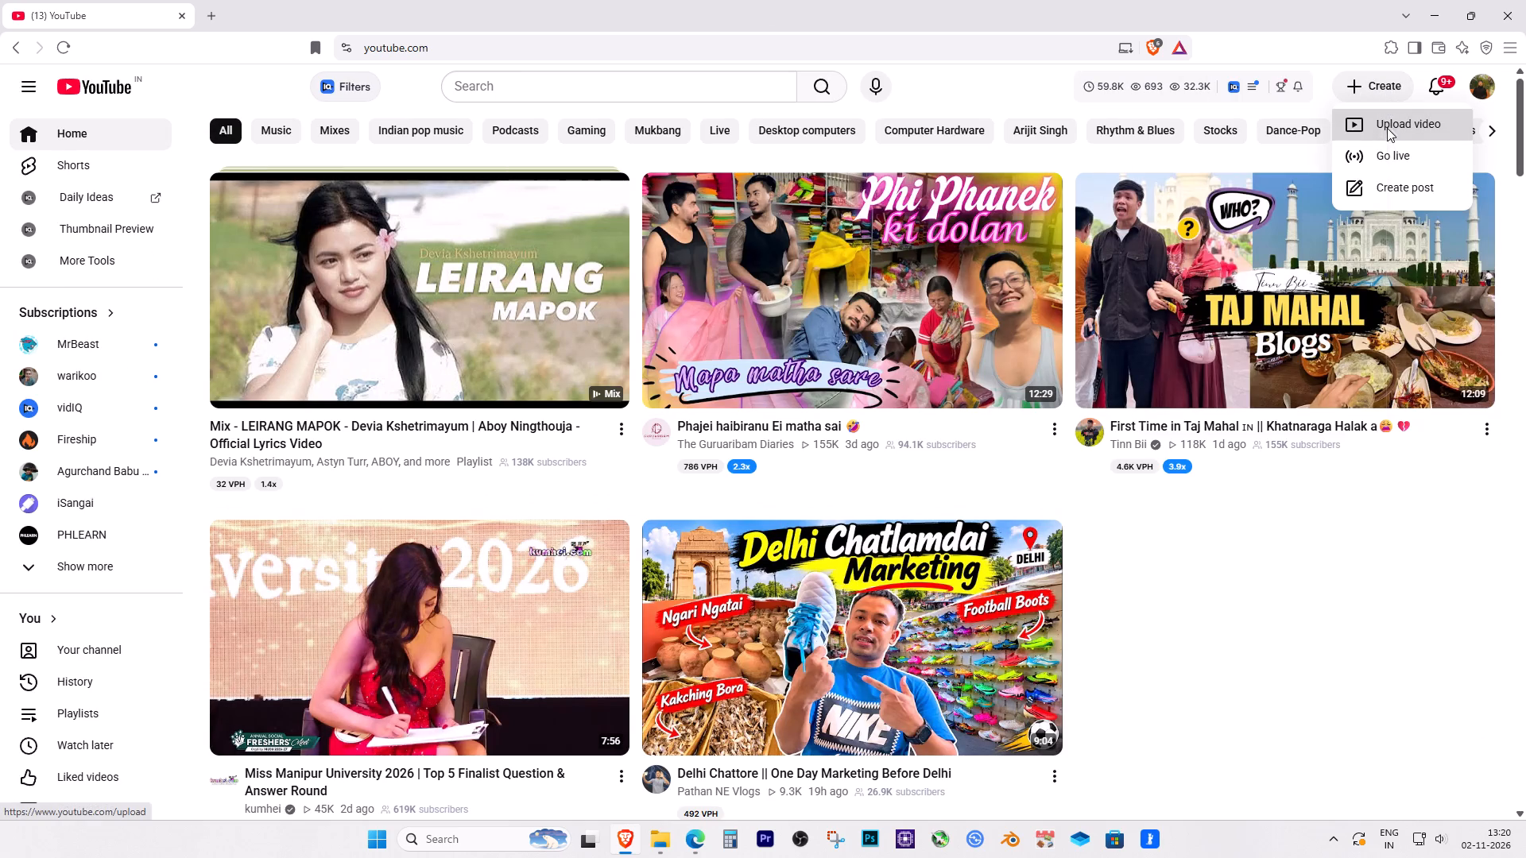
pyautogui.click(1282, 140)
pyautogui.click(253, 0)
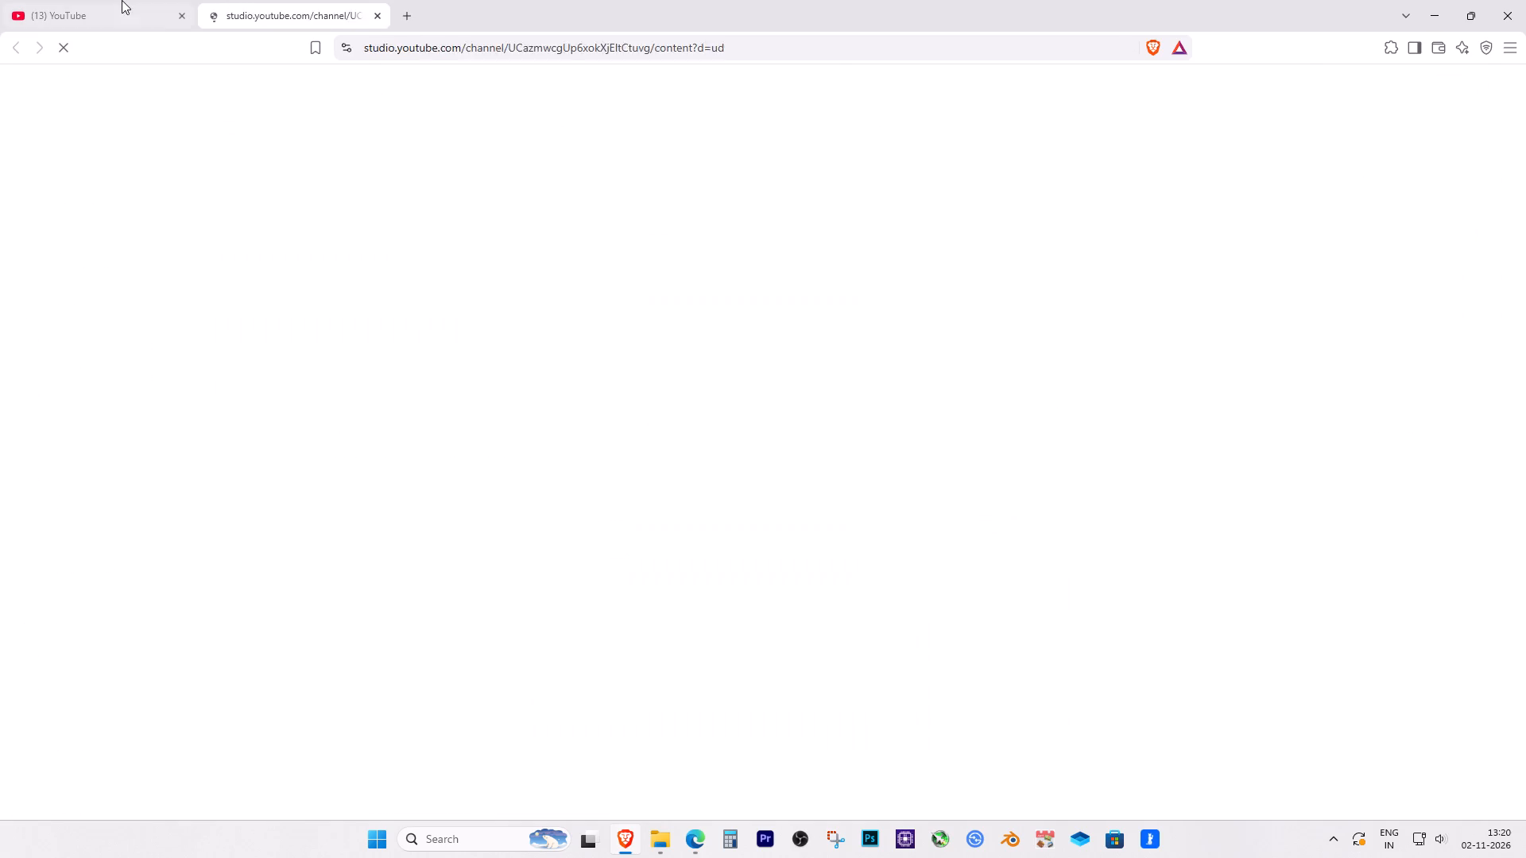
pyautogui.click(122, 0)
pyautogui.click(265, 0)
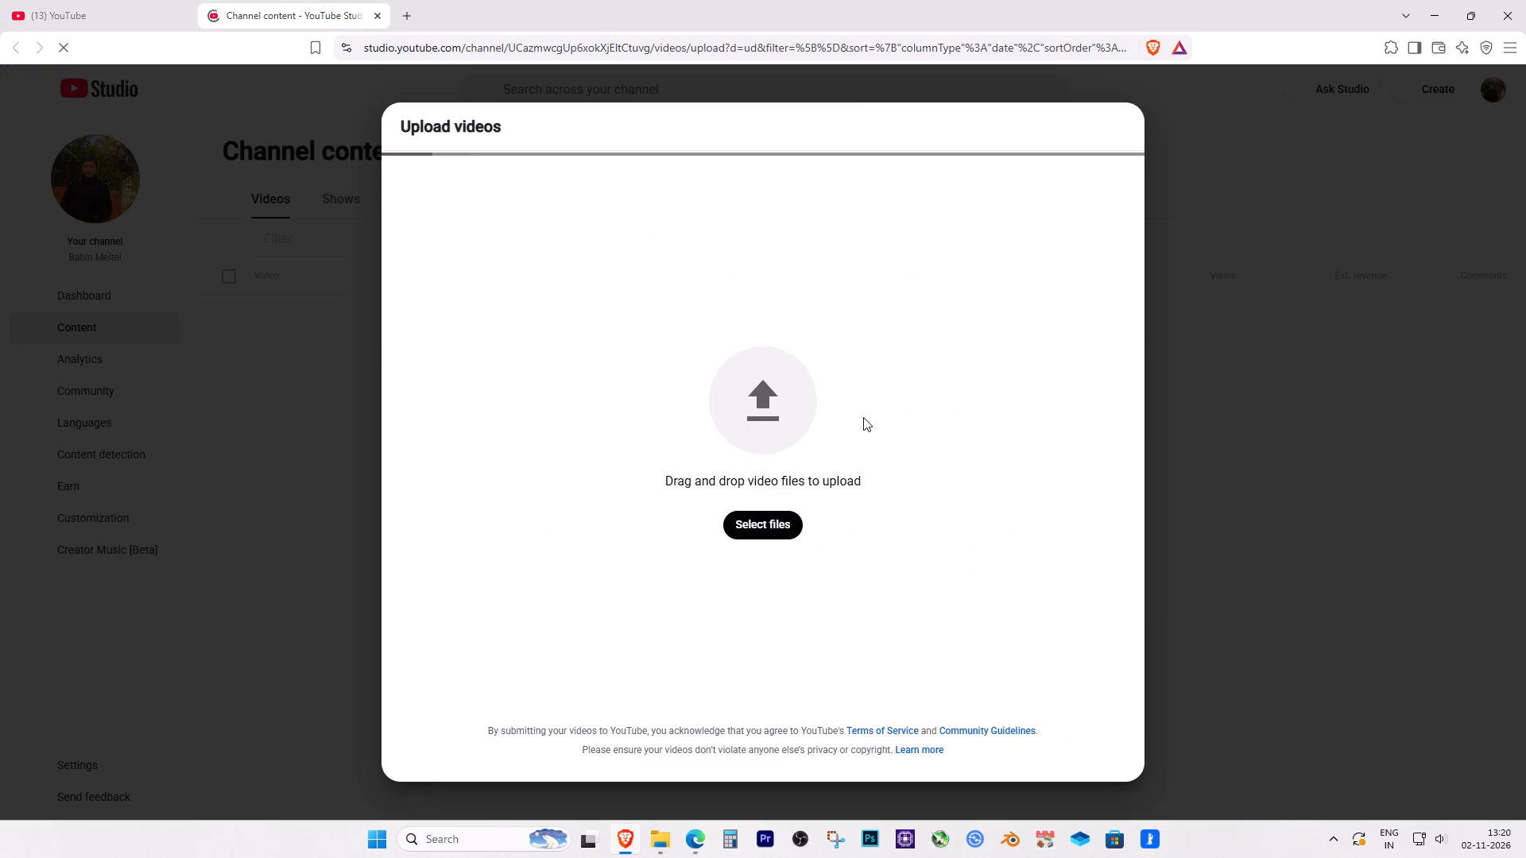
pyautogui.click(673, 839)
pyautogui.moveTo(839, 198); pyautogui.dragTo(735, 766)
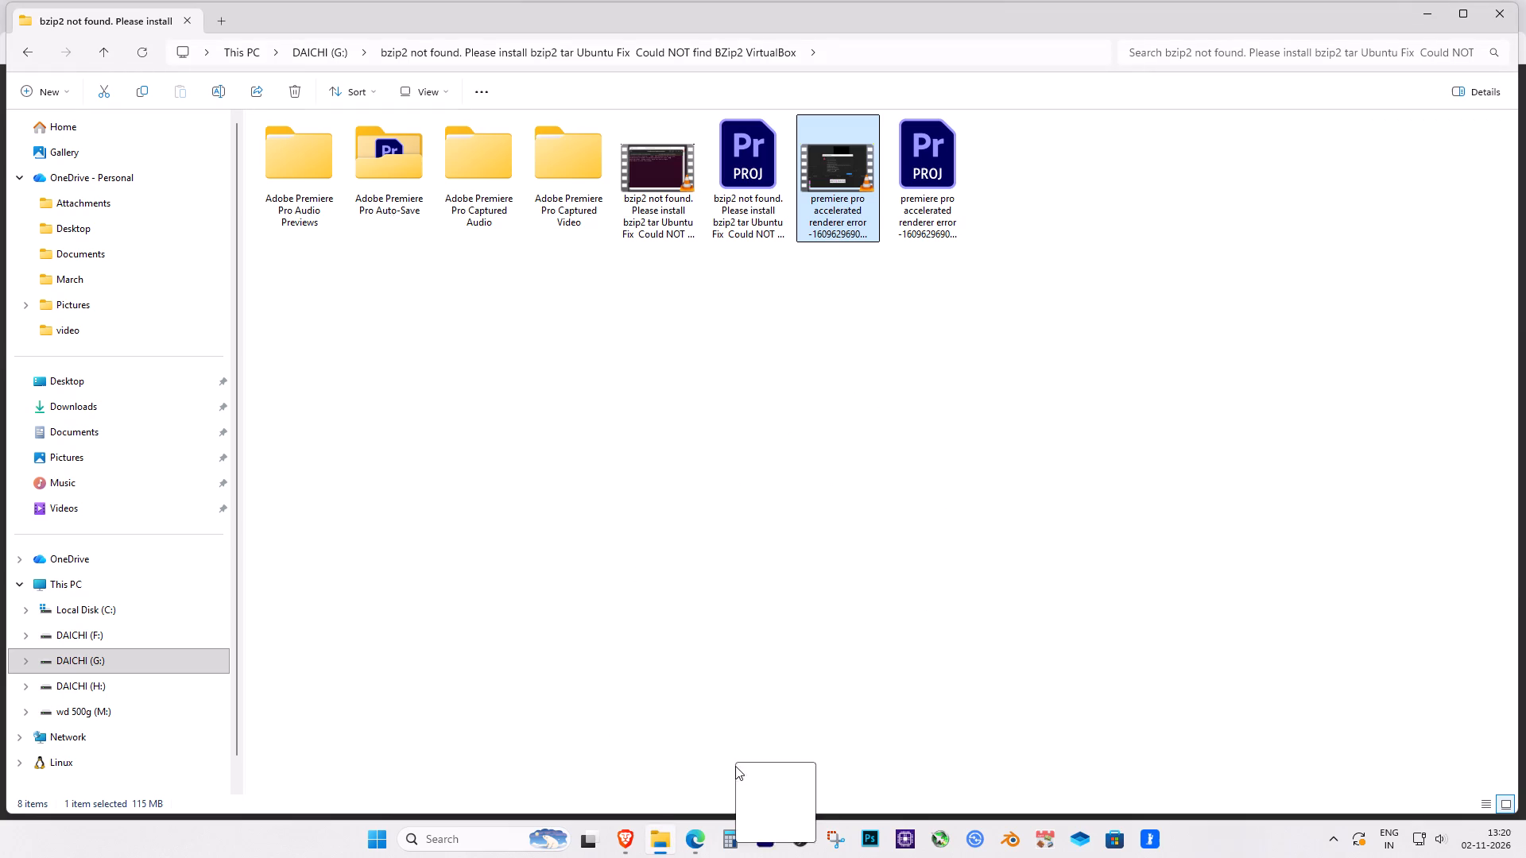
pyautogui.moveTo(735, 766); pyautogui.dragTo(765, 528)
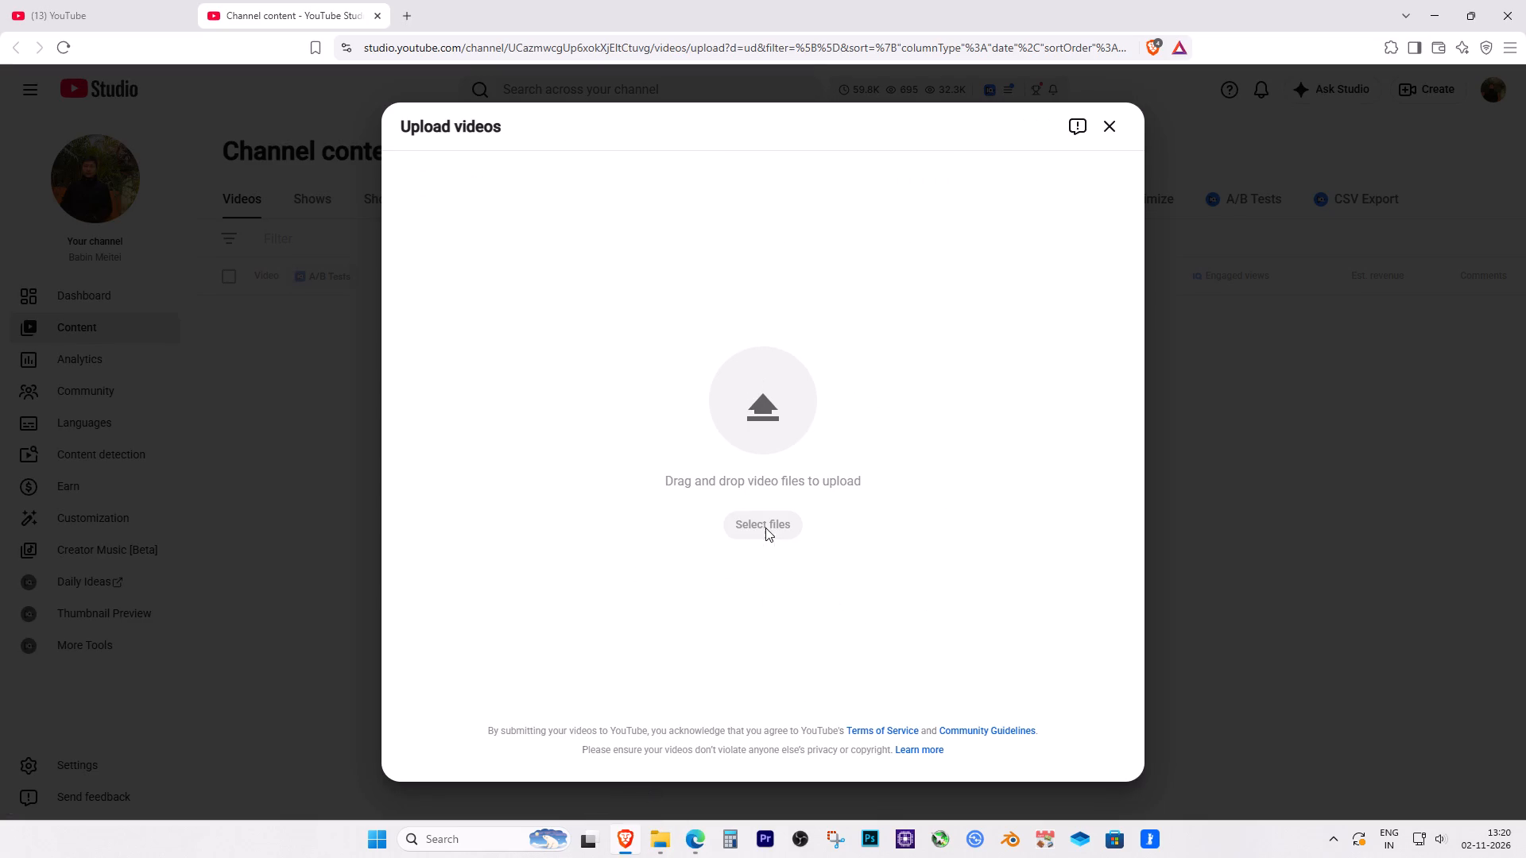
# Return to the YouTube home page and play the video "Phajei haibiranu Ei matha sai".
pyautogui.click(87, 0)
pyautogui.click(874, 288)
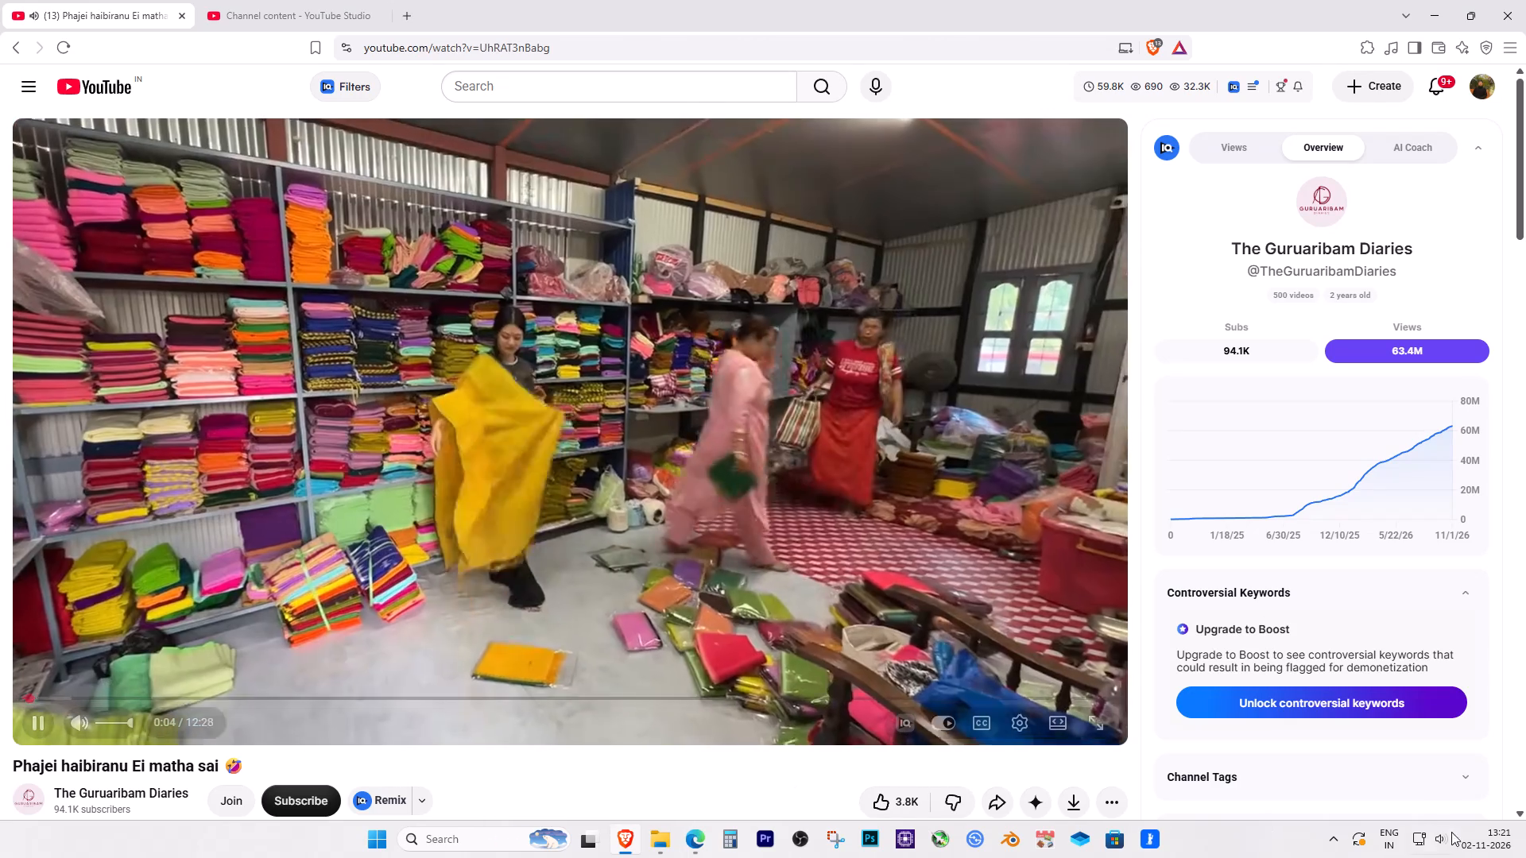
# Adjust the system volume to slightly above 26 in the Windows quick settings.
pyautogui.click(1437, 841)
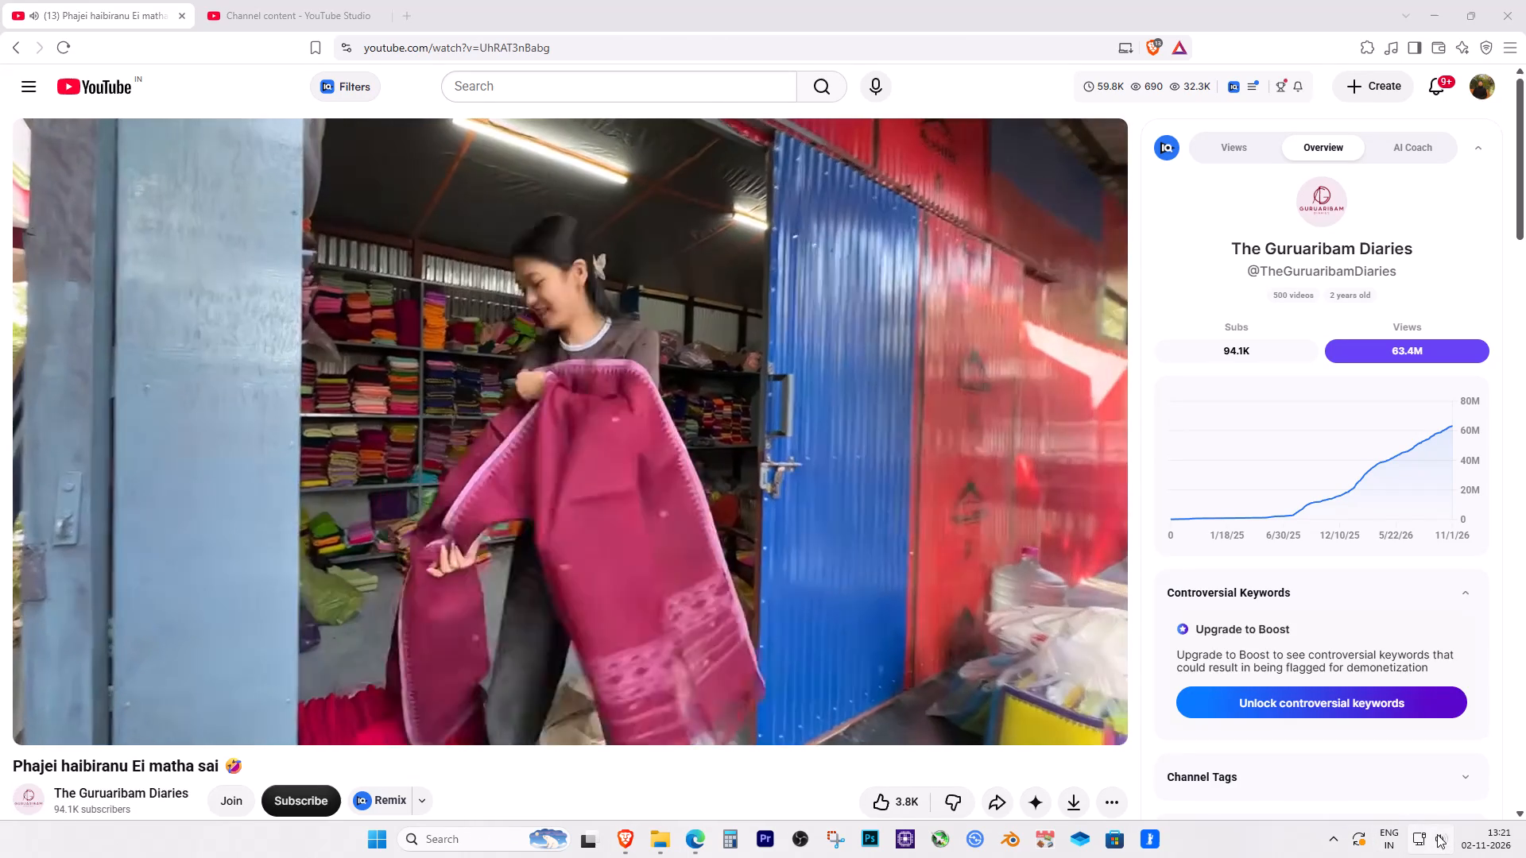
pyautogui.moveTo(1326, 744); pyautogui.dragTo(1327, 744)
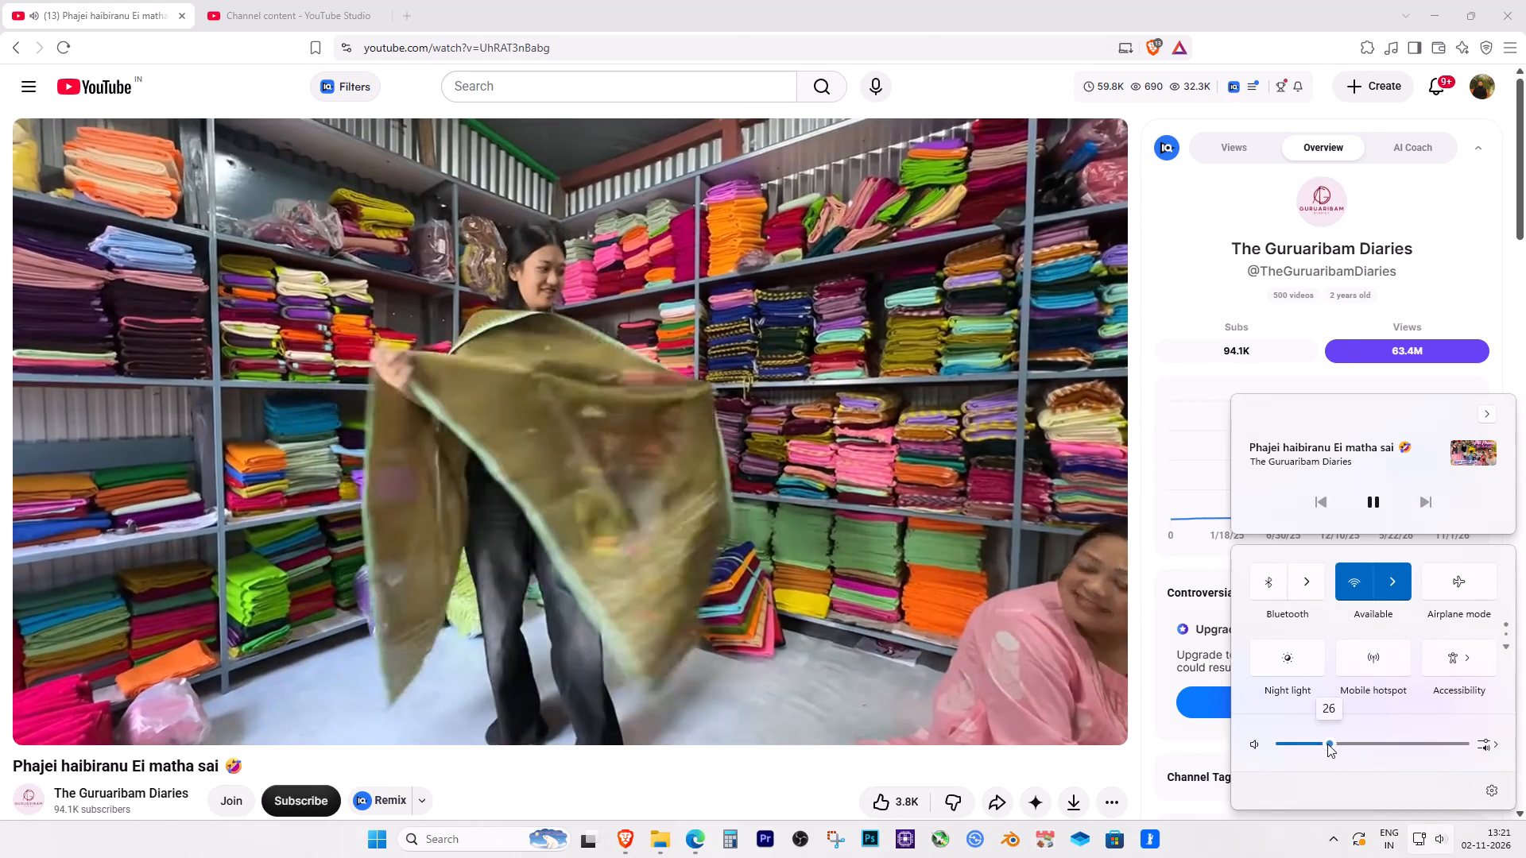
pyautogui.moveTo(1327, 744); pyautogui.dragTo(1334, 746)
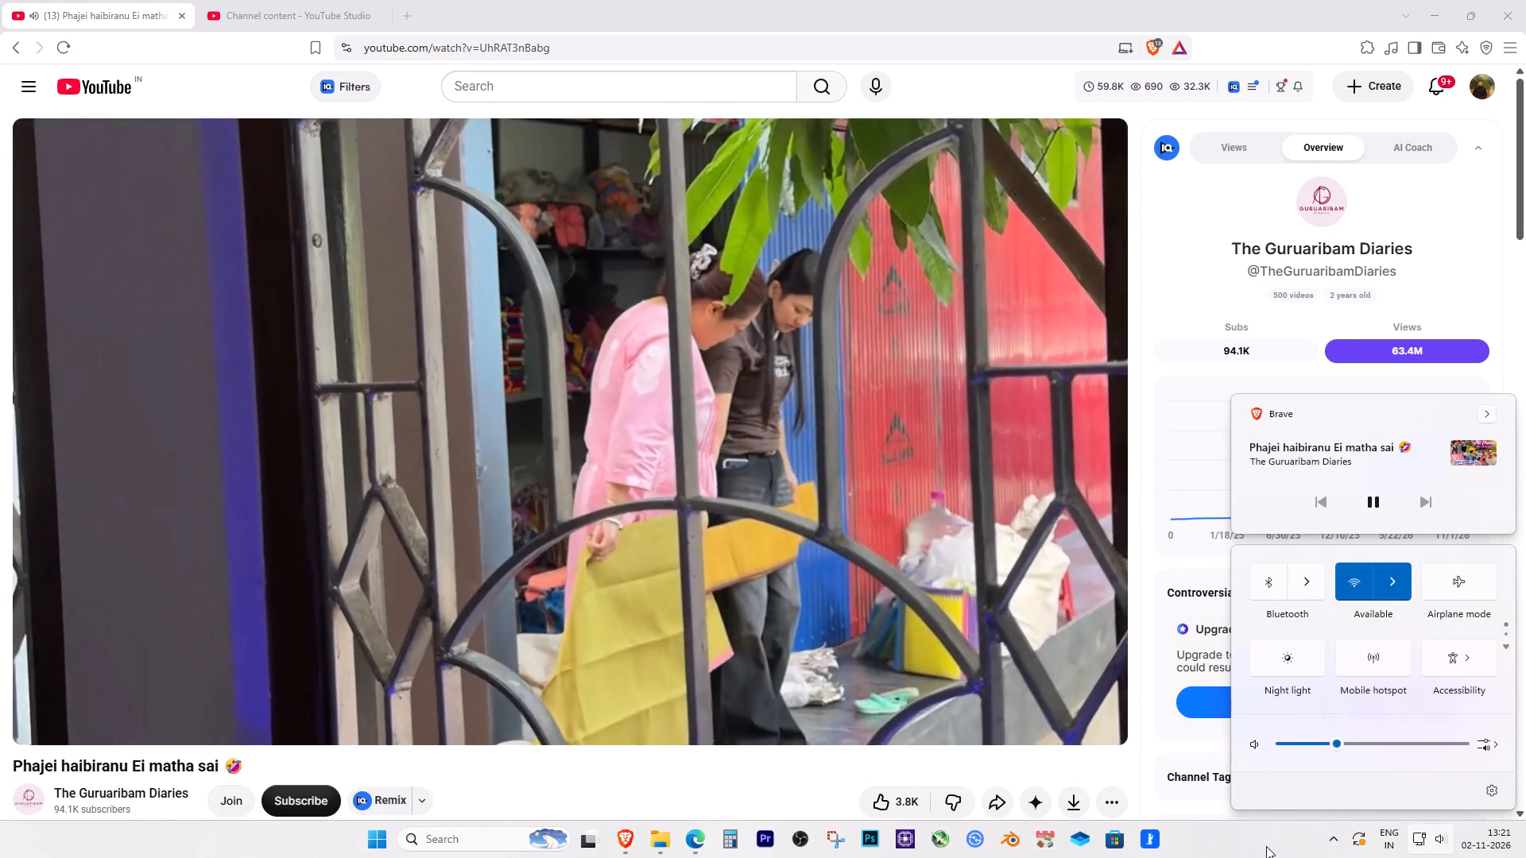
pyautogui.click(1266, 846)
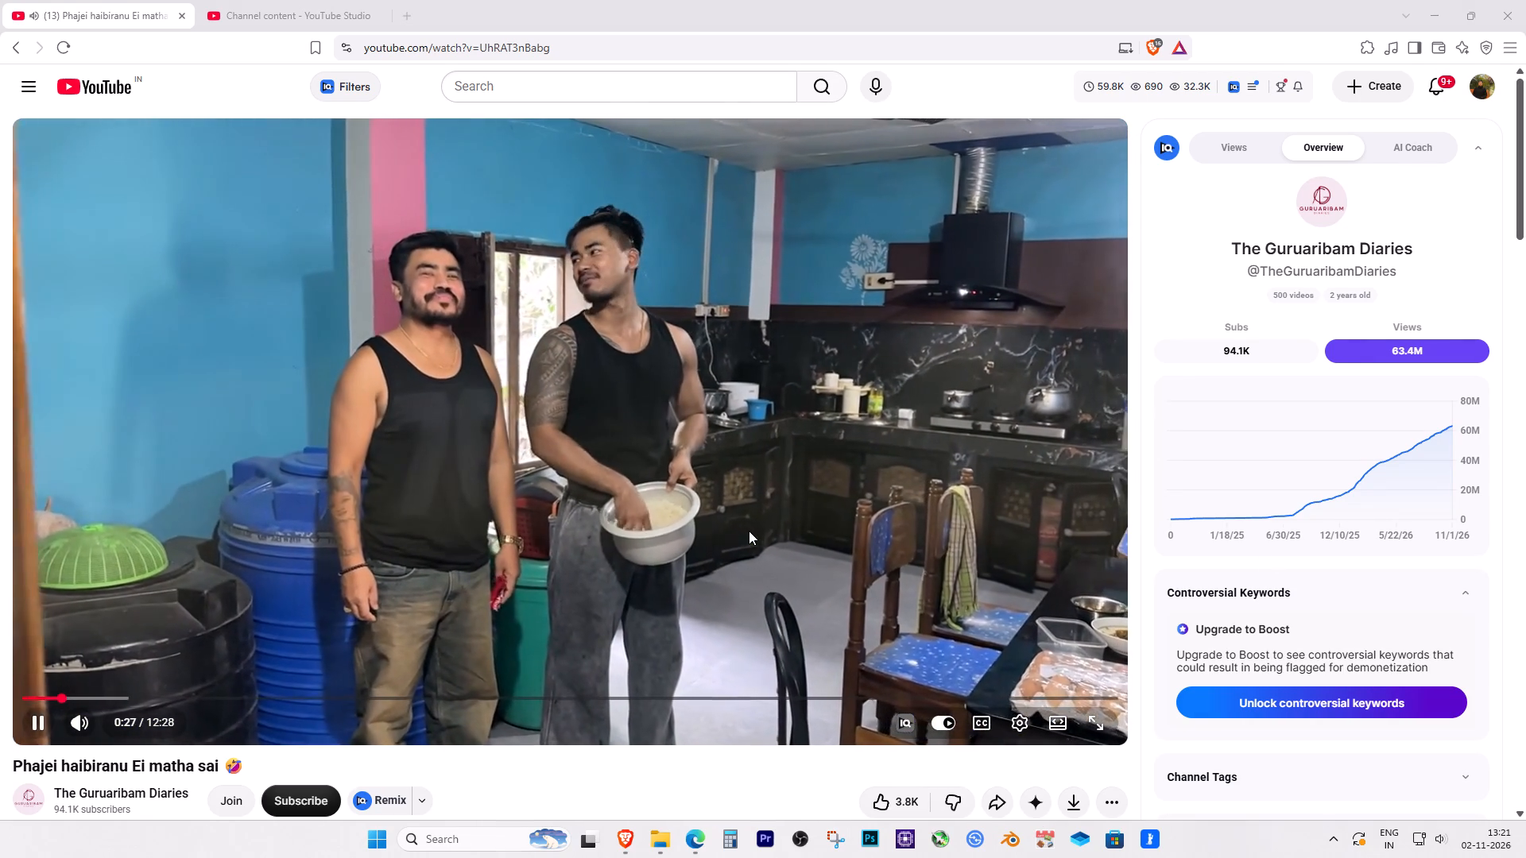
# Pause the playing video and check the upload in YouTube Studio.
pyautogui.click(653, 538)
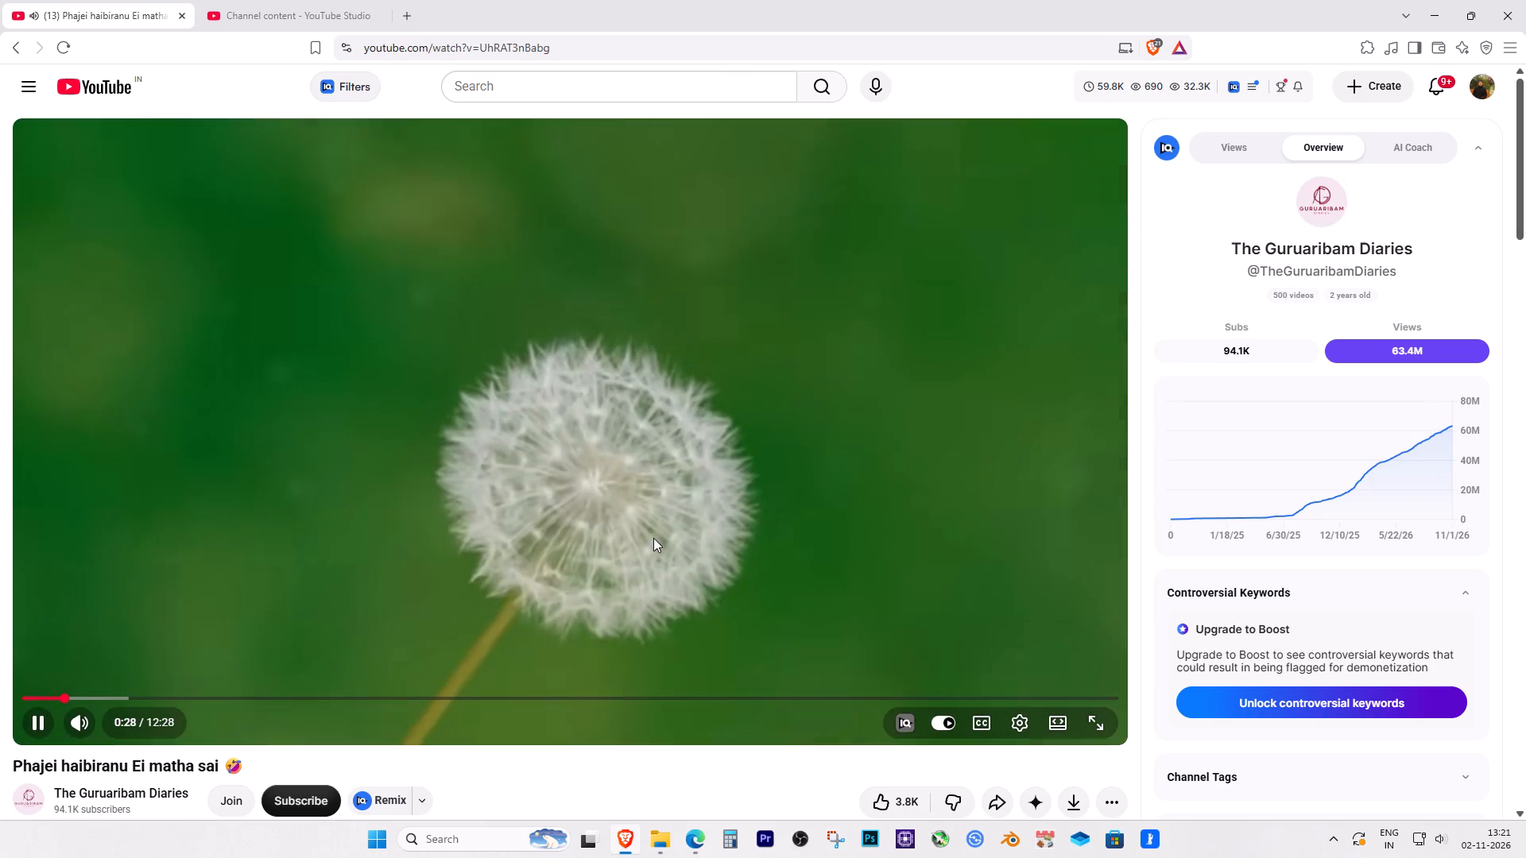
pyautogui.click(269, 0)
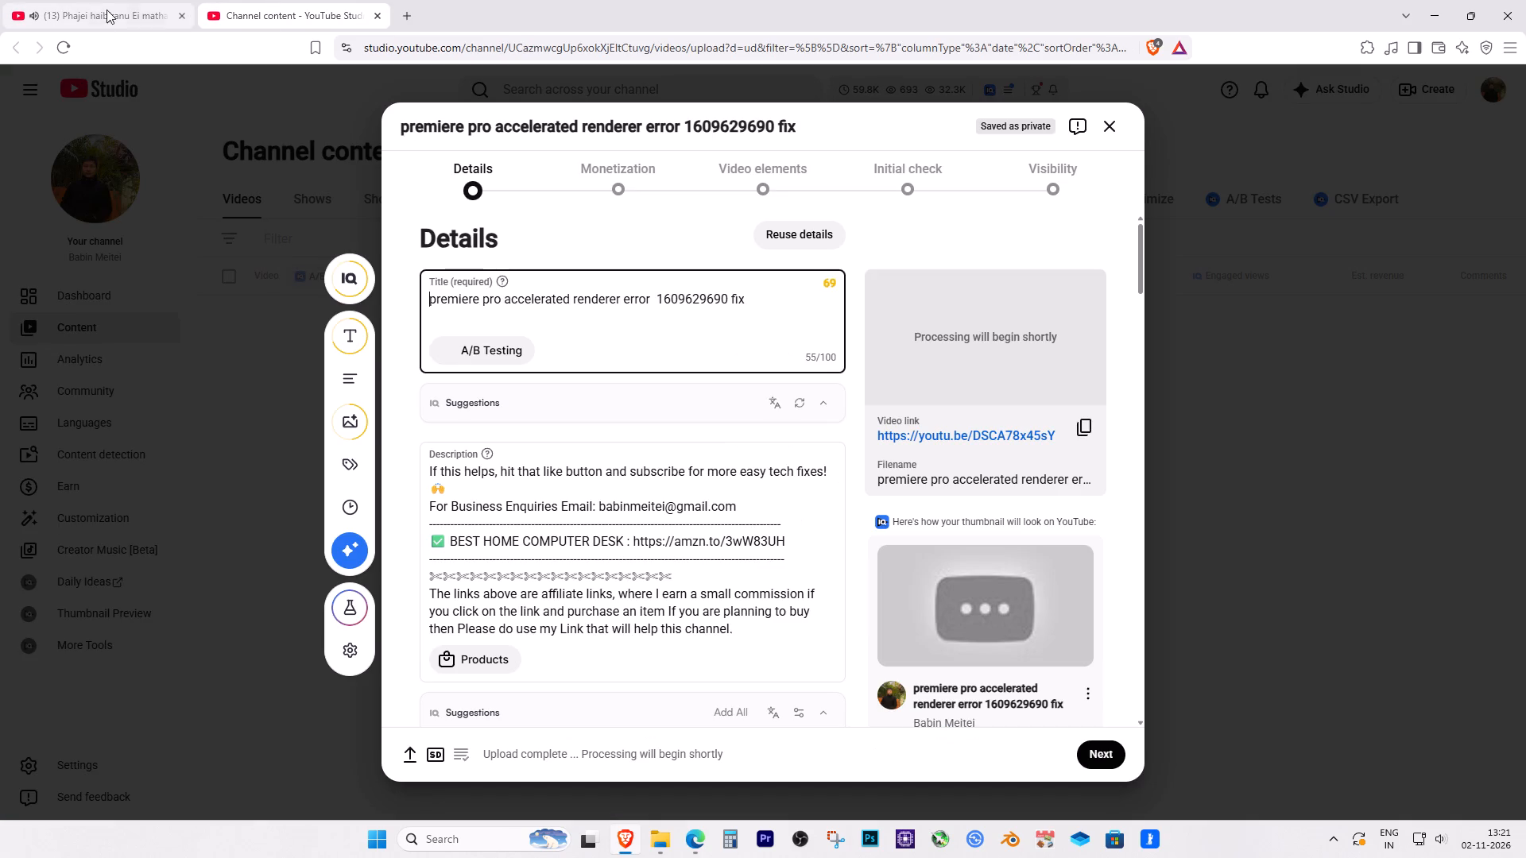
# Return to the "Phajei haibiranu Ei matha sai" video and resume its playback.
pyautogui.click(79, 0)
pyautogui.click(449, 408)
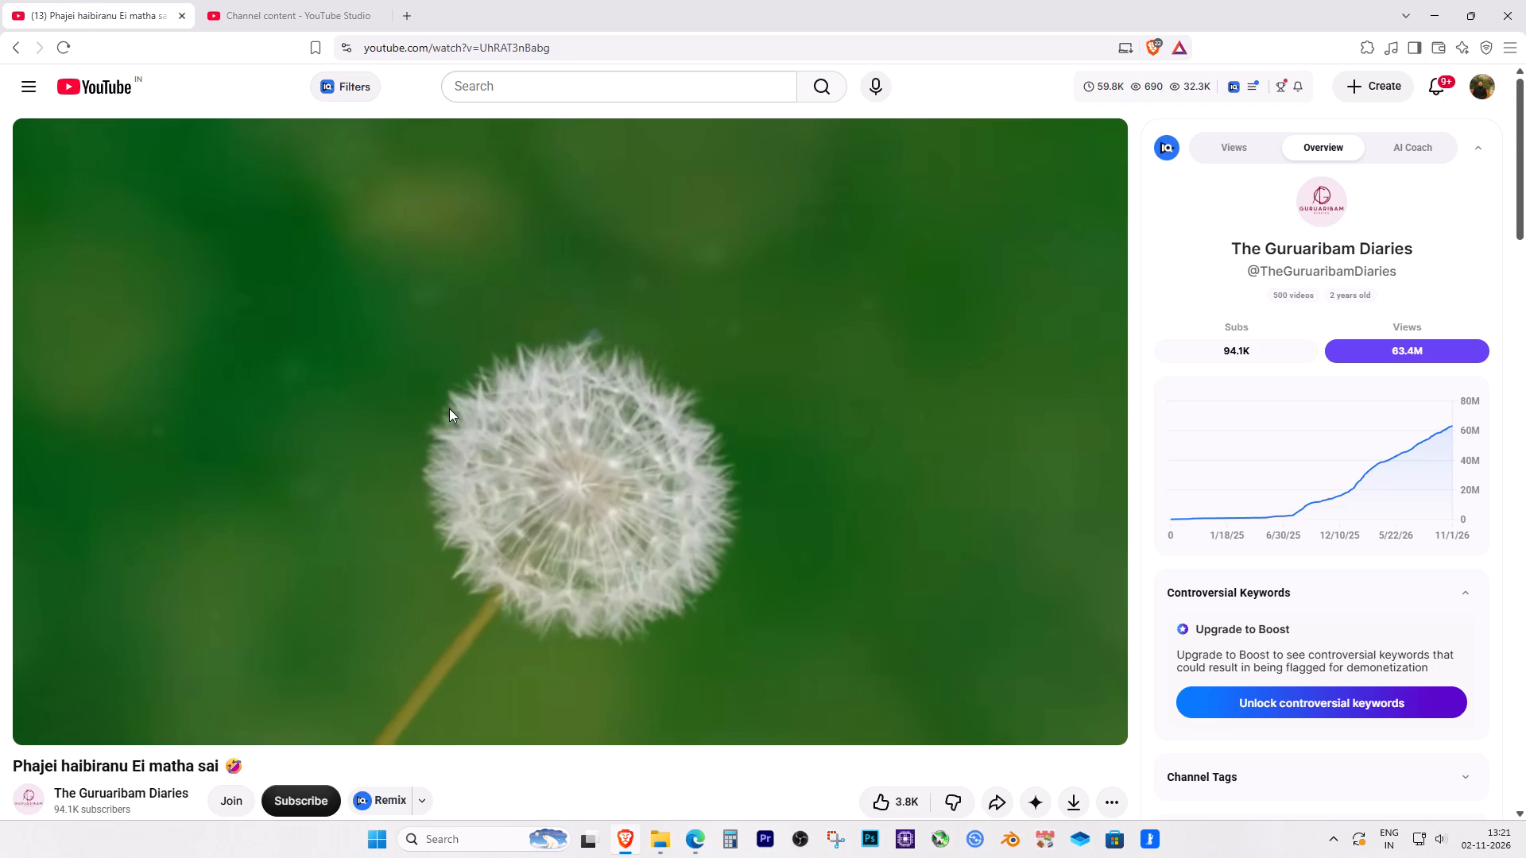
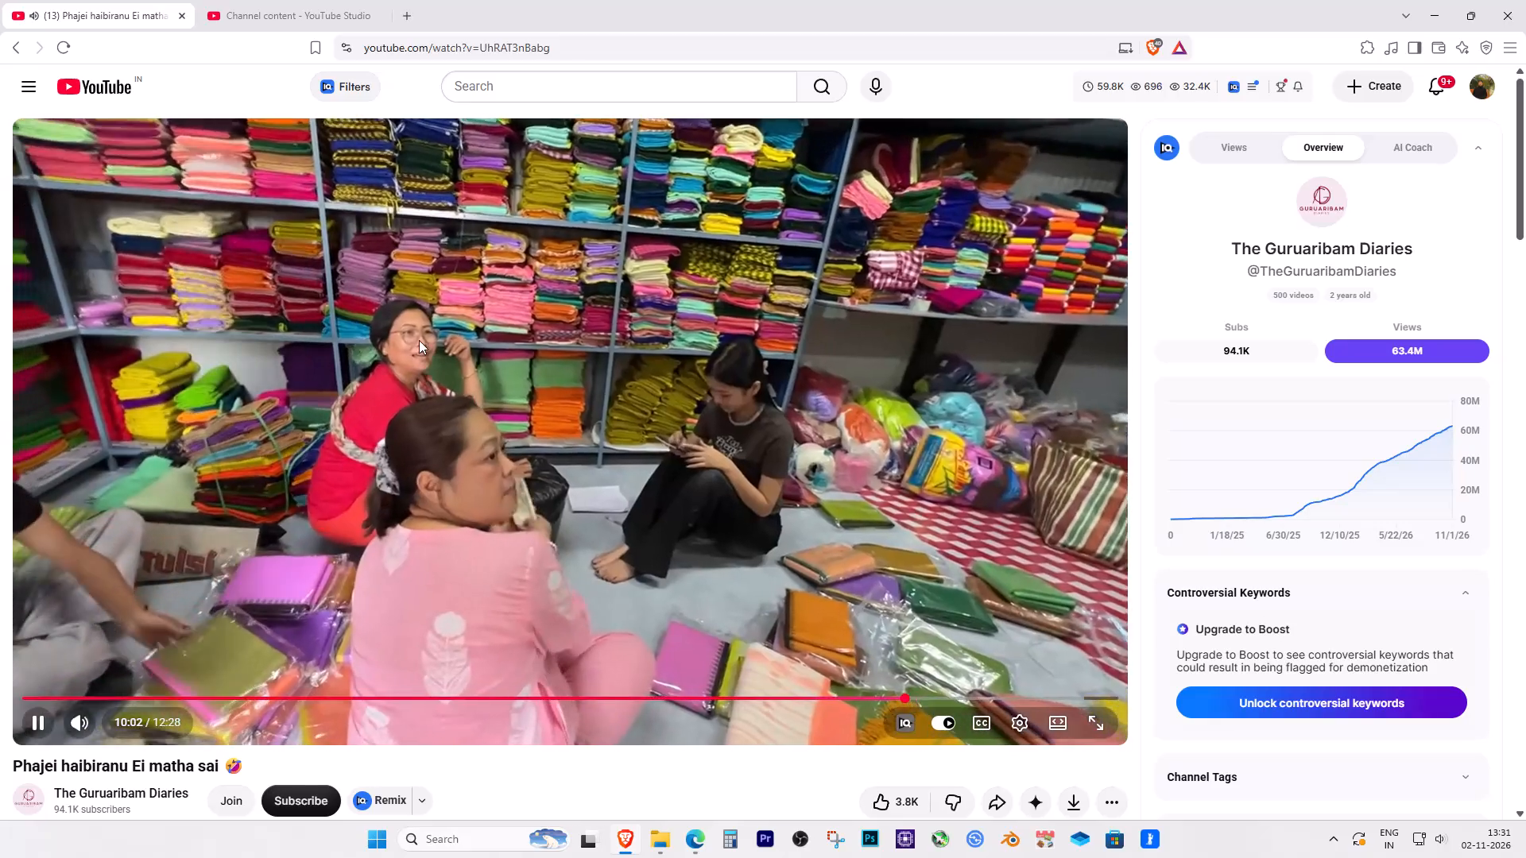
# Pause the playing video and return to the upload details in YouTube Studio.
pyautogui.click(419, 340)
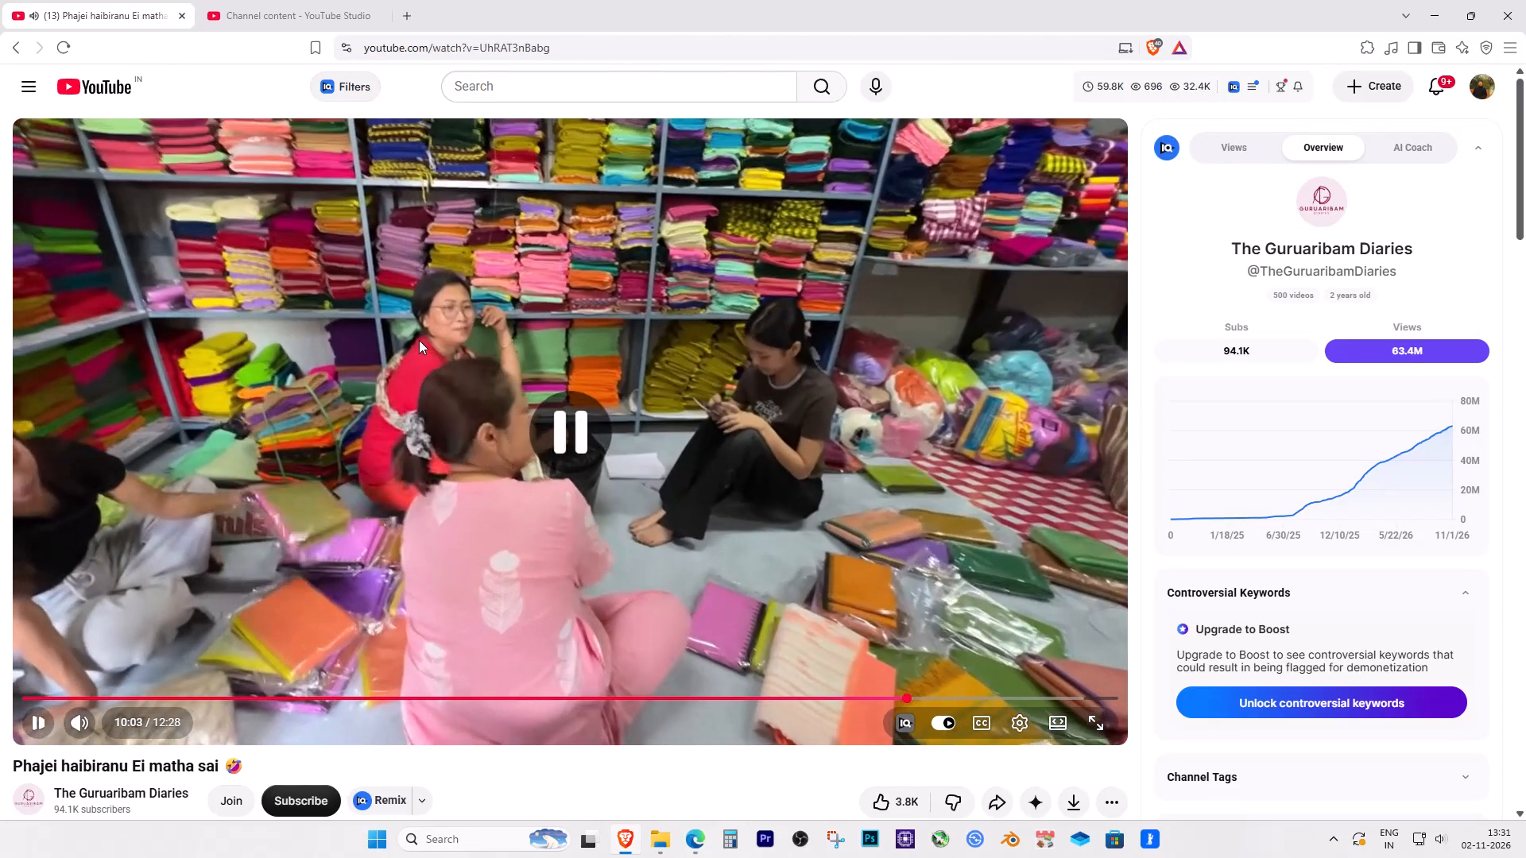
pyautogui.click(250, 0)
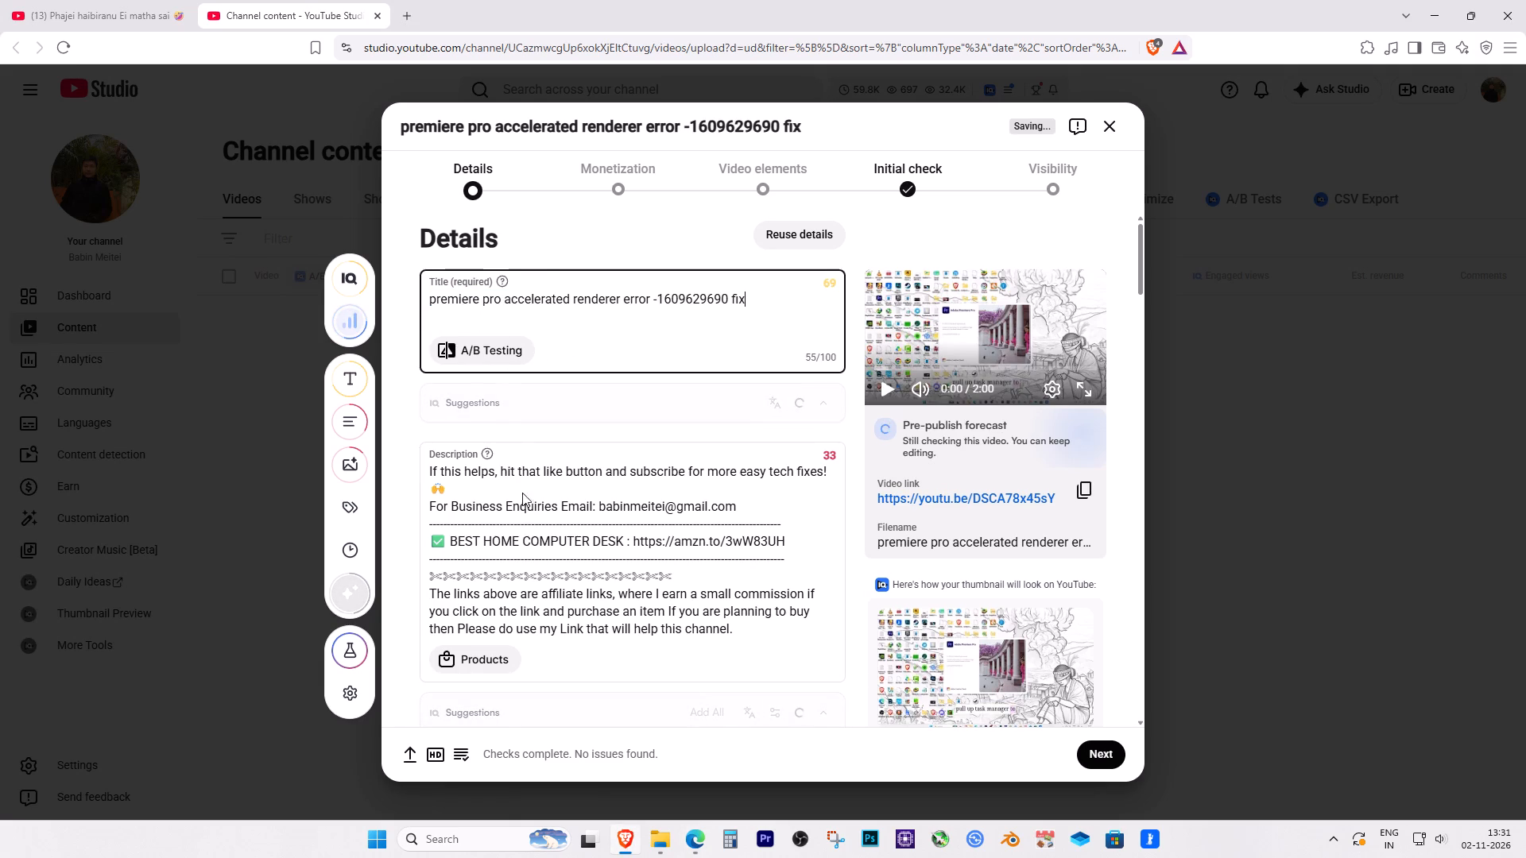
pyautogui.scroll(-2, 519, 527)
# Return to the "Phajei haibiranu Ei matha sai" video and resume its playback.
pyautogui.click(137, 5)
pyautogui.click(405, 334)
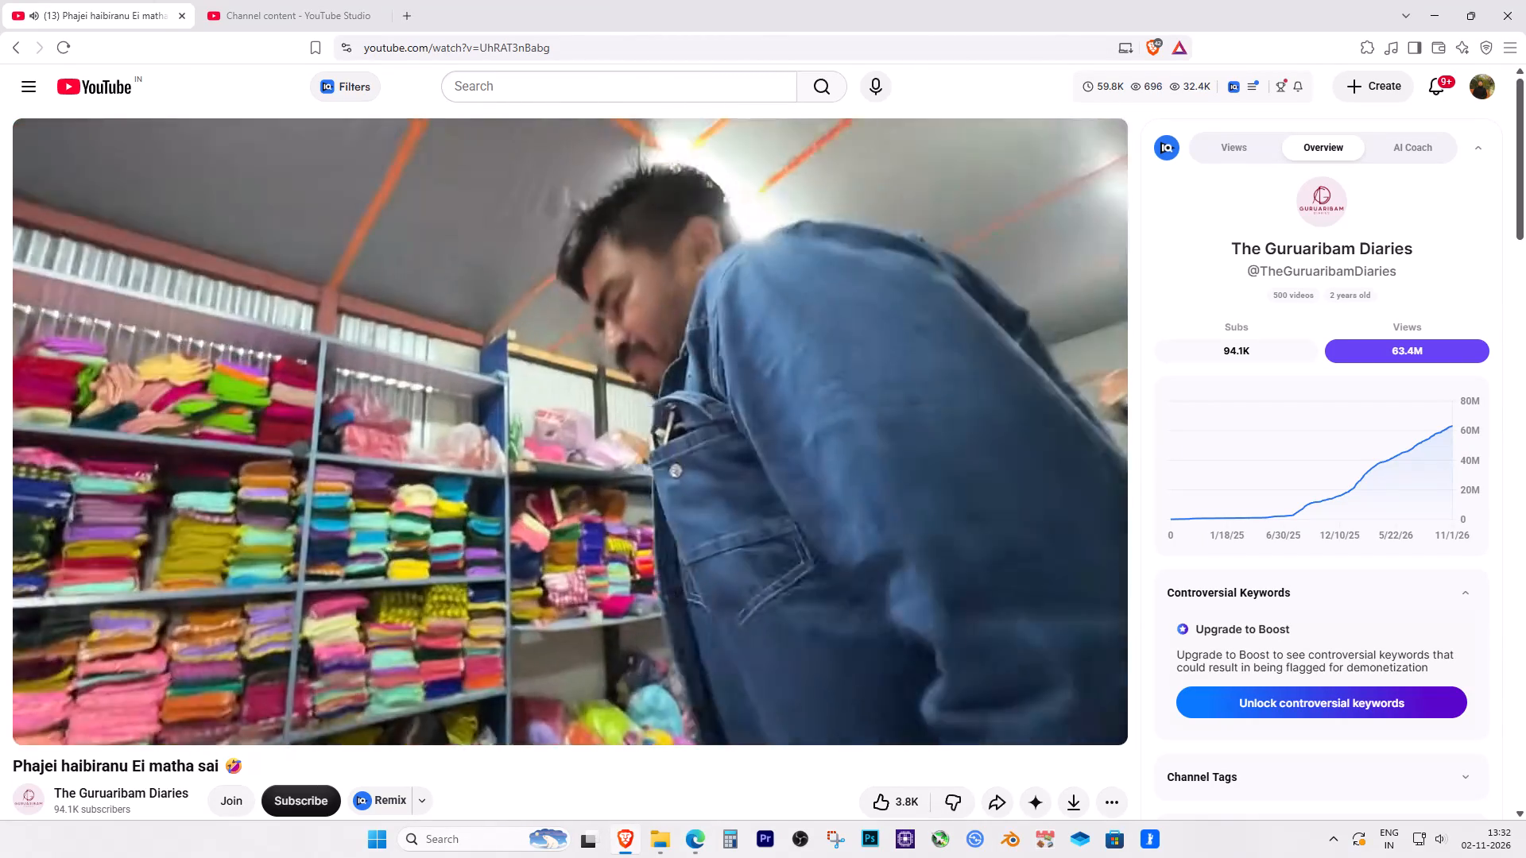
# Pause the video and check whether the title and description fields in the YouTube Studio upload respond.
pyautogui.click(468, 430)
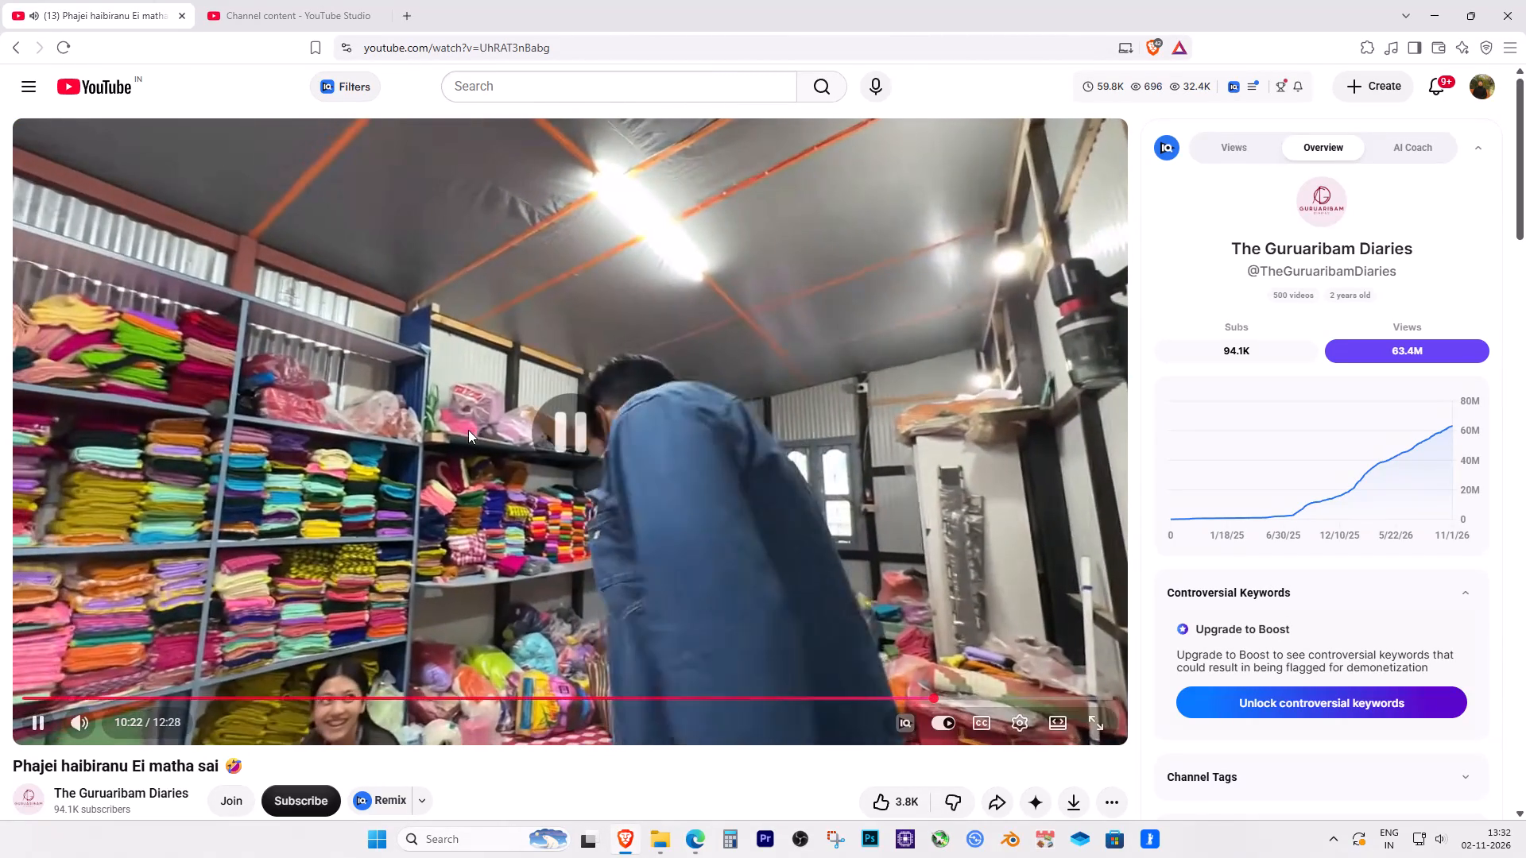
pyautogui.click(317, 7)
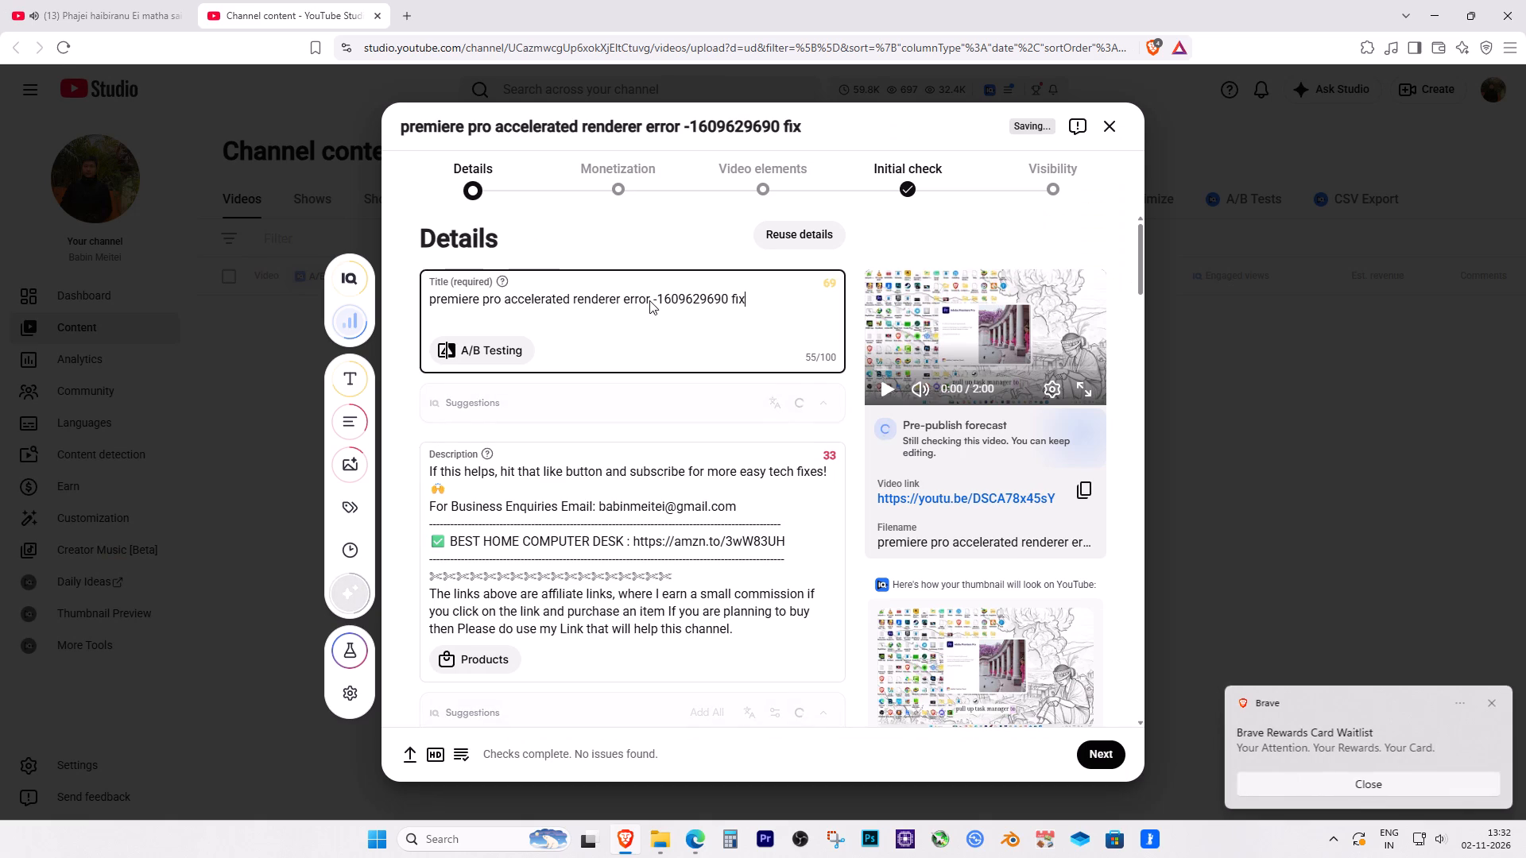
pyautogui.click(746, 292)
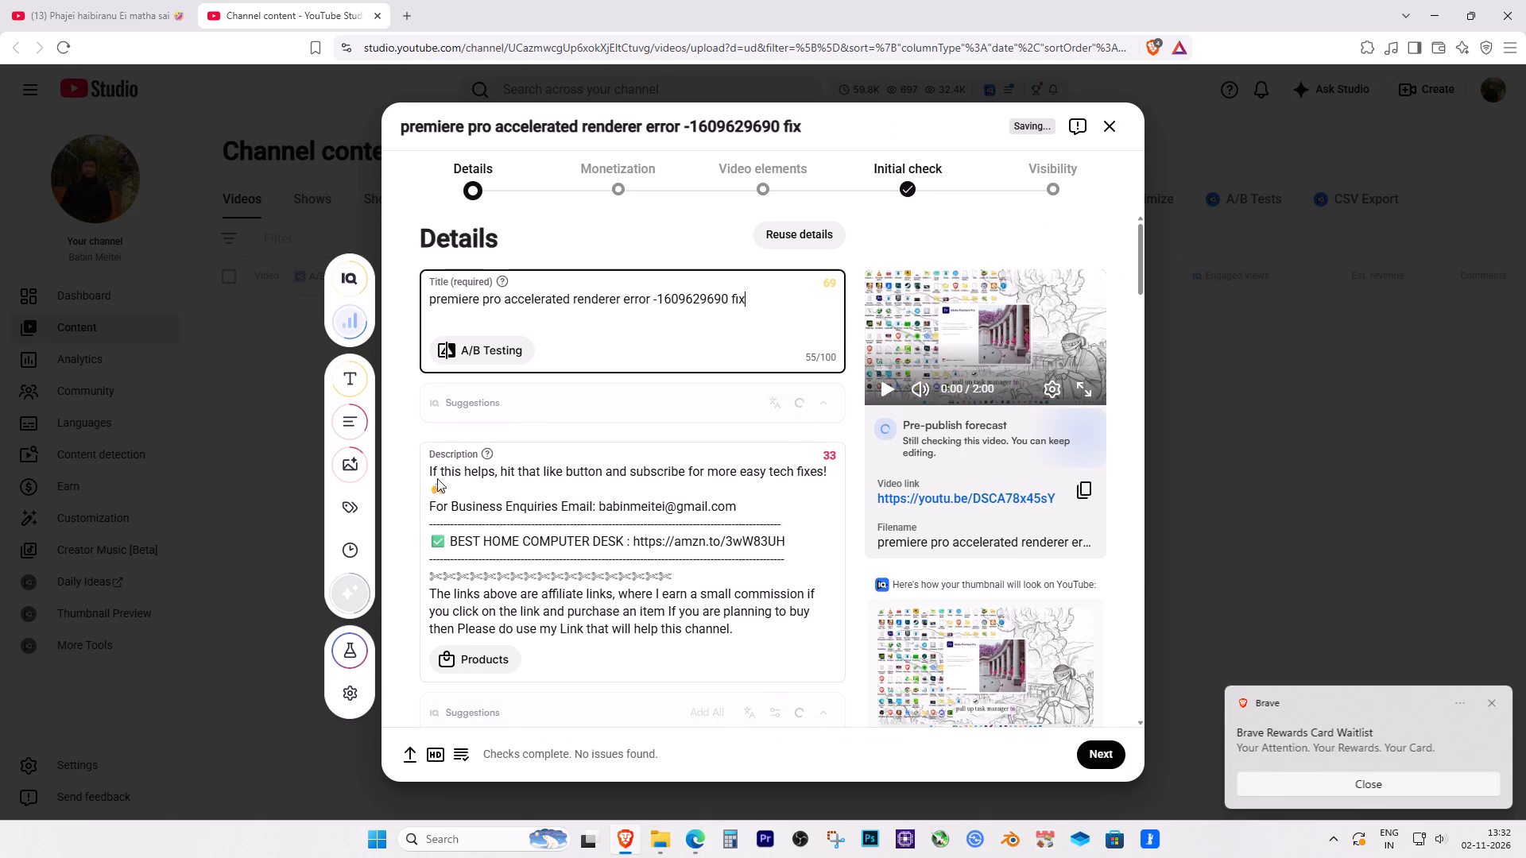
pyautogui.click(436, 469)
# Resume the "Phajei haibiranu Ei matha sai" video and dismiss the Brave Rewards notification.
pyautogui.click(62, 0)
pyautogui.click(429, 331)
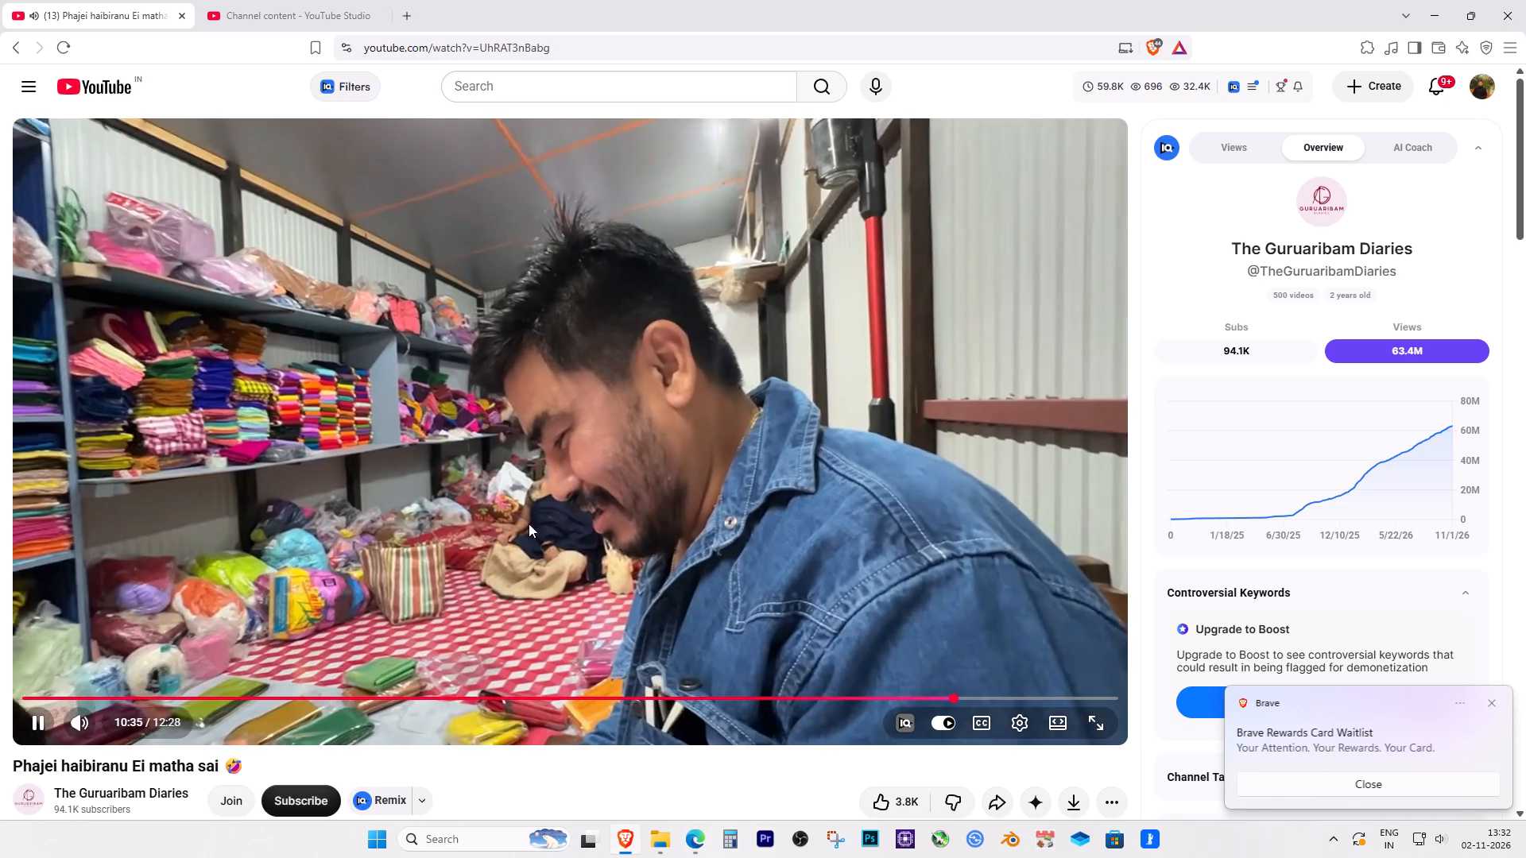
pyautogui.click(1497, 705)
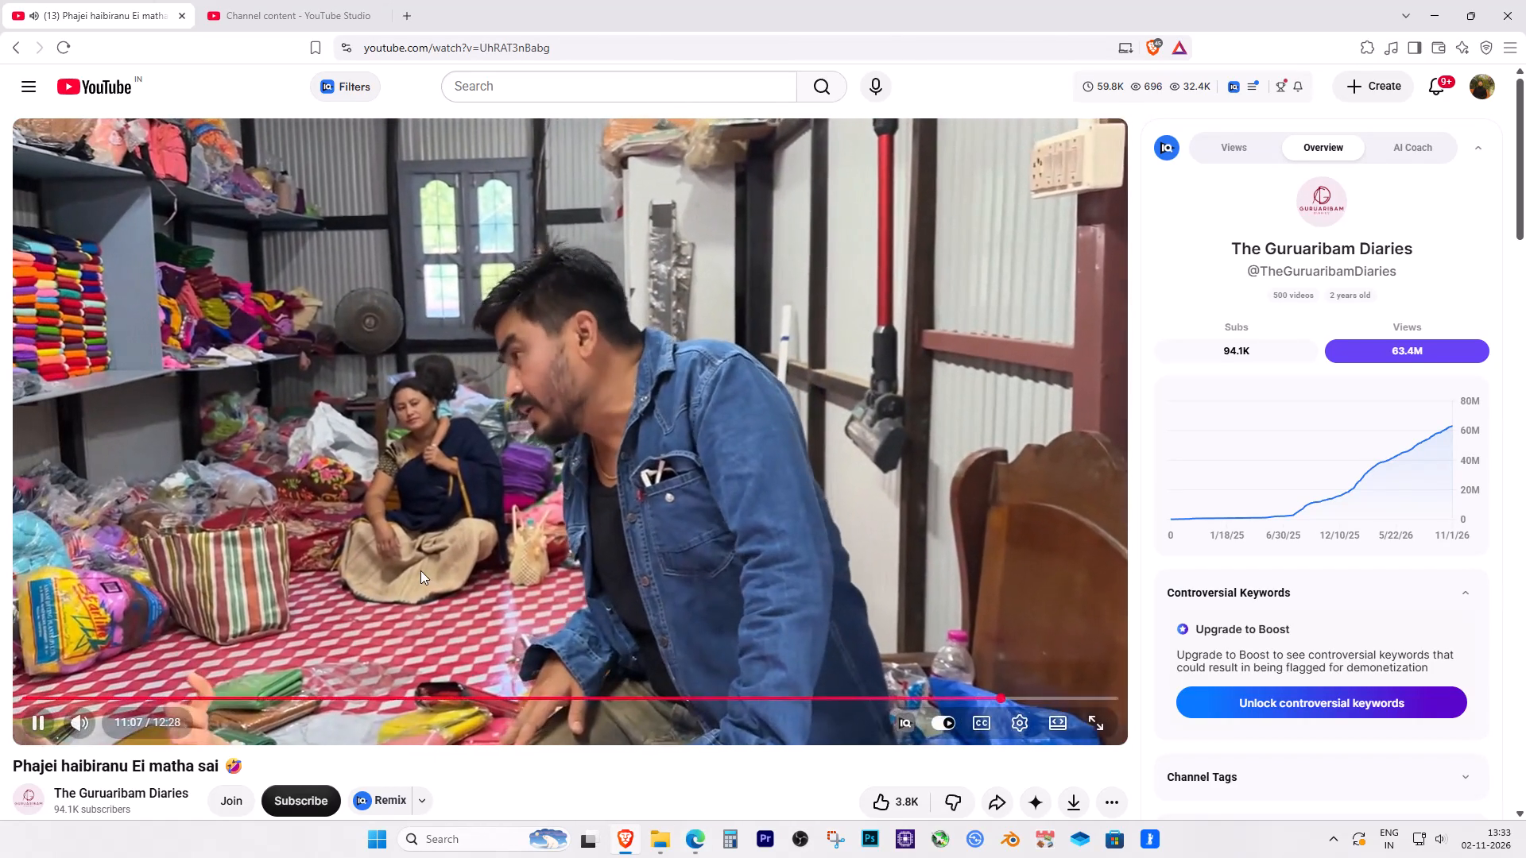
# Pause the video and check the save status and details form of the upload in YouTube Studio.
pyautogui.click(423, 547)
pyautogui.click(244, 0)
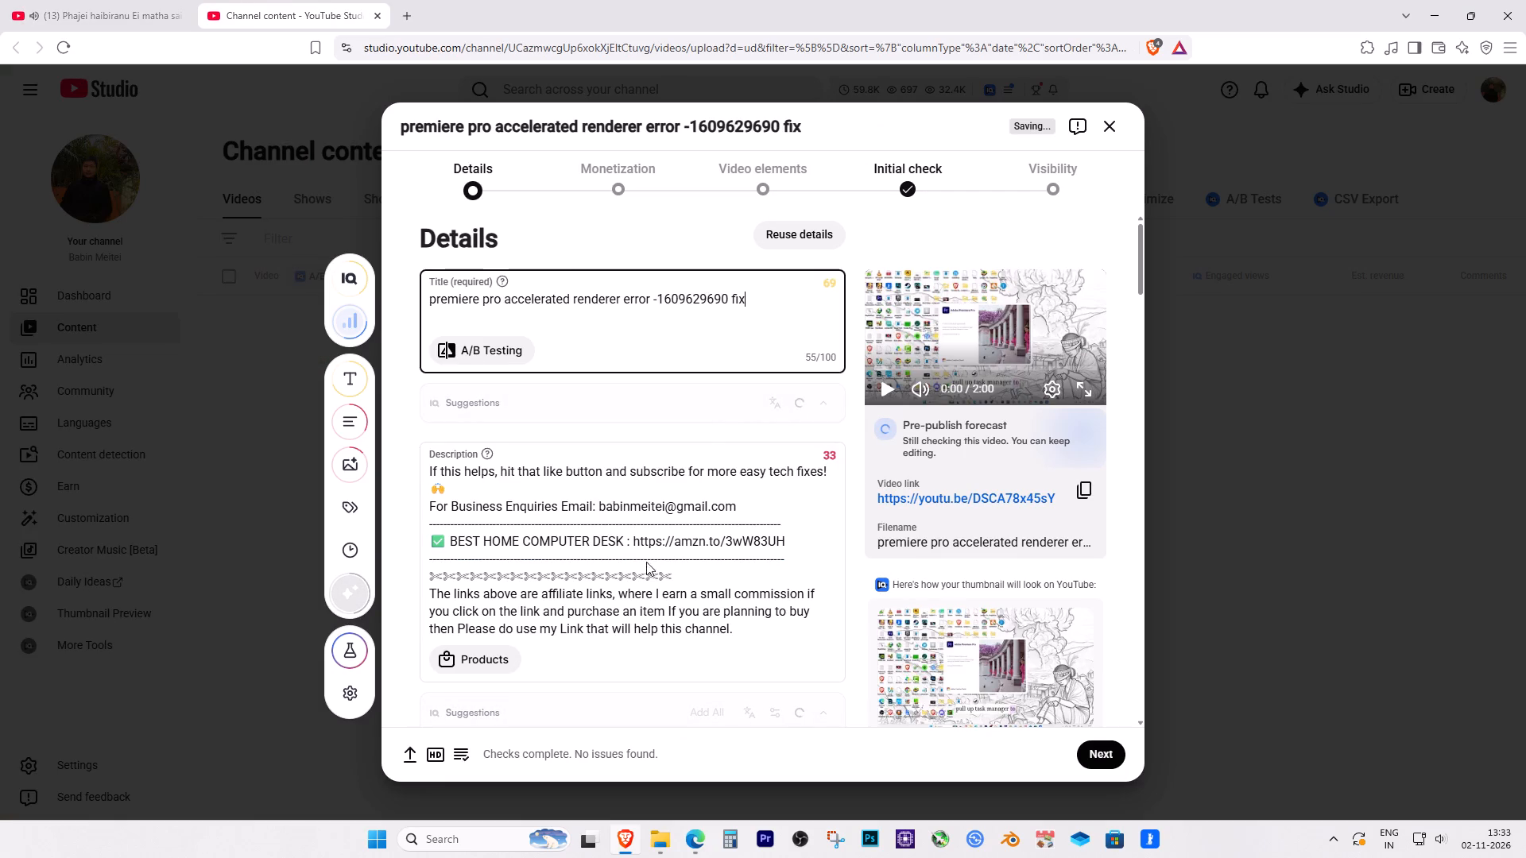
pyautogui.scroll(-2, 646, 562)
pyautogui.scroll(2, 645, 574)
pyautogui.scroll(-2, 645, 574)
pyautogui.scroll(1, 645, 573)
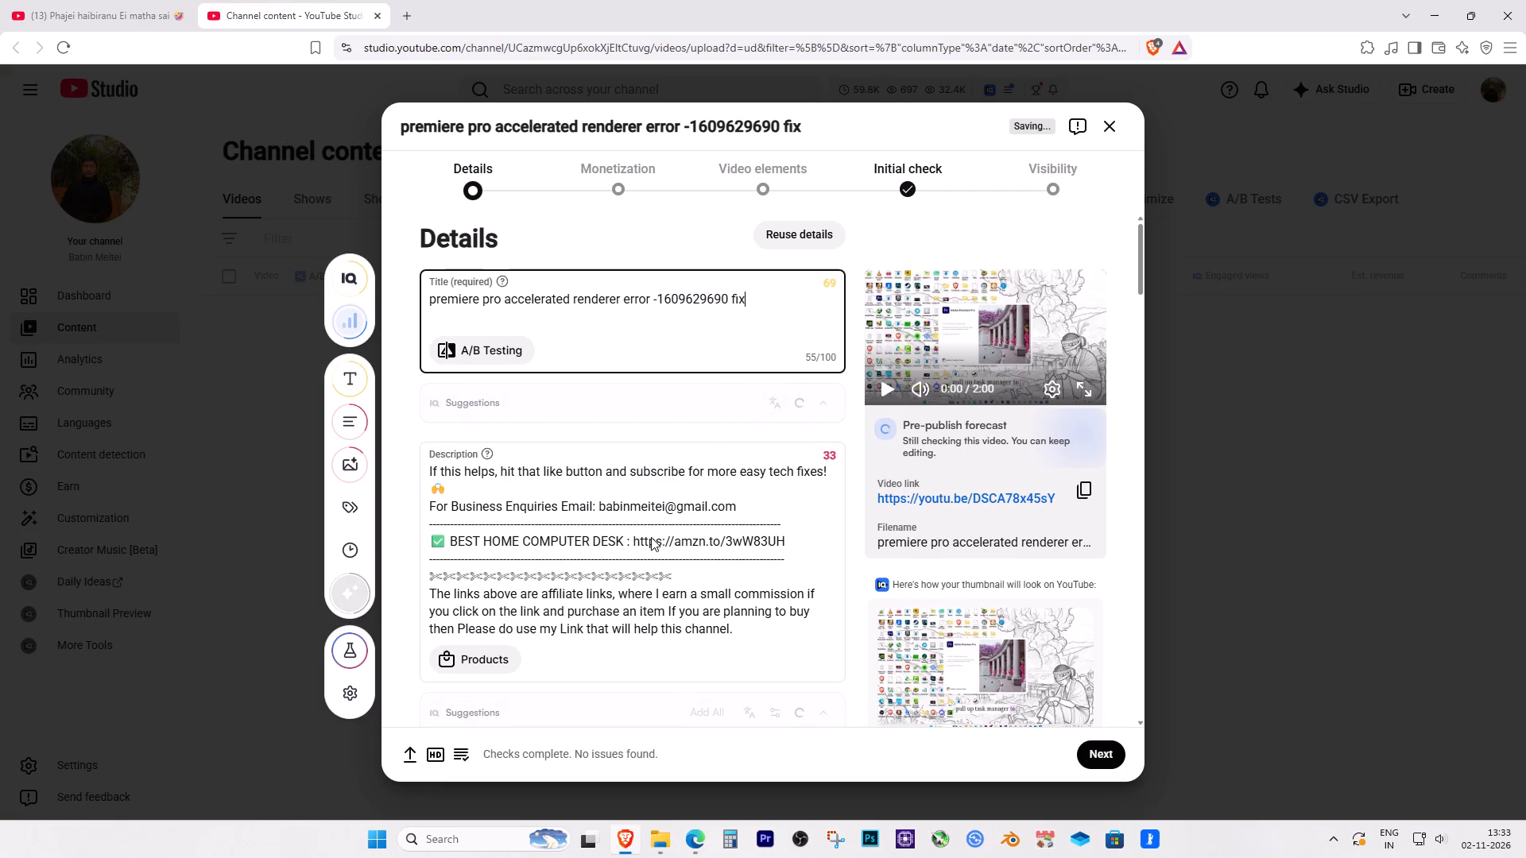
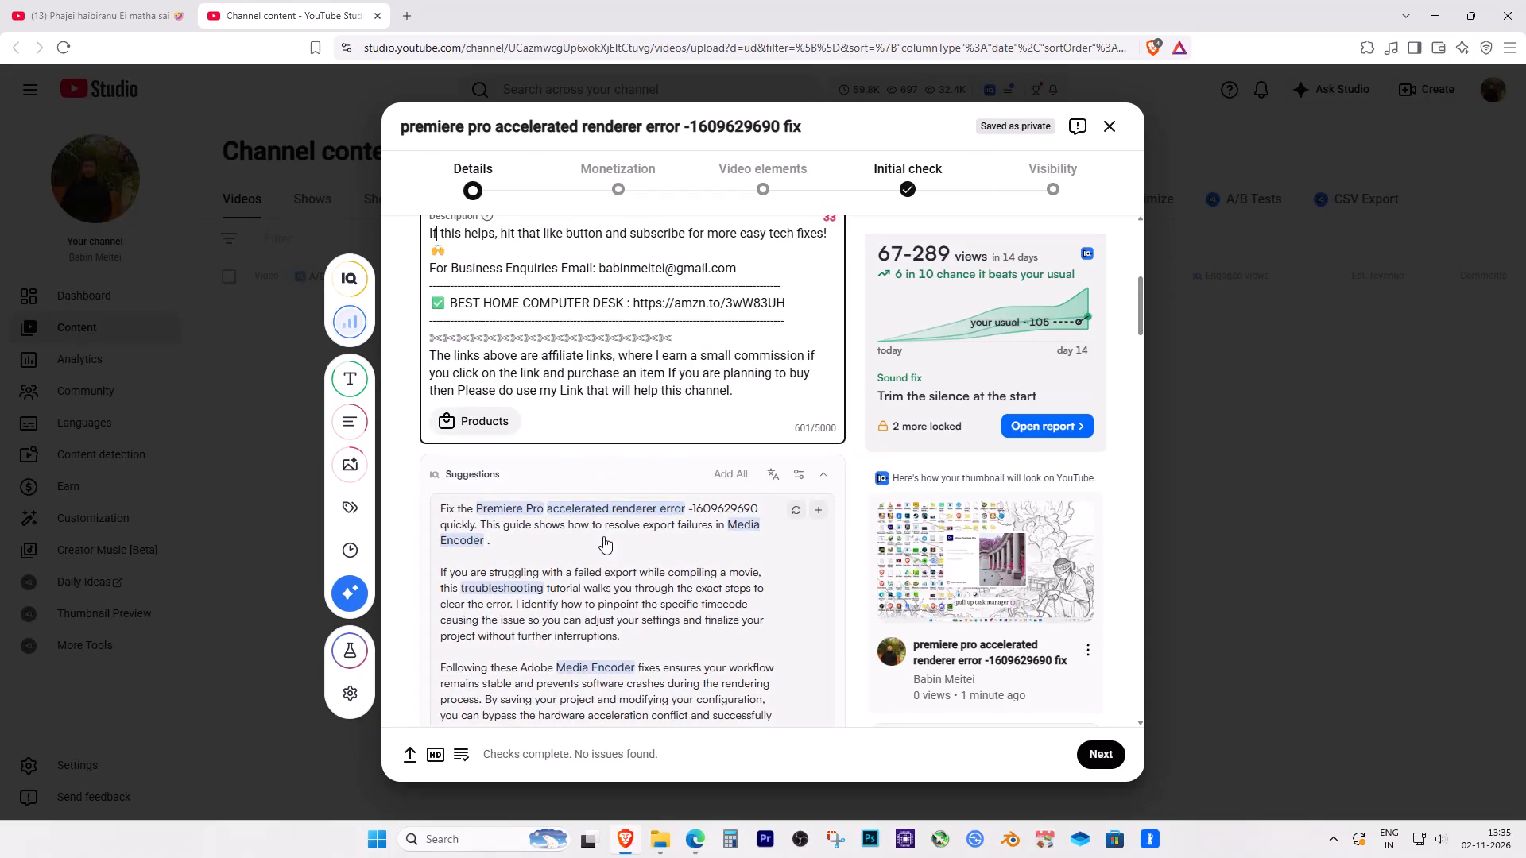
pyautogui.scroll(2, 567, 423)
pyautogui.scroll(2, 578, 359)
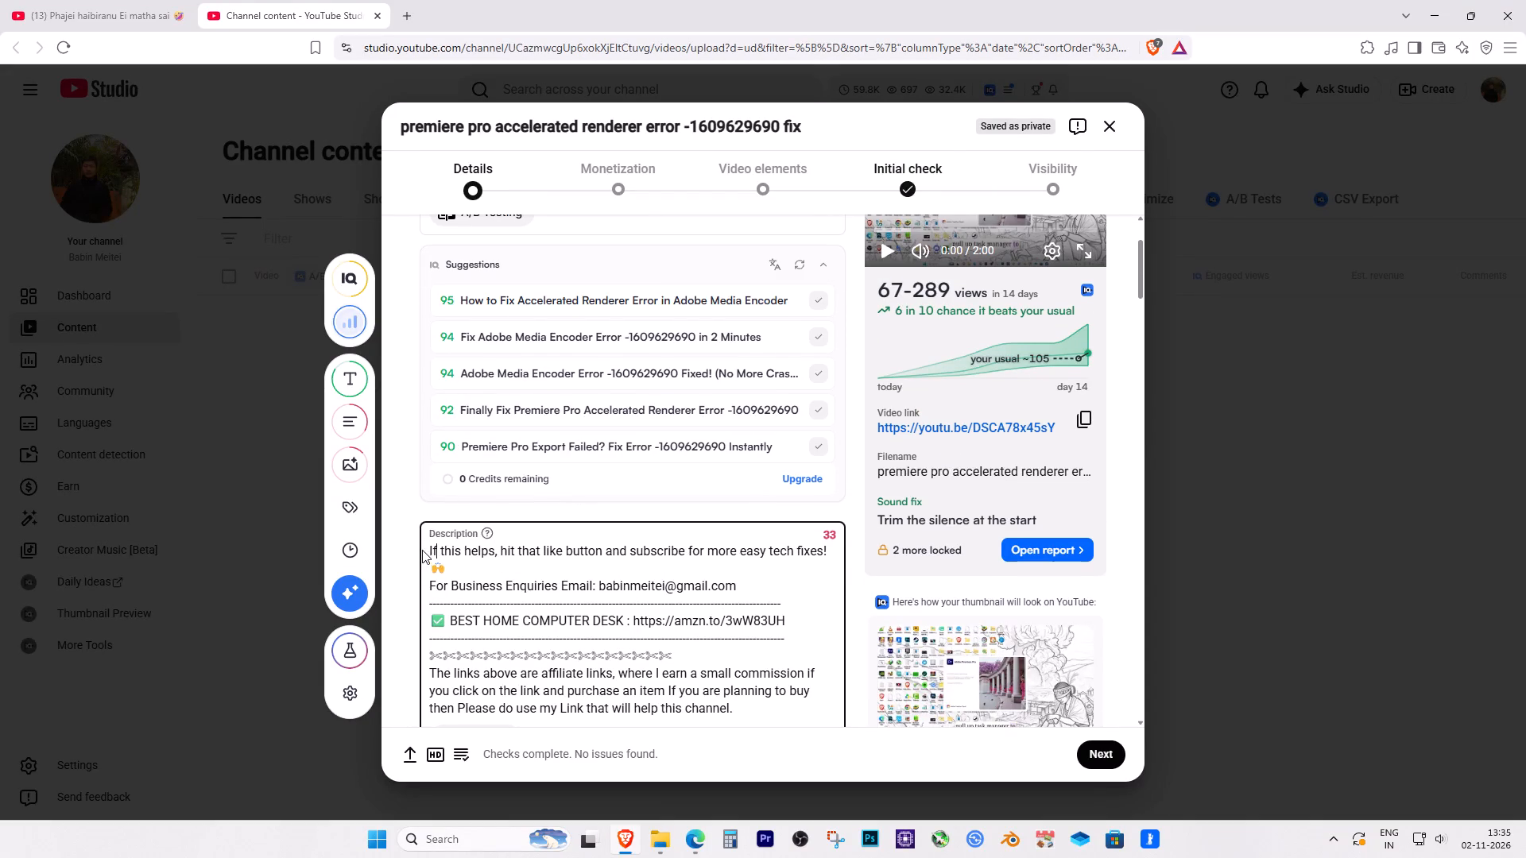
pyautogui.click(430, 545)
pyautogui.press('Return')
pyautogui.press('Up')
pyautogui.hotkey('ctrl', 'v')
# Append the vidIQ suggested description, beginning "Fix the Premiere Pro accelerated renderer error", to the video description.
pyautogui.scroll(-12, 556, 597)
pyautogui.scroll(3, 557, 606)
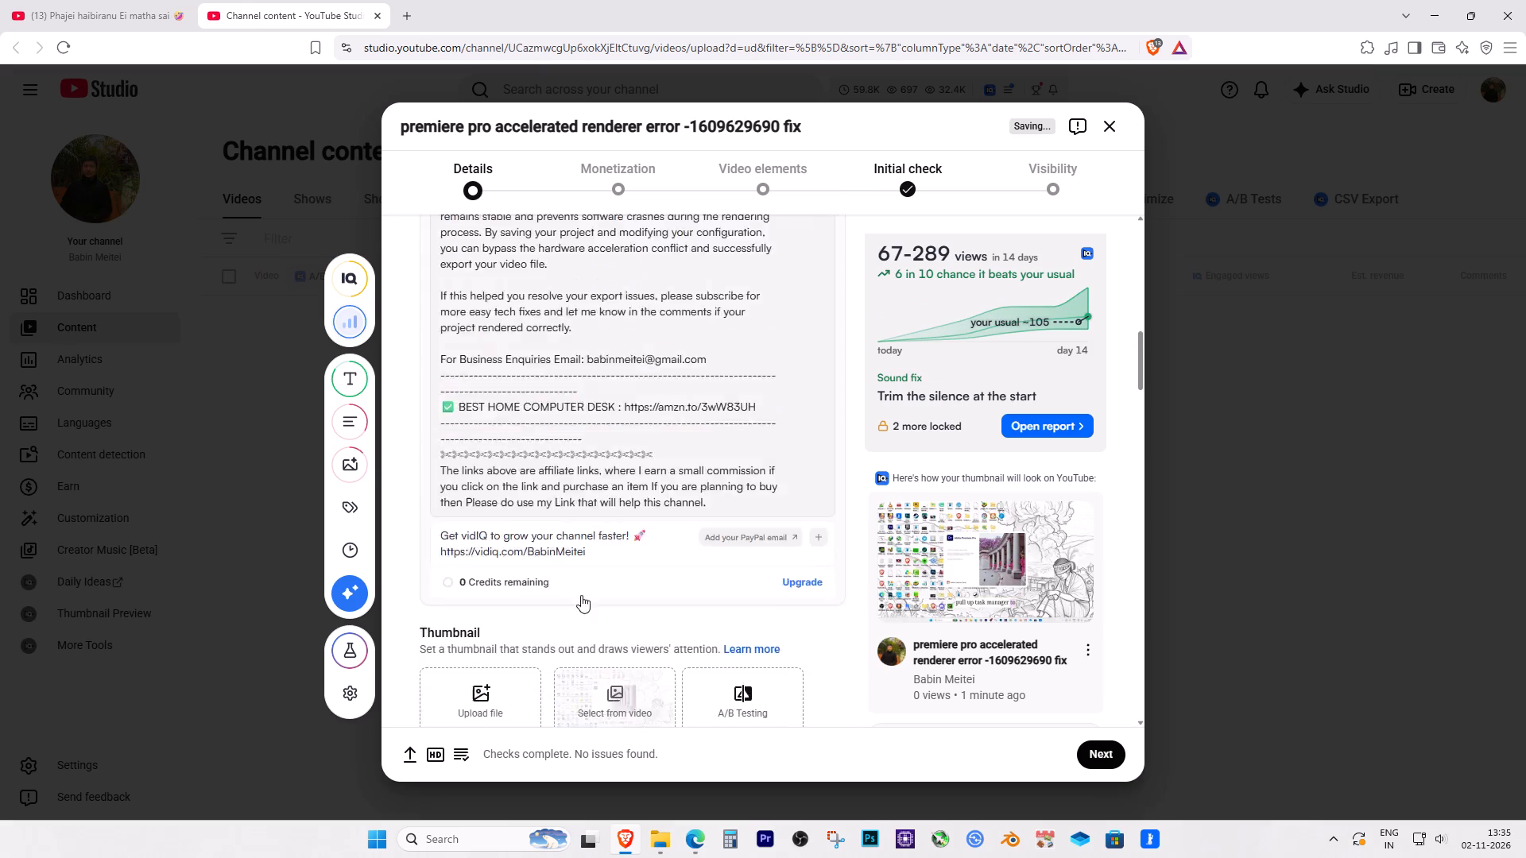
pyautogui.scroll(5, 581, 595)
pyautogui.click(821, 528)
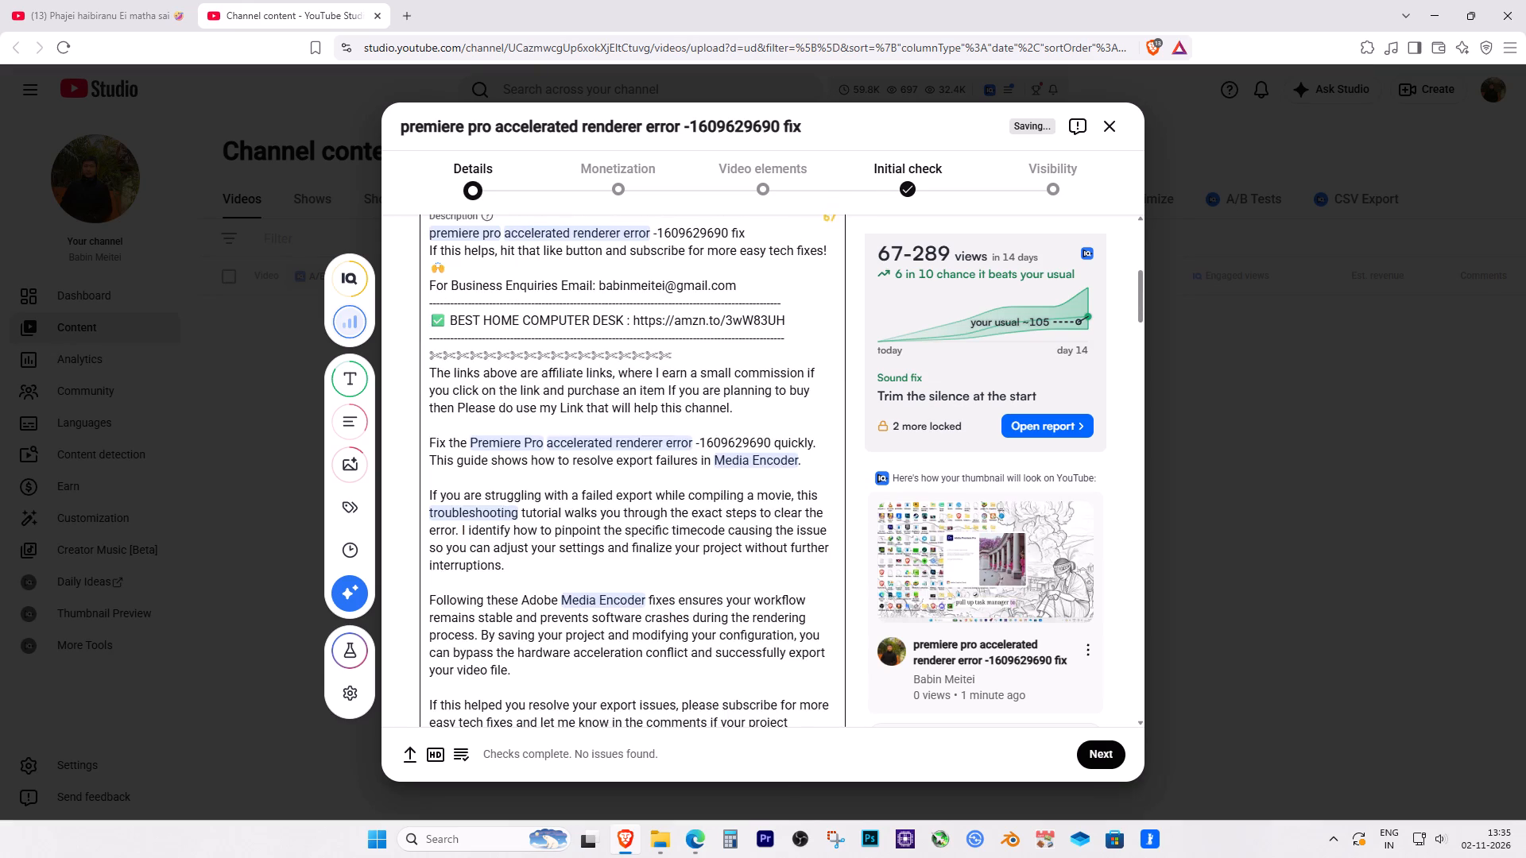
pyautogui.scroll(-19, 790, 588)
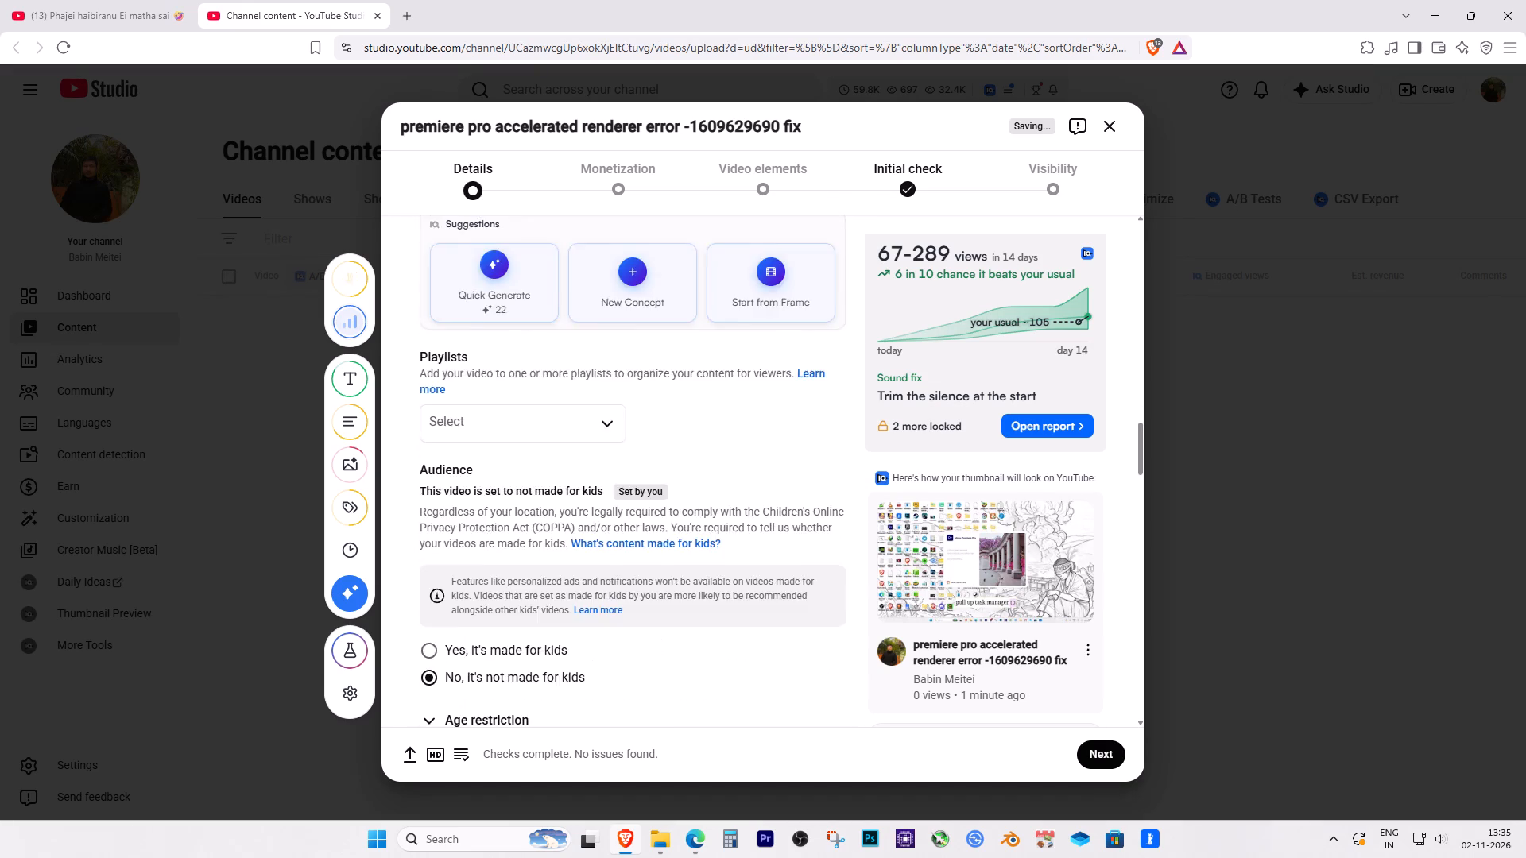
pyautogui.scroll(-18, 785, 584)
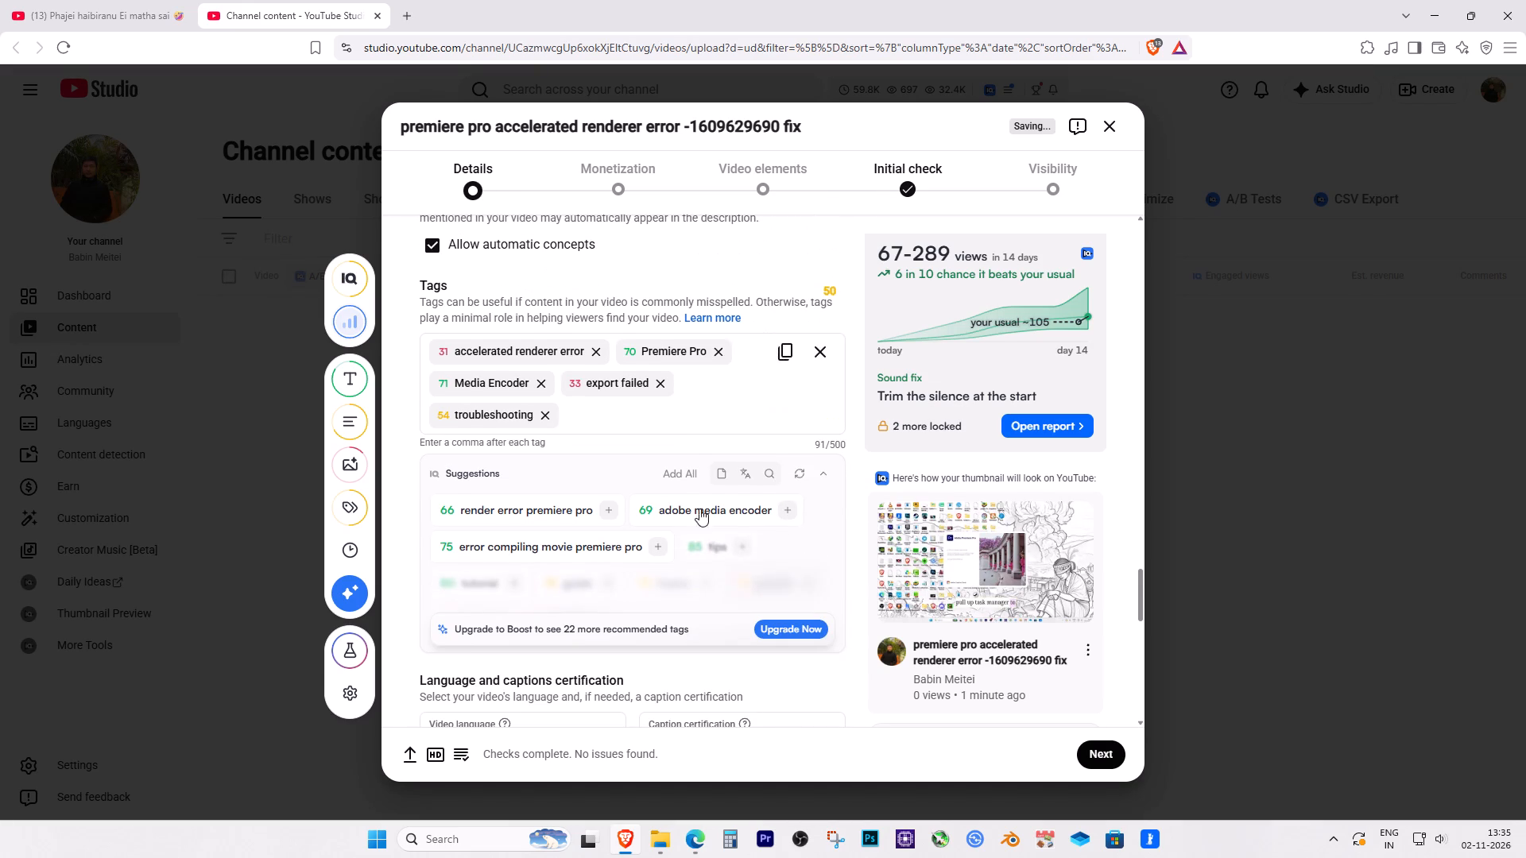
pyautogui.click(607, 419)
pyautogui.rightClick(607, 419)
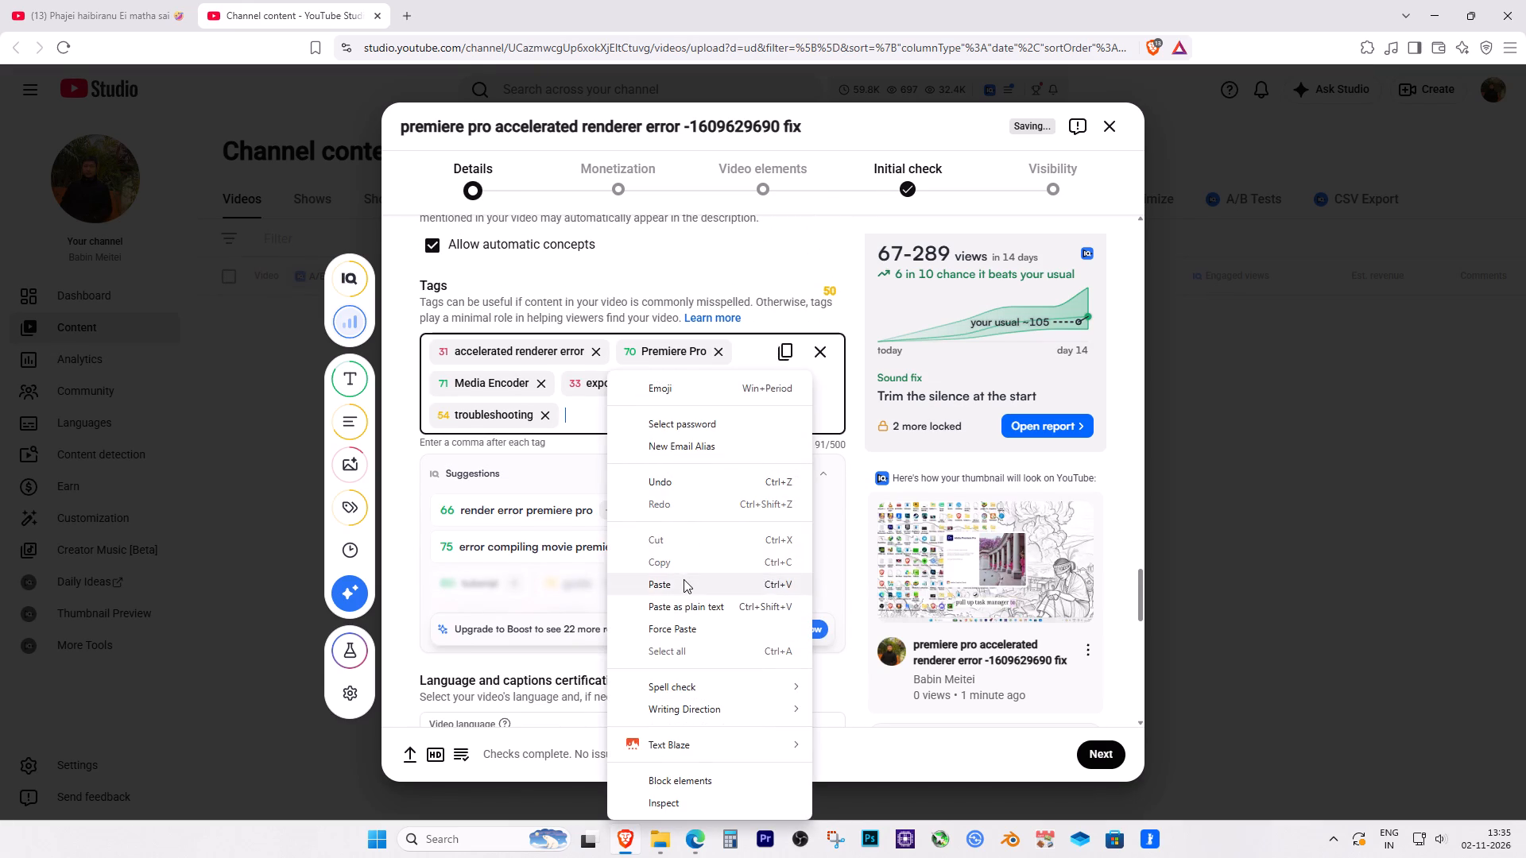
pyautogui.click(684, 579)
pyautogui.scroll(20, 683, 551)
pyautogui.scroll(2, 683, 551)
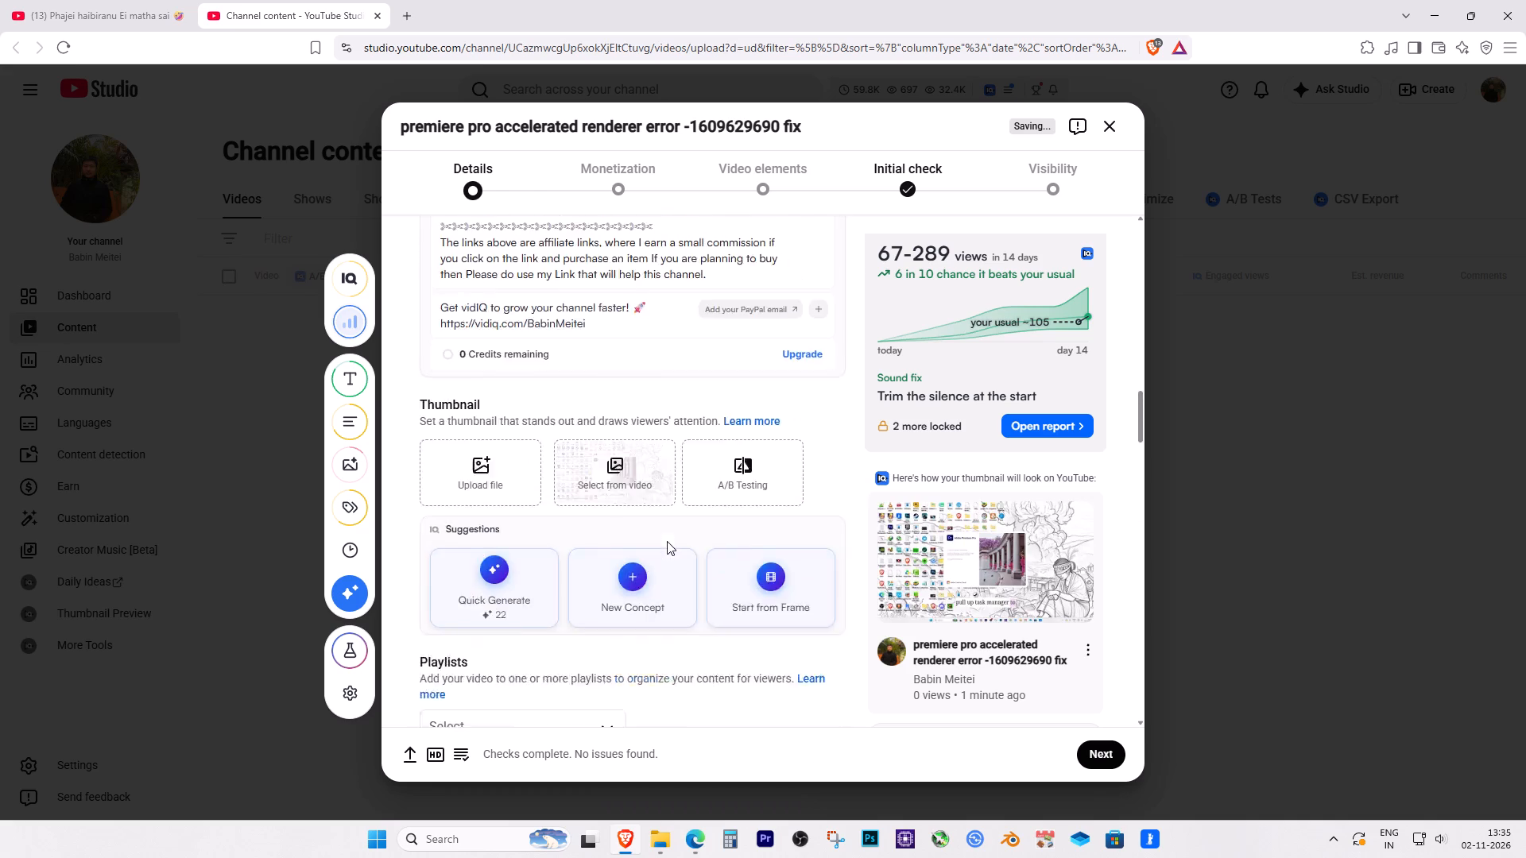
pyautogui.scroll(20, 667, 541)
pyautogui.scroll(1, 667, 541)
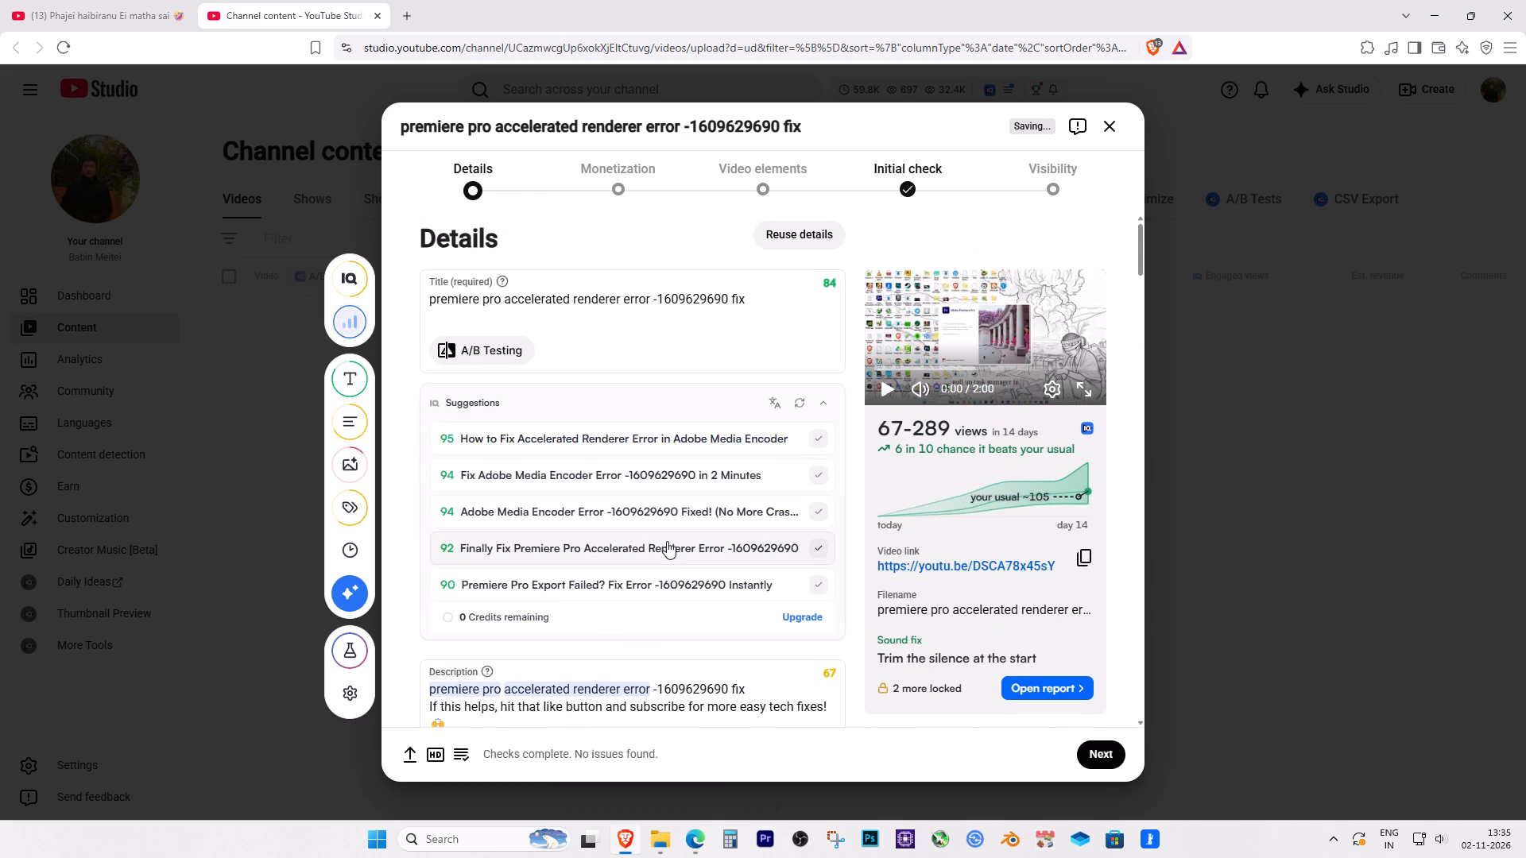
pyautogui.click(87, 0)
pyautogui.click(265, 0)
pyautogui.click(702, 838)
pyautogui.scroll(-4, 664, 546)
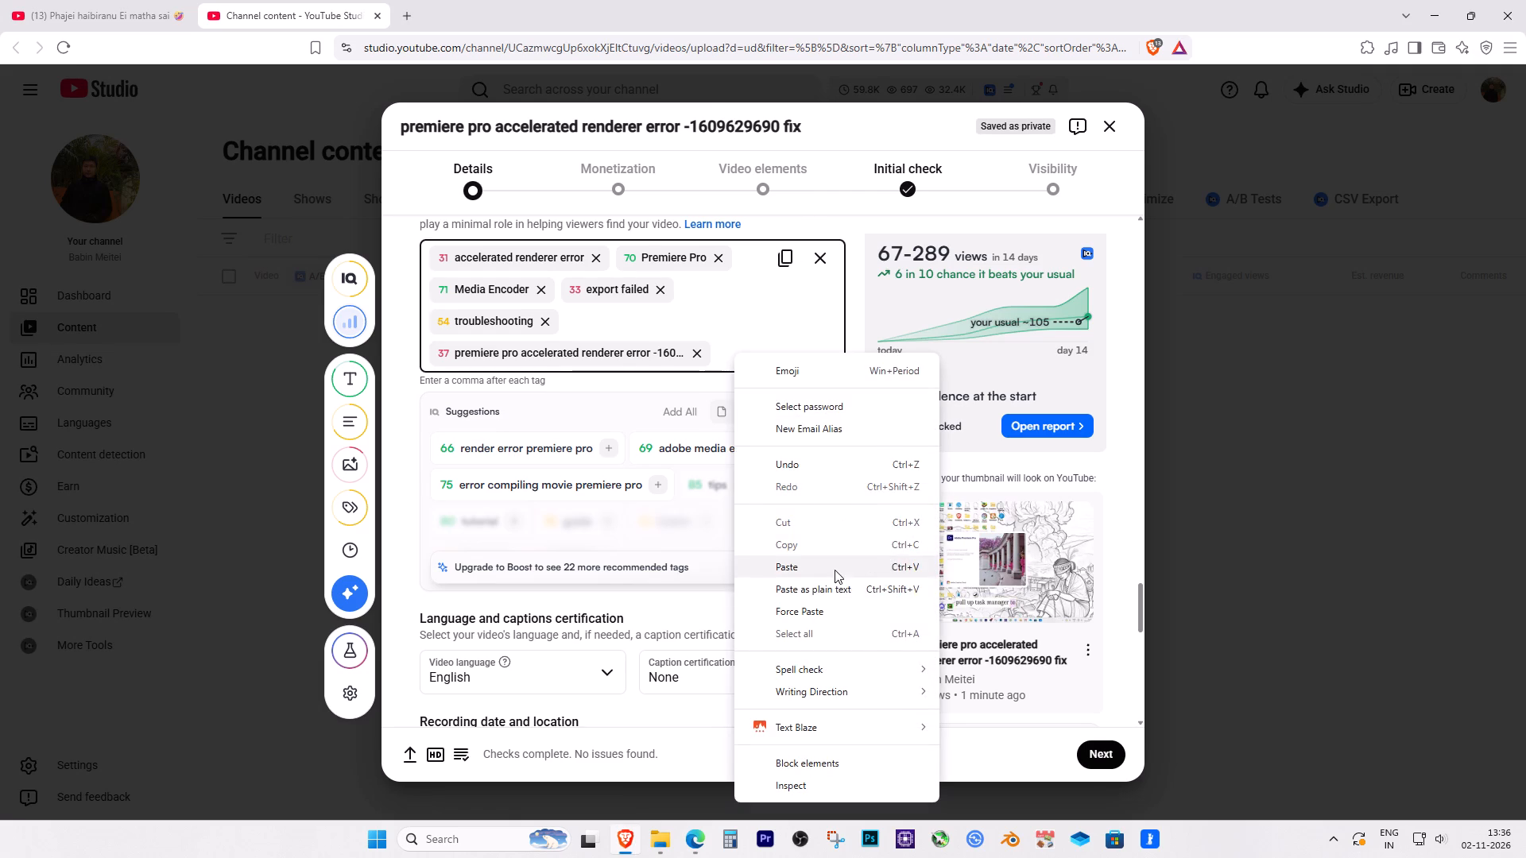
pyautogui.click(835, 570)
# Remove the "video editing troubleshooting" and "premiere pro export black screen" tags.
pyautogui.scroll(-1, 751, 609)
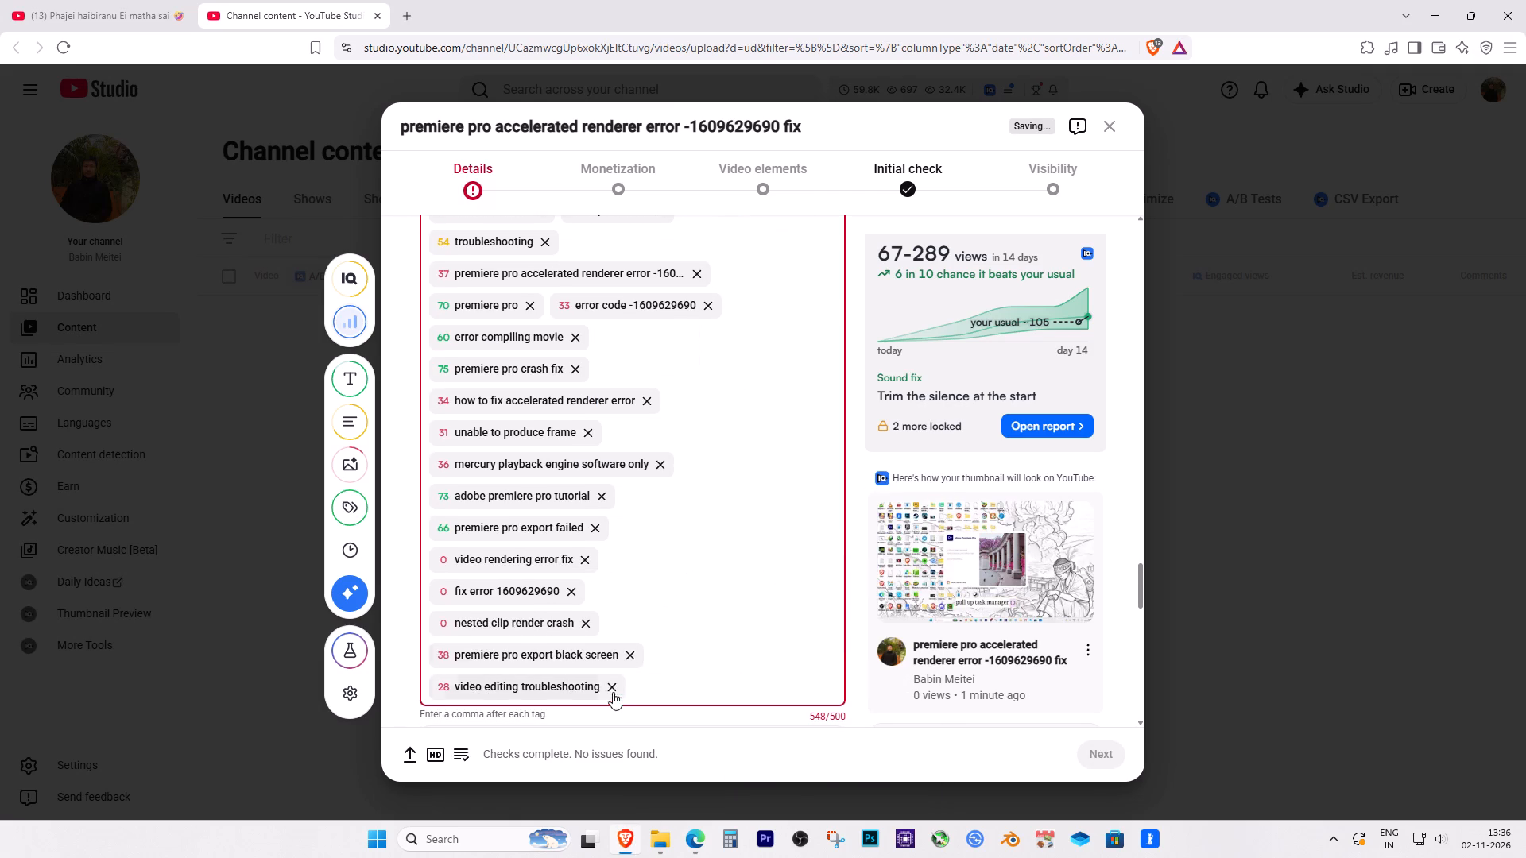
pyautogui.click(610, 697)
pyautogui.click(627, 659)
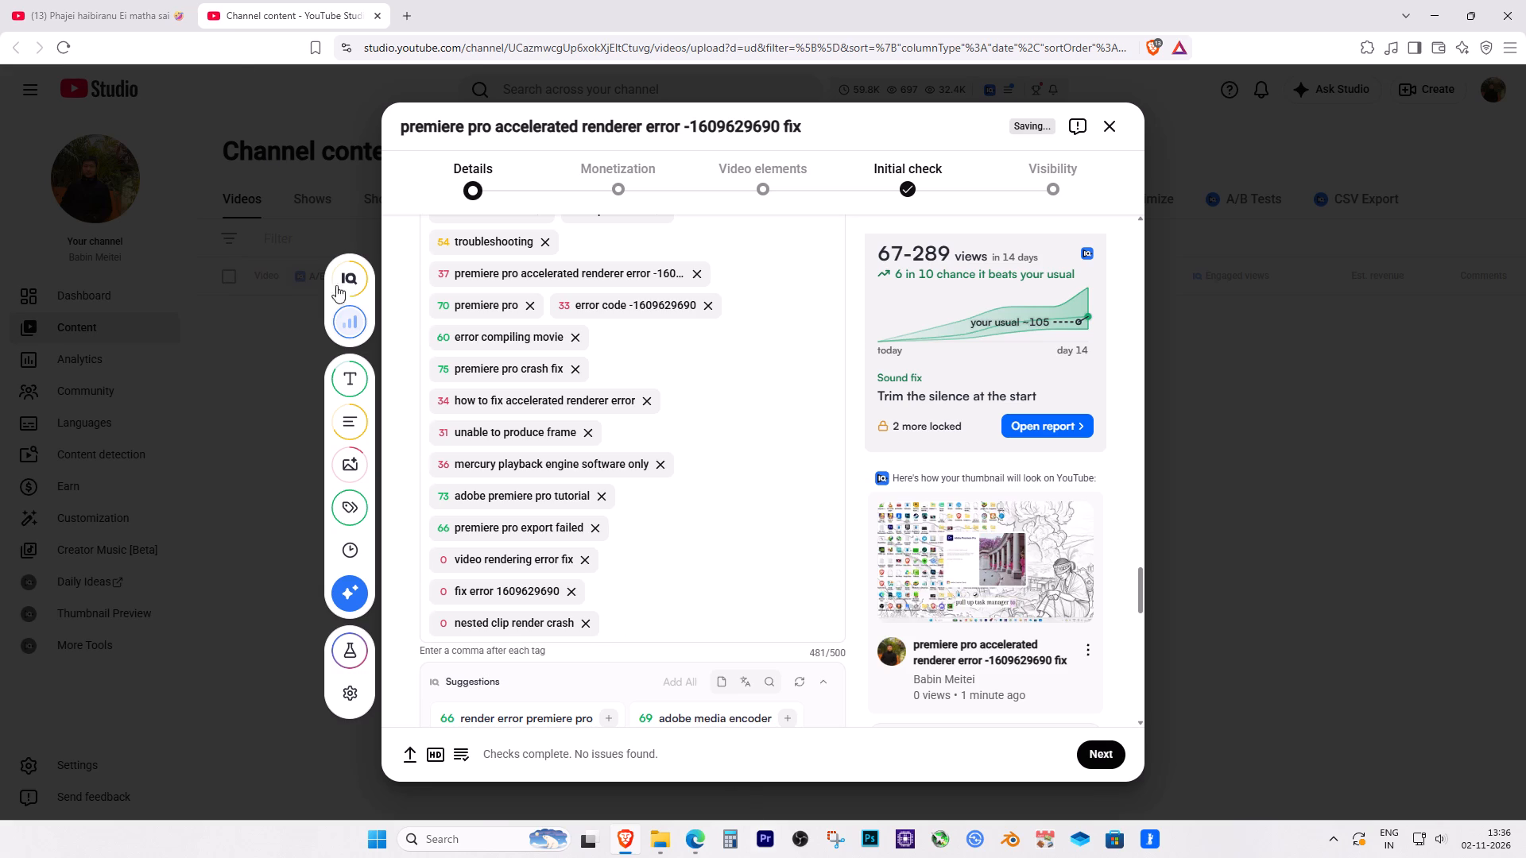
# Return to the "Phajei haibiranu Ei matha sai" video and resume its playback.
pyautogui.click(37, 0)
pyautogui.click(585, 421)
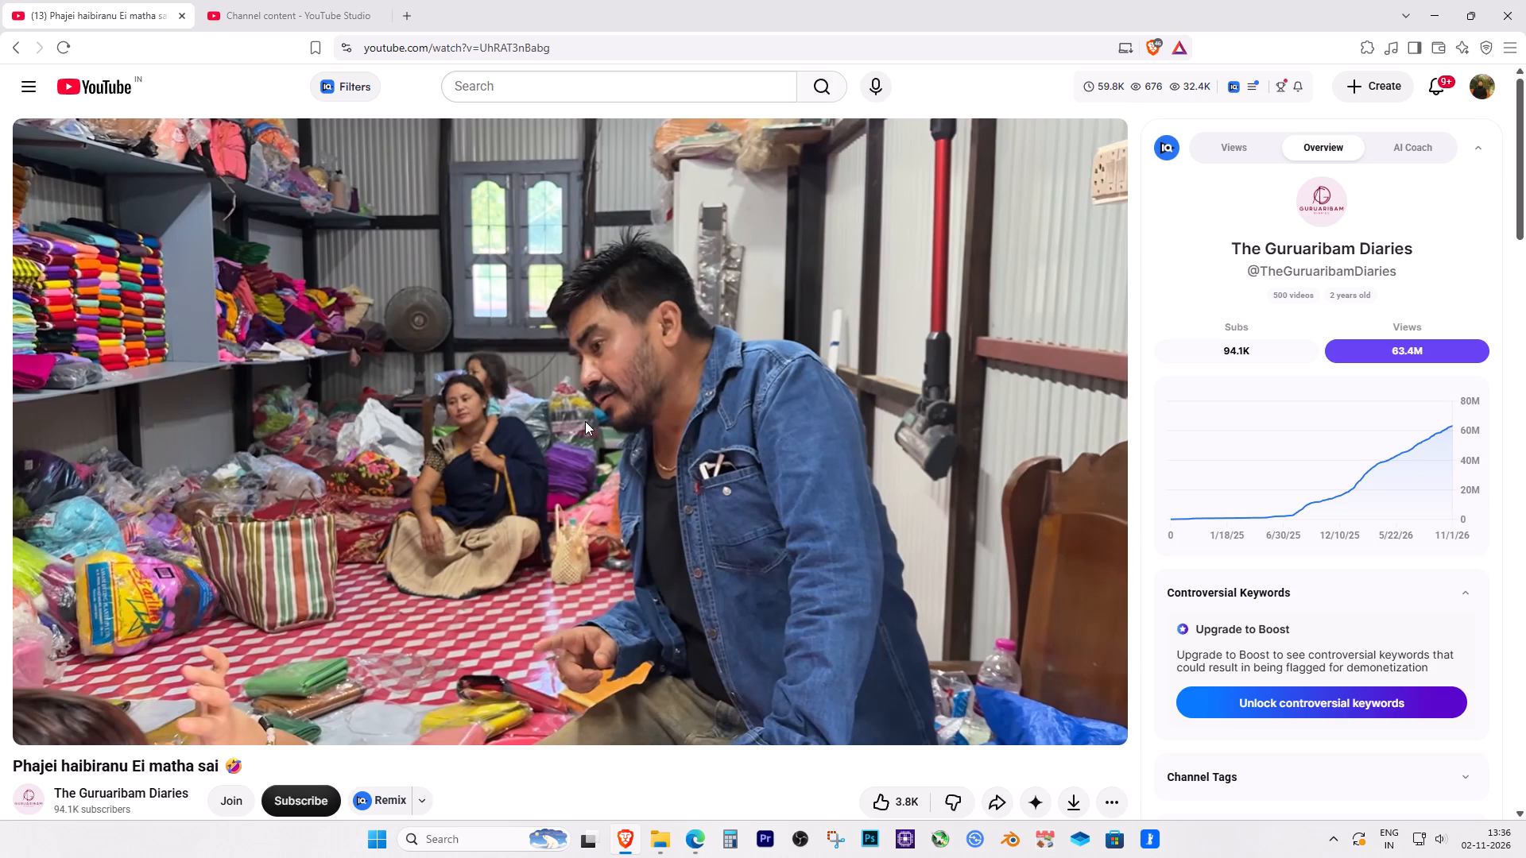
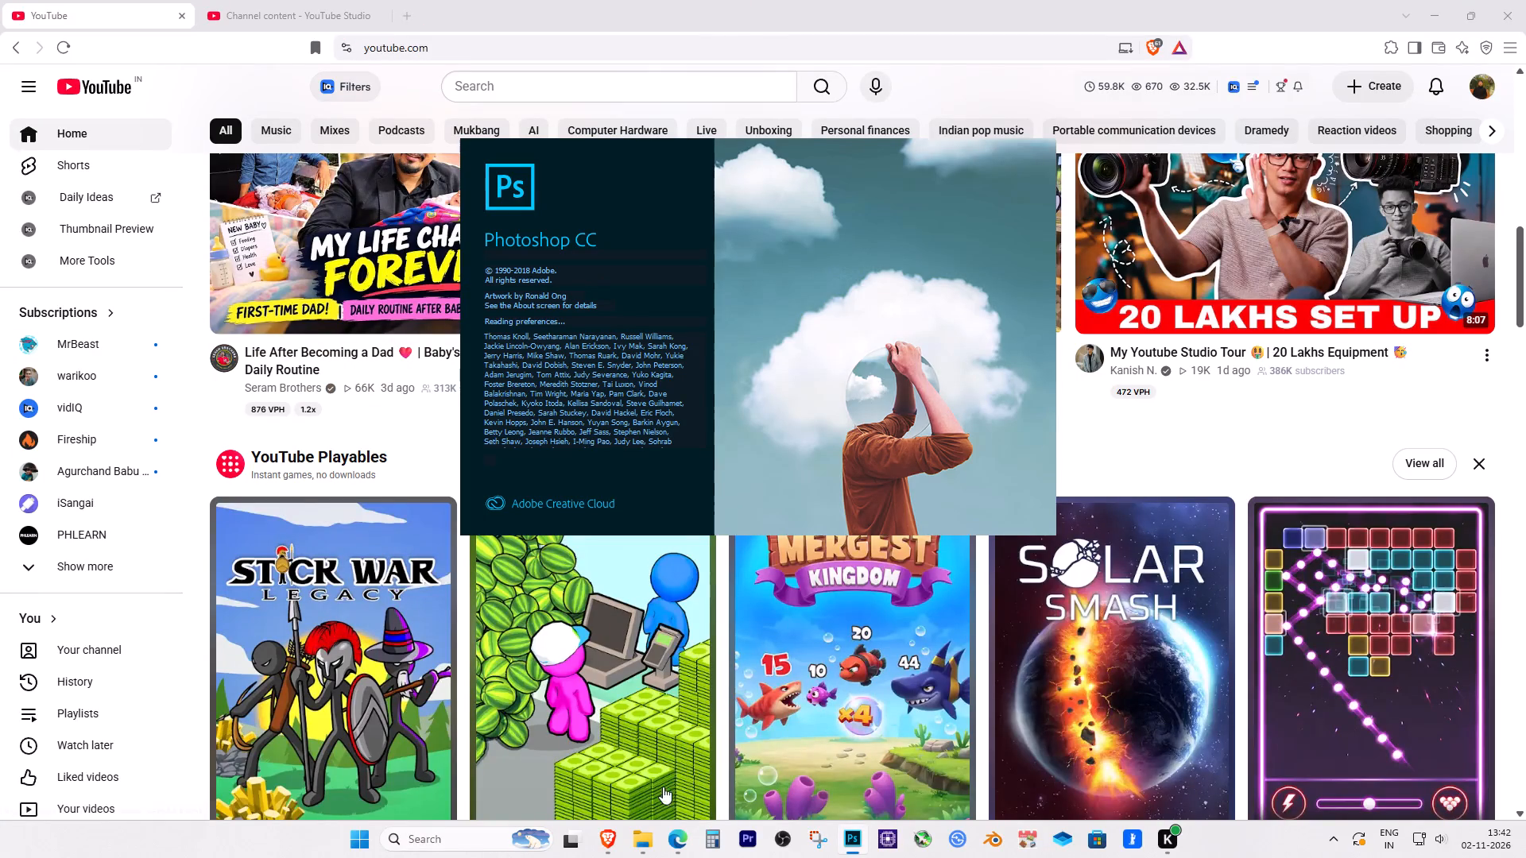
# Open Pinterest in a new Brave tab and close the YouTube home tab.
pyautogui.click(409, 16)
pyautogui.write('pinter')
pyautogui.press('Down')
pyautogui.press('\\')
pyautogui.press('Return')
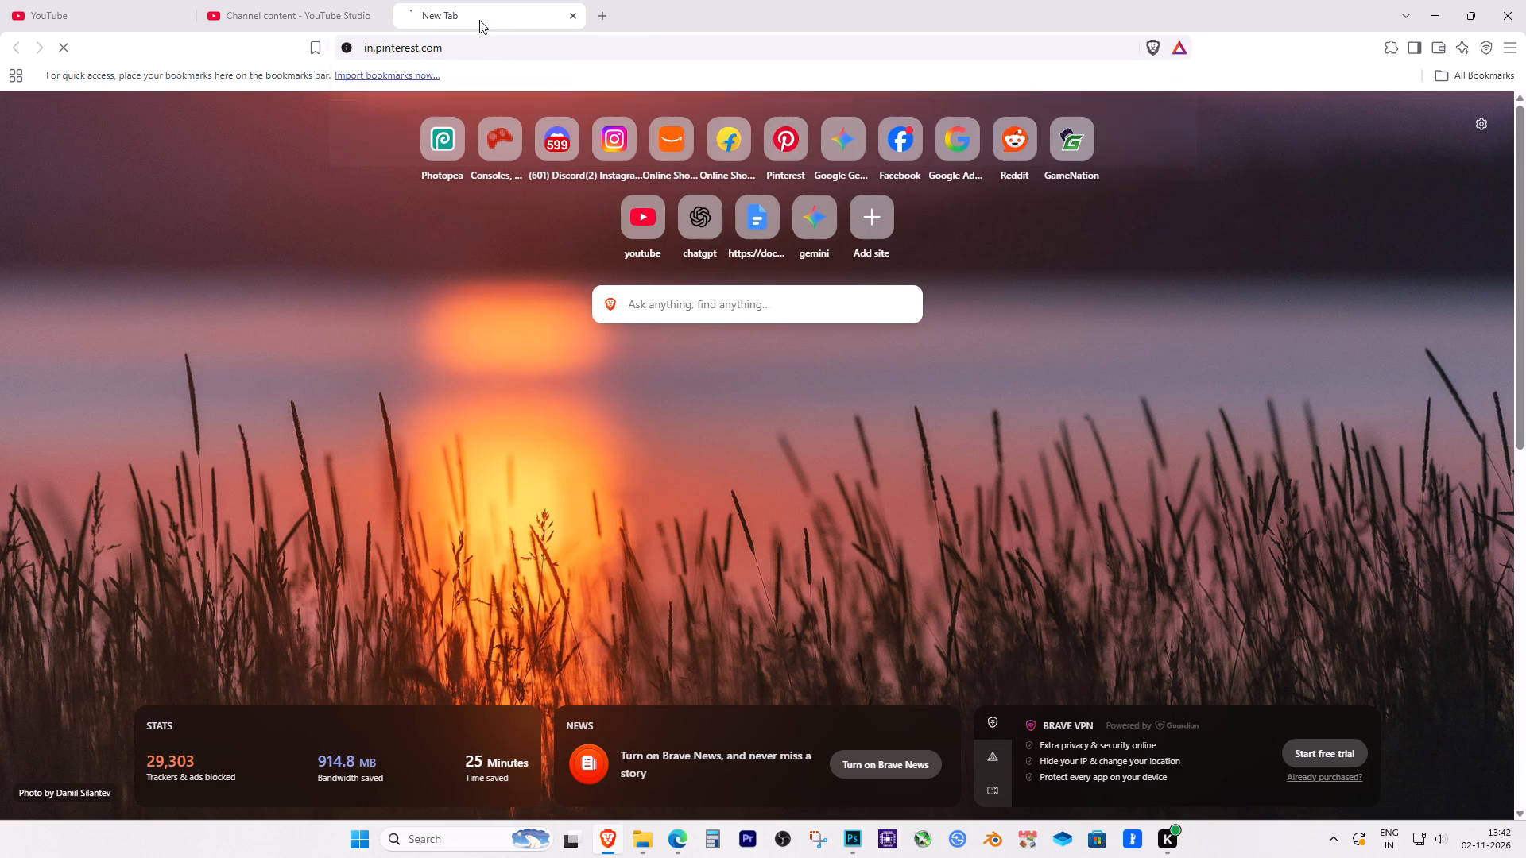
pyautogui.click(182, 12)
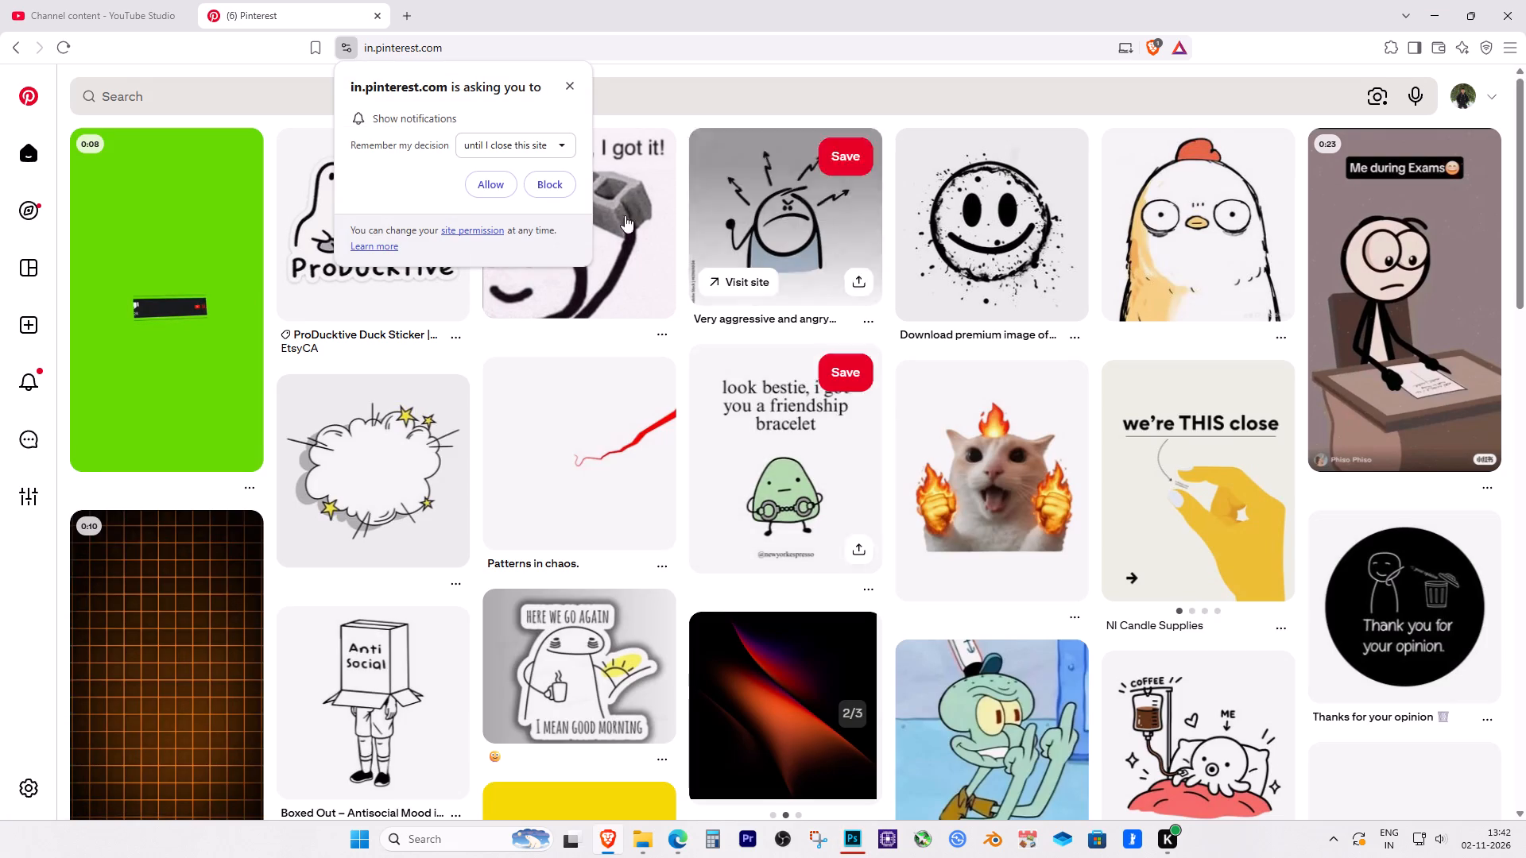
pyautogui.click(569, 85)
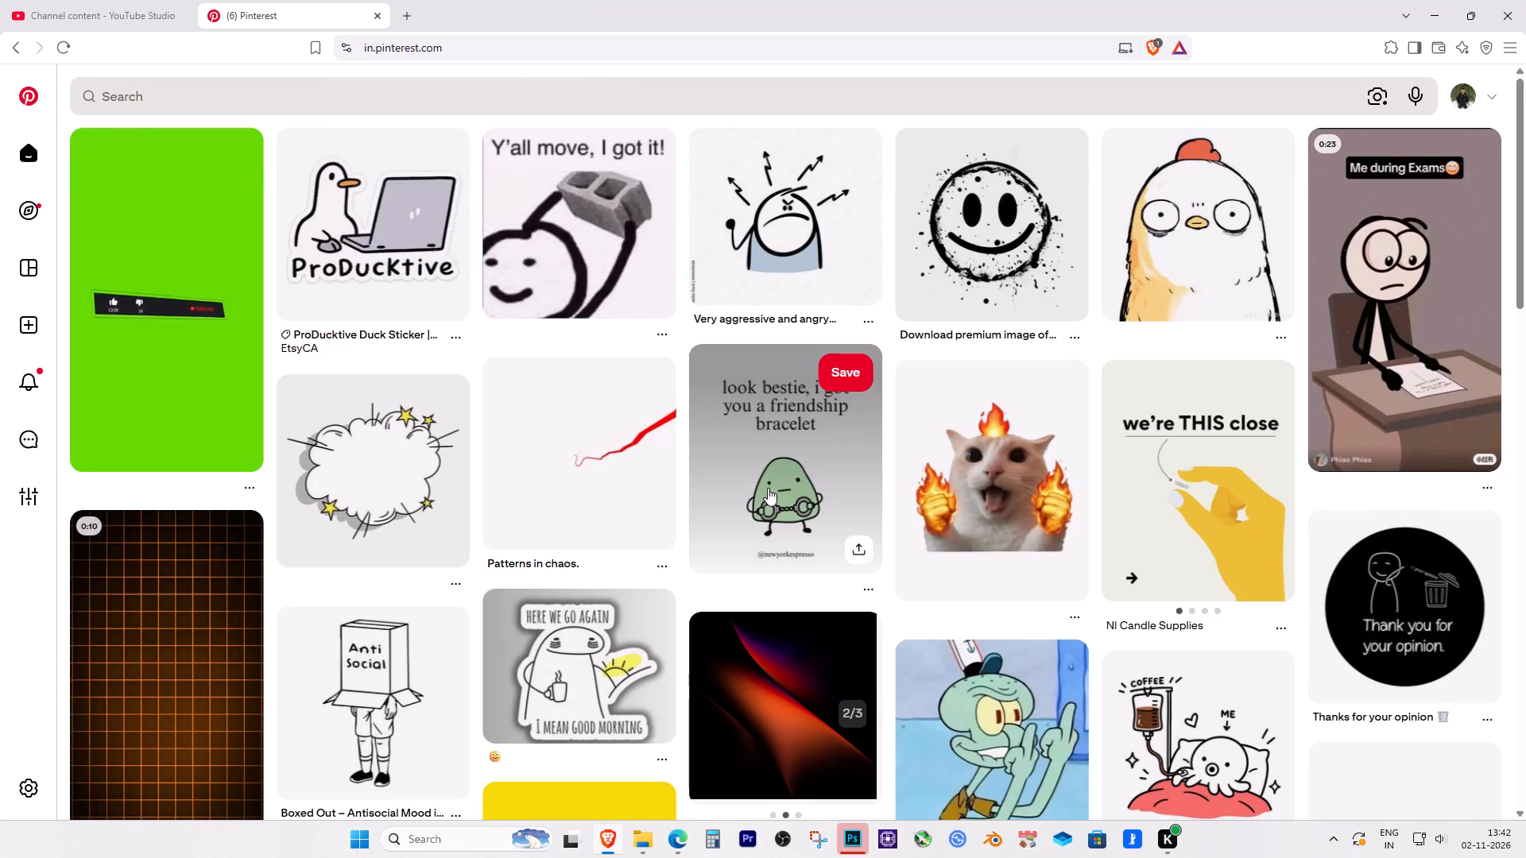
# Browse the Pinterest home feed for graphics, skipping the phone number verification.
pyautogui.scroll(-3, 765, 498)
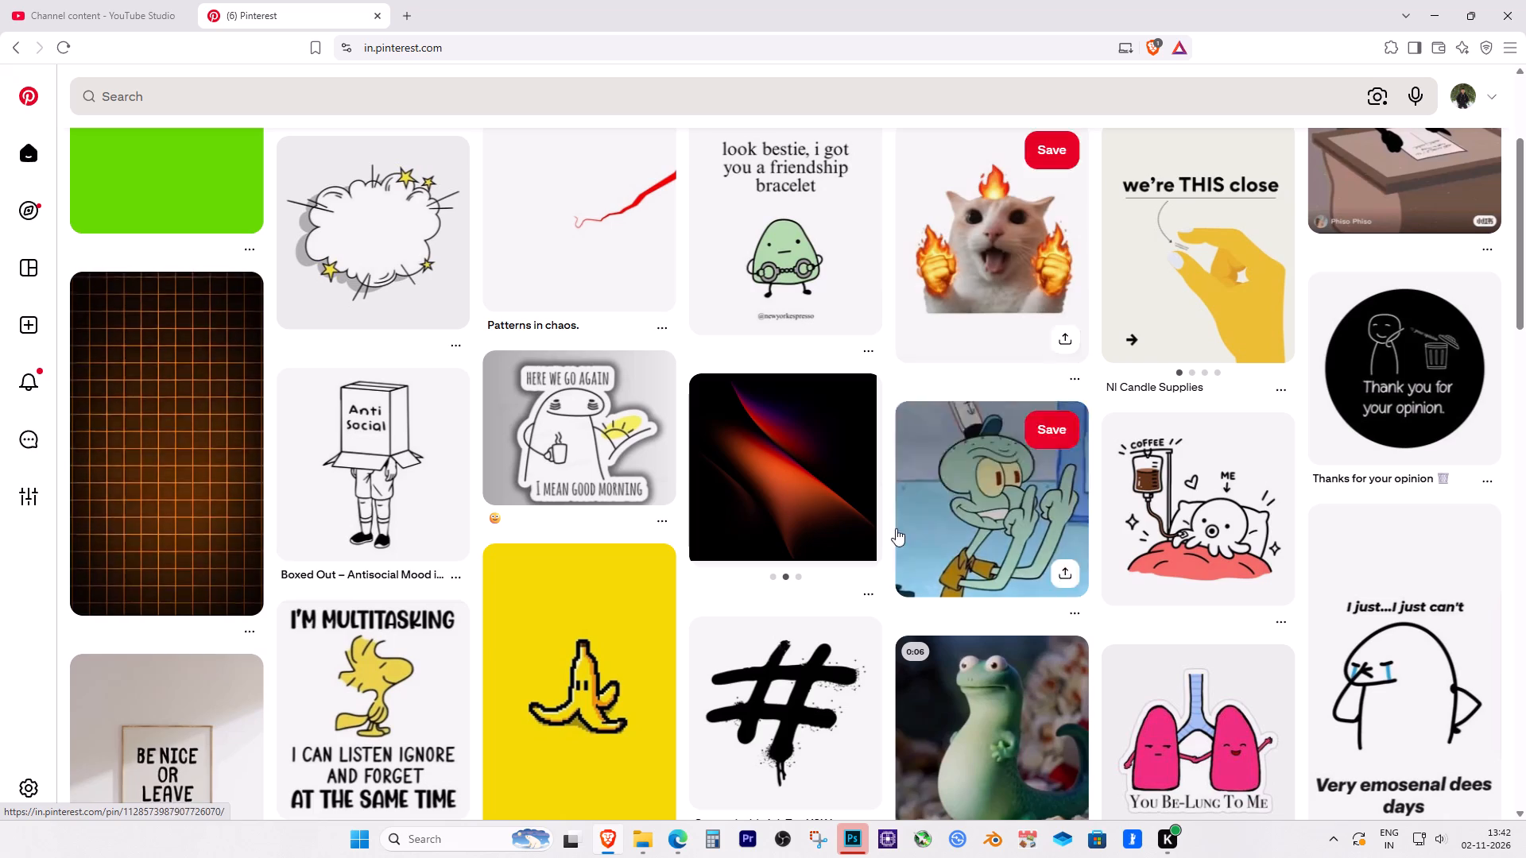
pyautogui.scroll(-1, 847, 594)
pyautogui.scroll(-1, 738, 651)
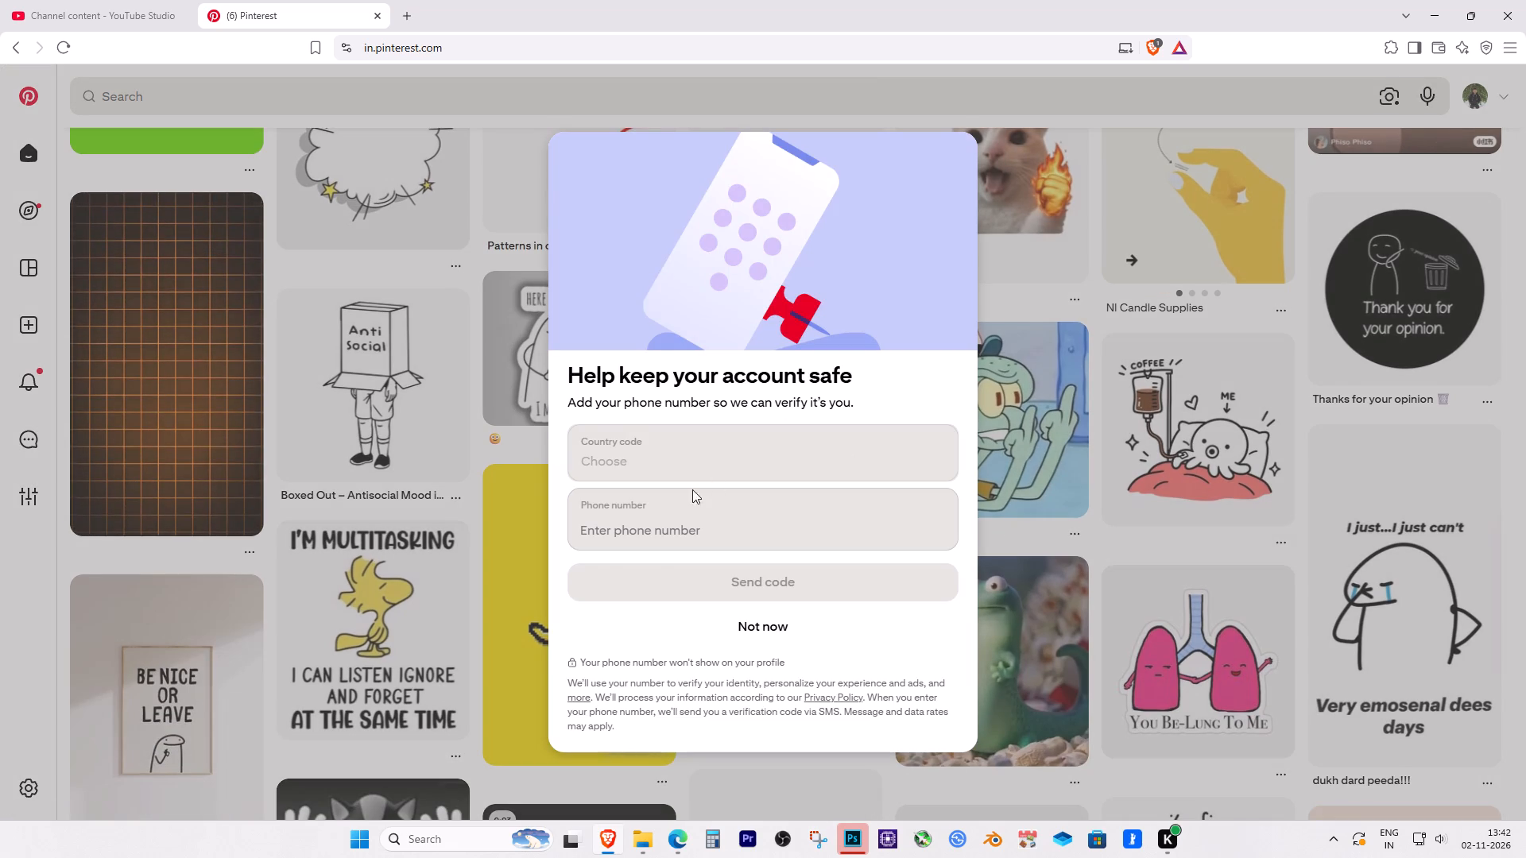
pyautogui.click(770, 631)
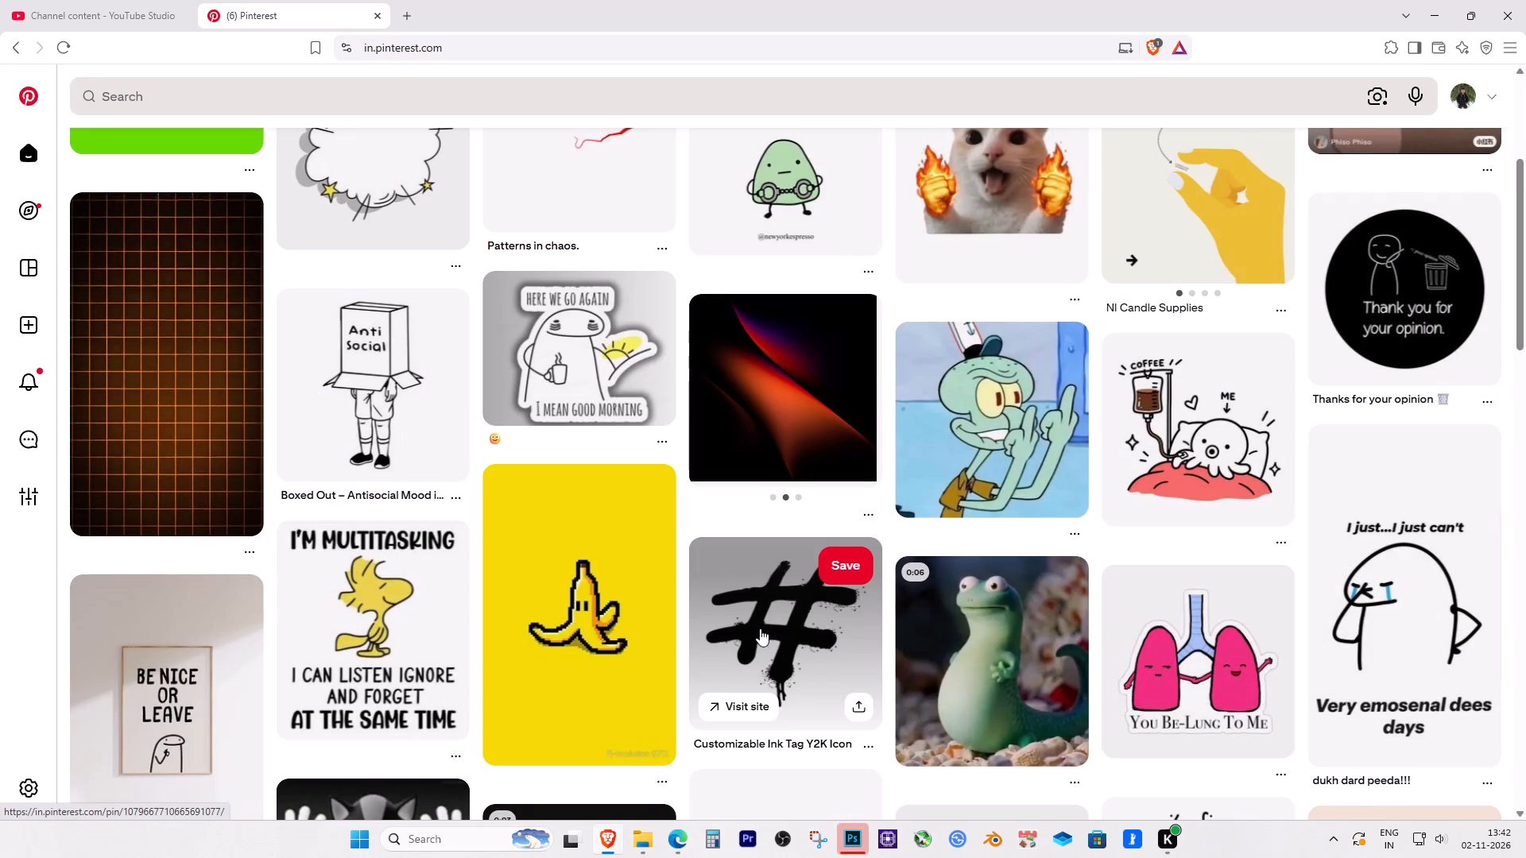
pyautogui.scroll(-2, 756, 632)
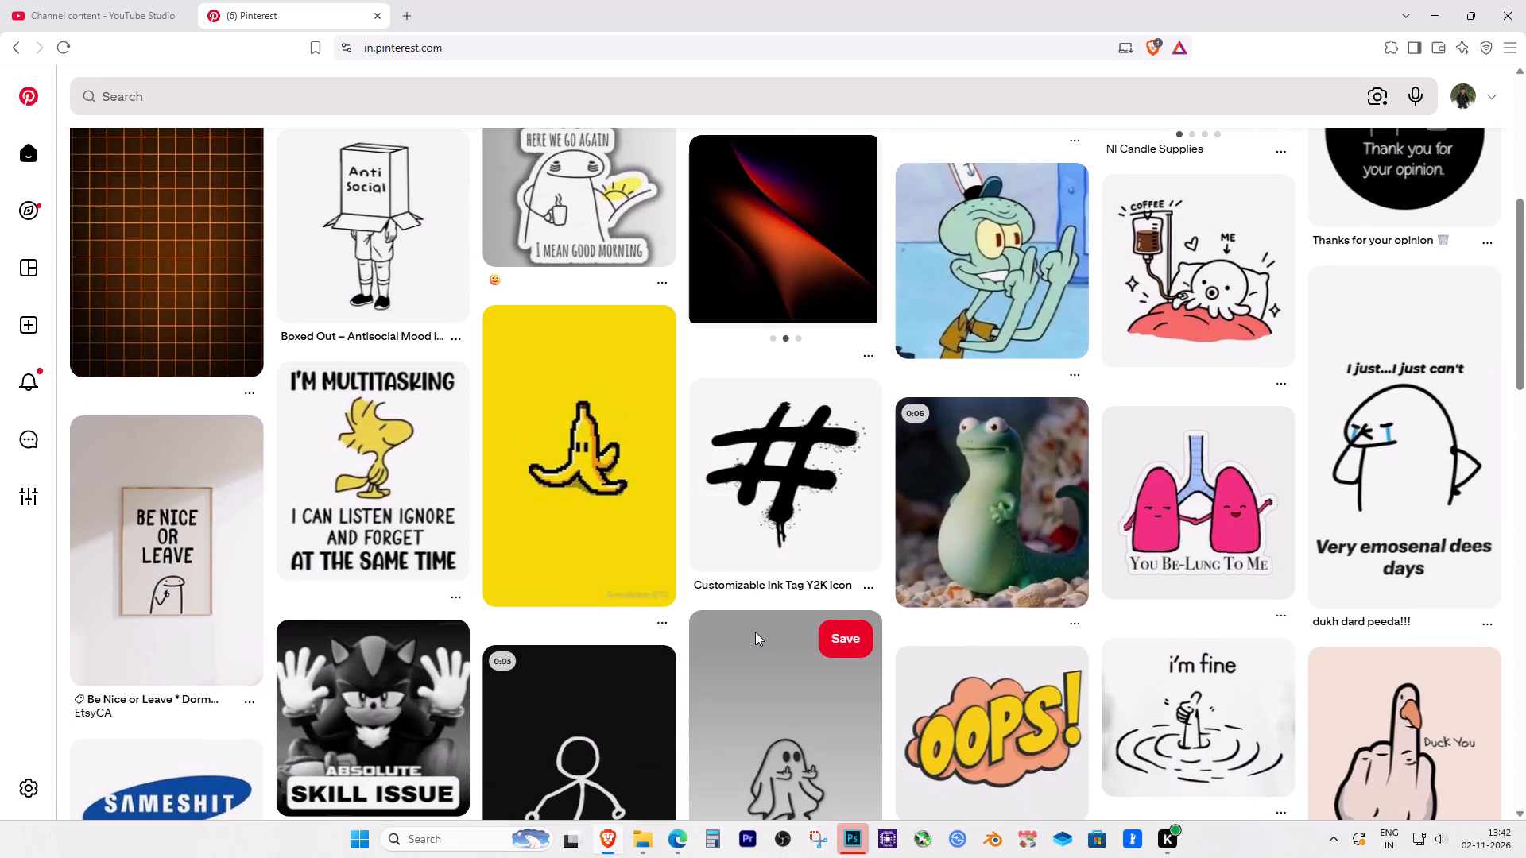
pyautogui.scroll(2, 755, 632)
pyautogui.scroll(-7, 755, 632)
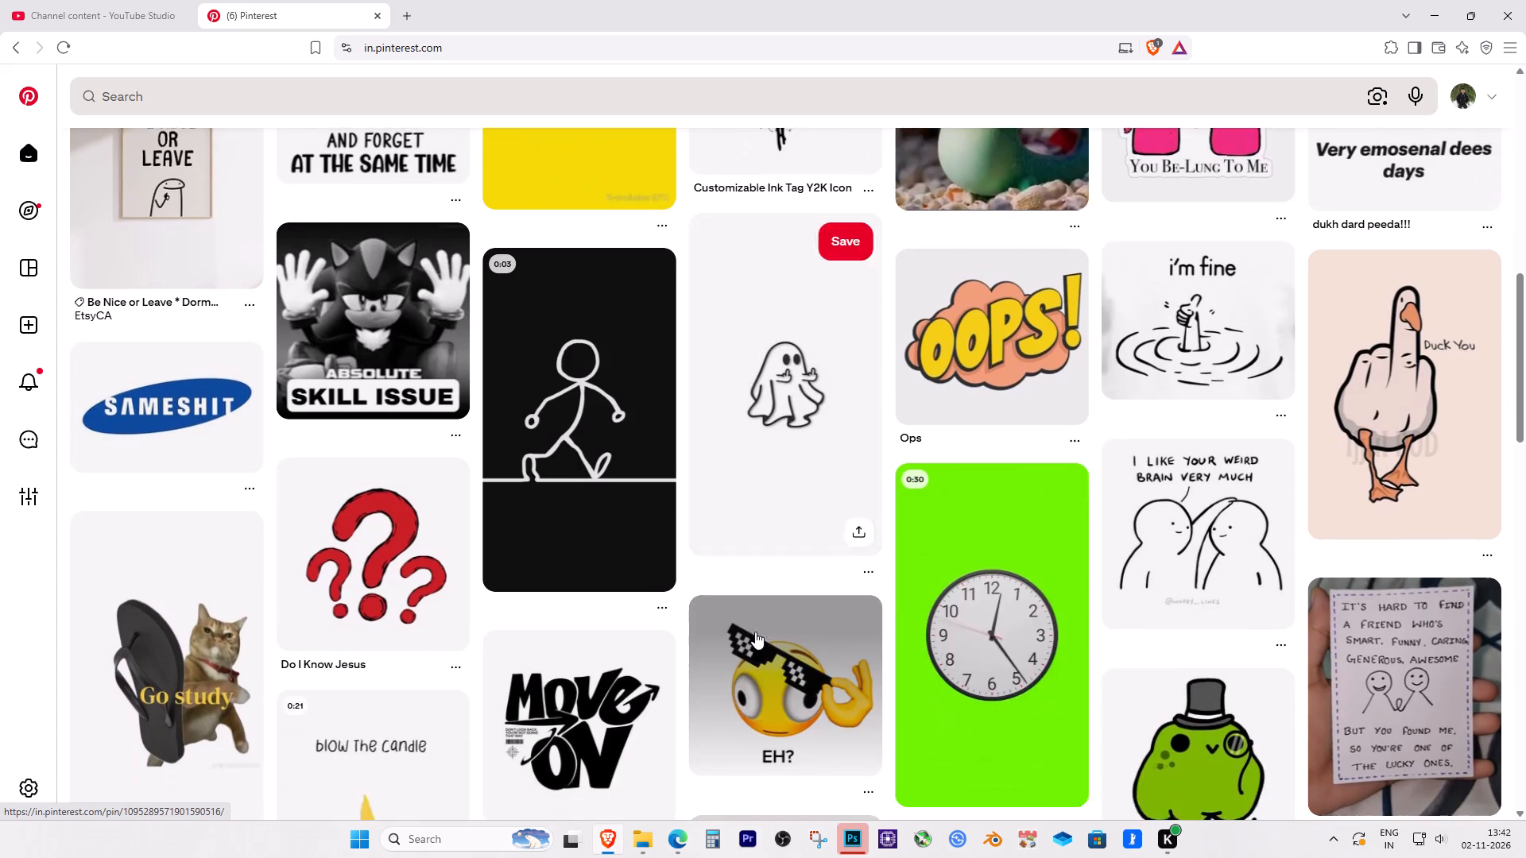
pyautogui.scroll(-8, 755, 632)
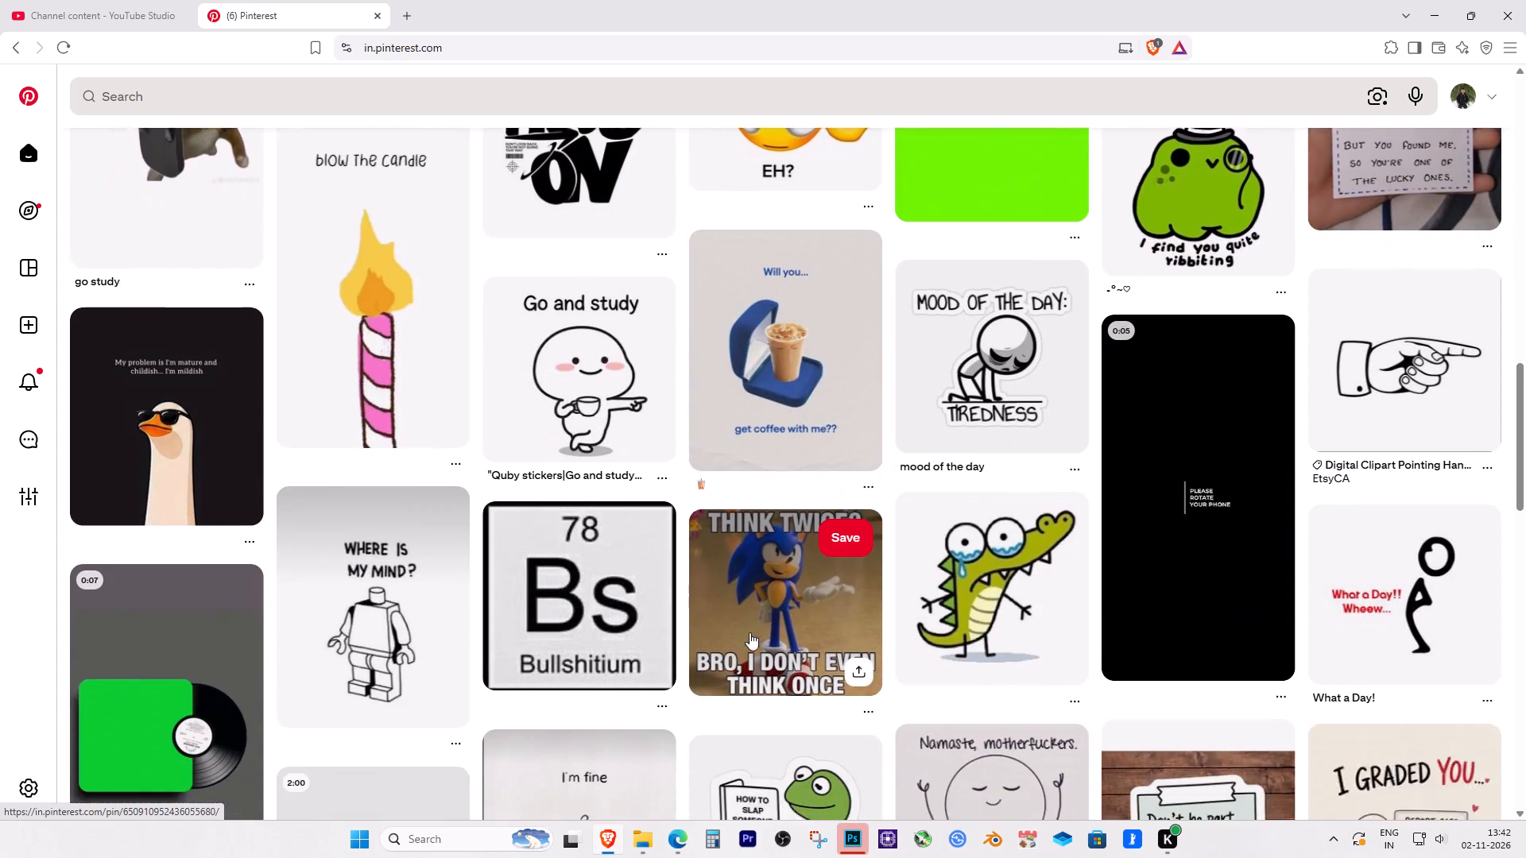
pyautogui.scroll(-7, 749, 632)
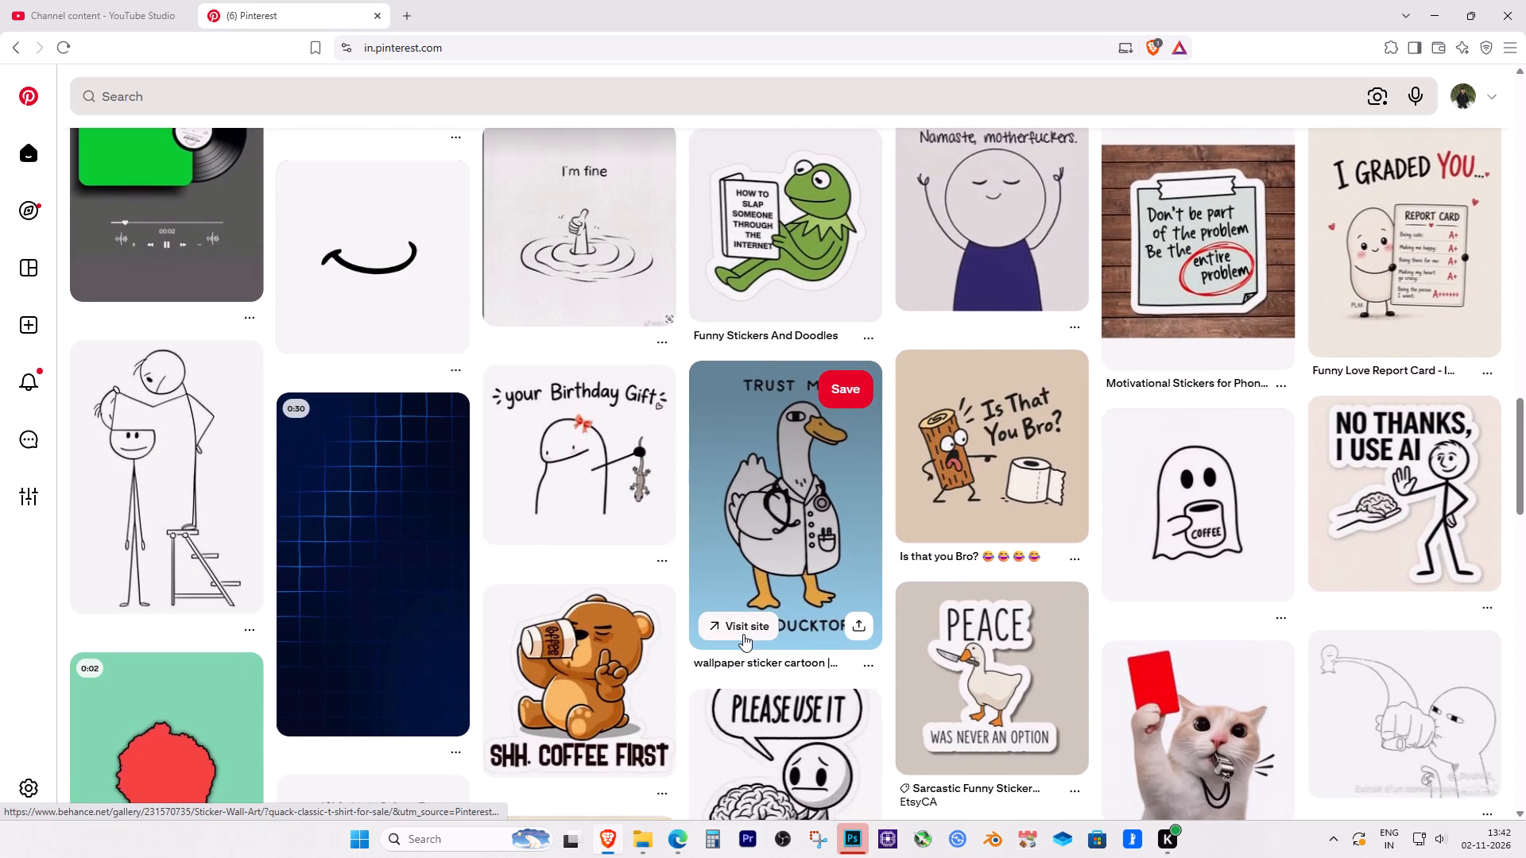
pyautogui.scroll(-1, 743, 634)
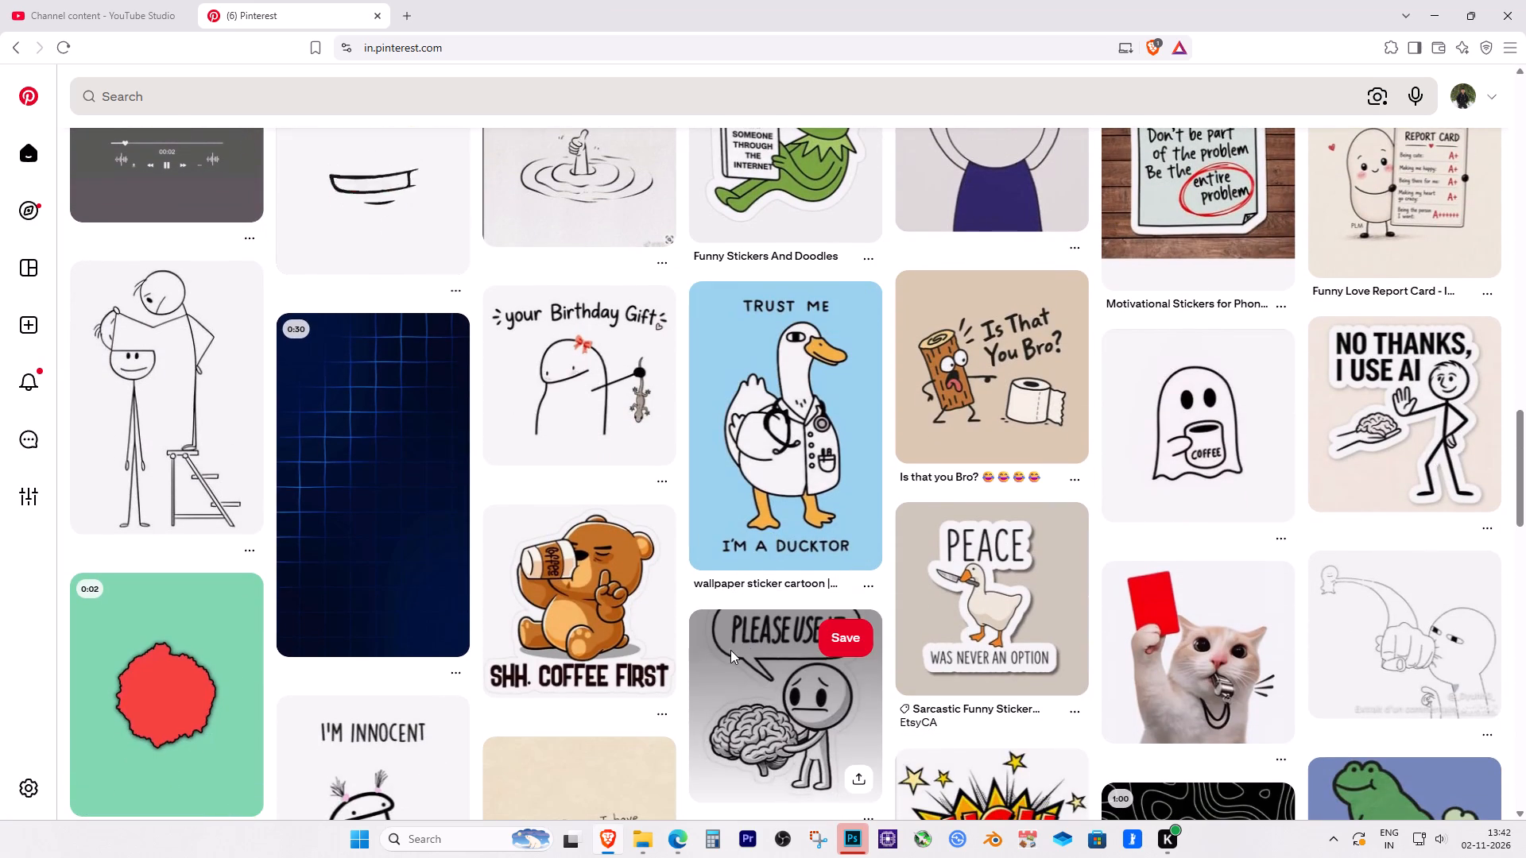
pyautogui.scroll(2, 730, 650)
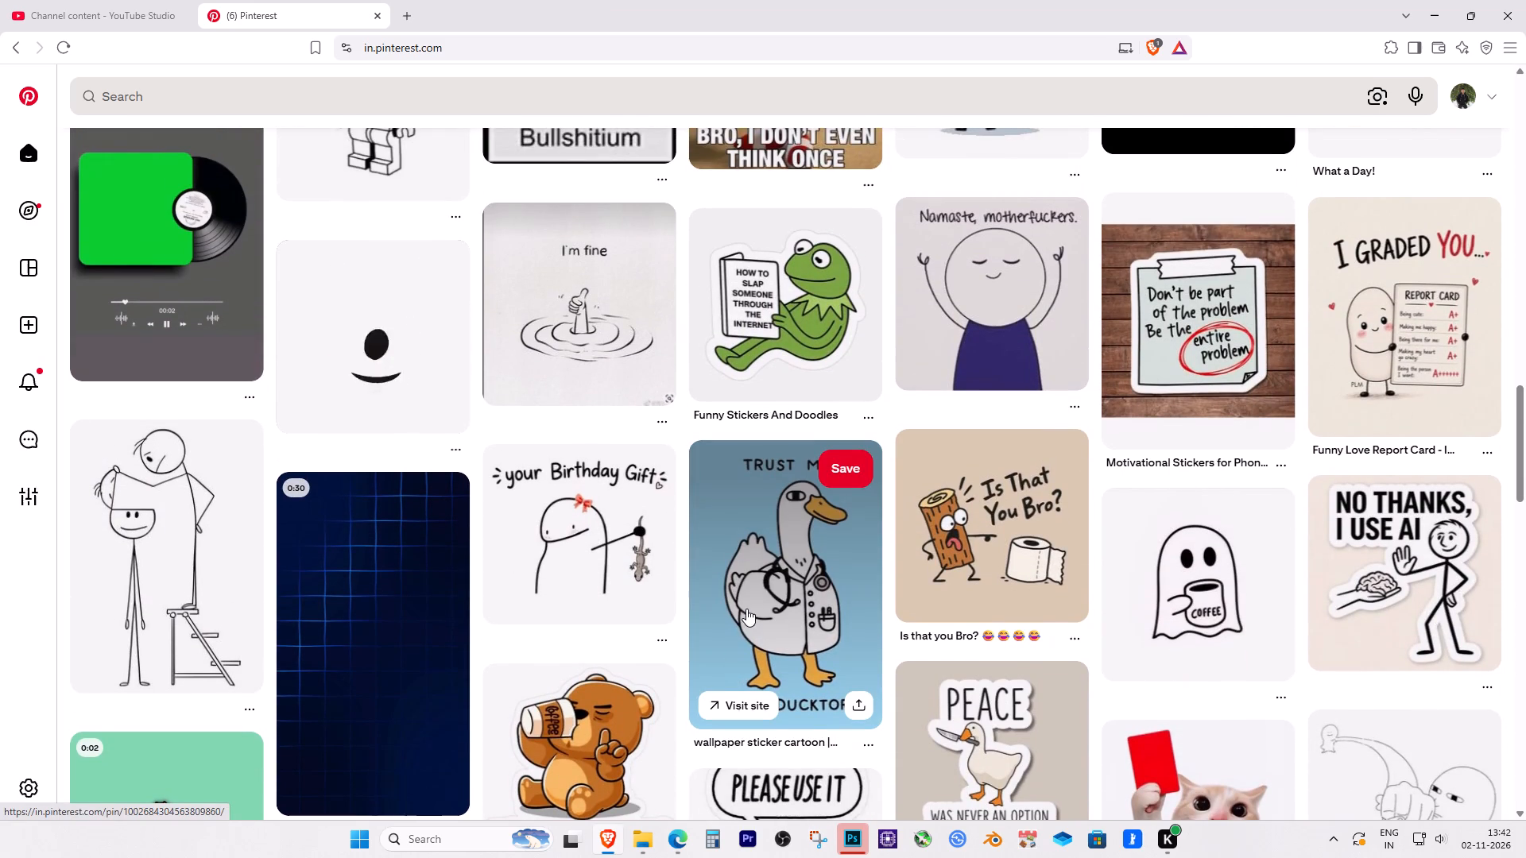
# Switch to Photoshop and open the recent "Google Drive Missing?" thumbnail file new.psd.
pyautogui.click(855, 843)
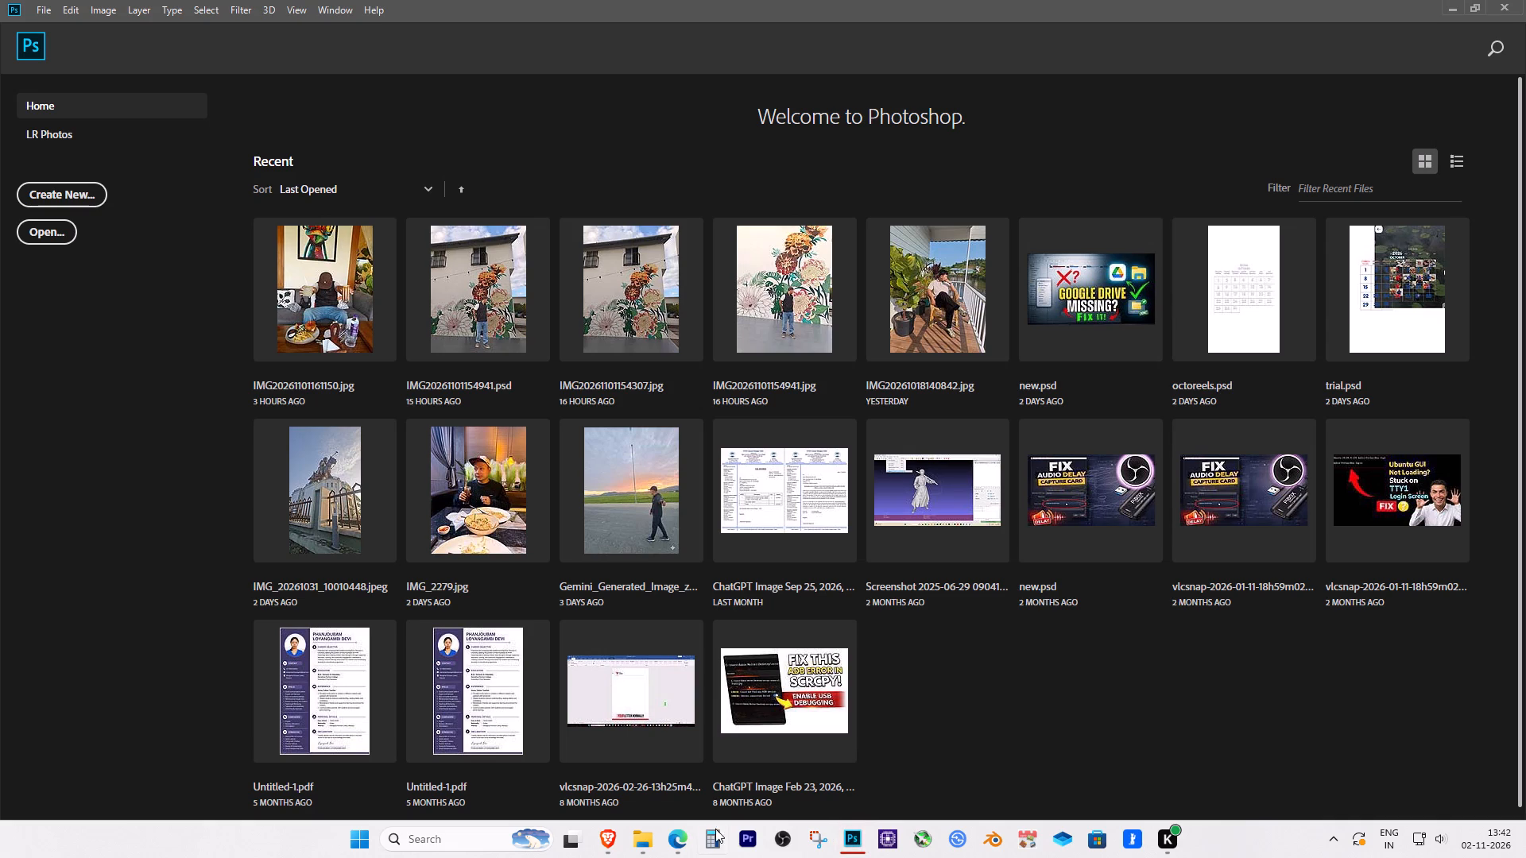
pyautogui.click(609, 844)
pyautogui.click(609, 844)
pyautogui.click(1086, 261)
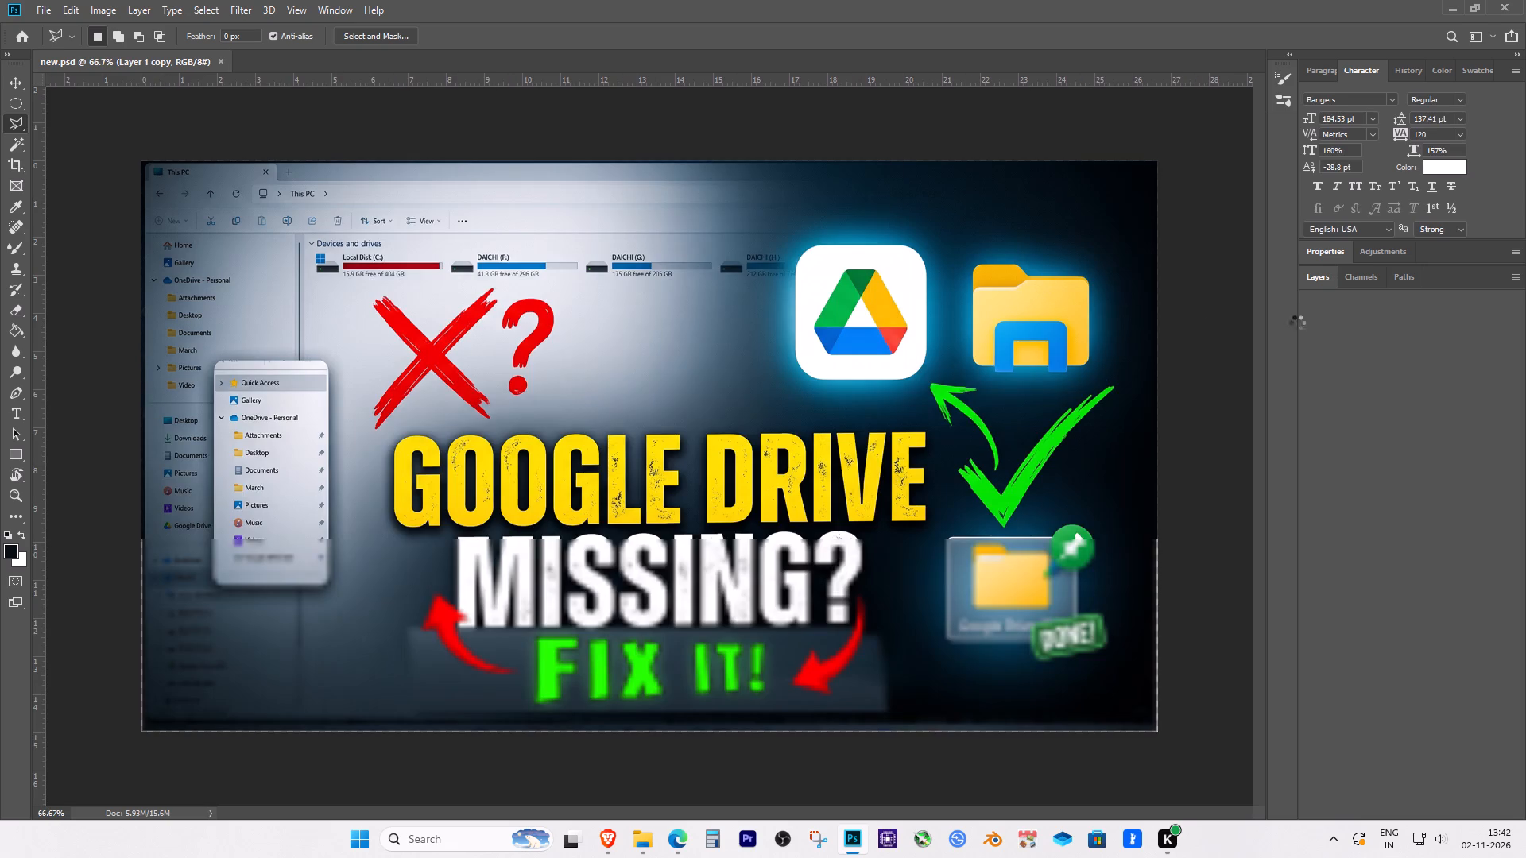
# Delete the "Layer 1 copy" and "fix it!" layers from new.psd.
pyautogui.click(1330, 279)
pyautogui.press('Delete')
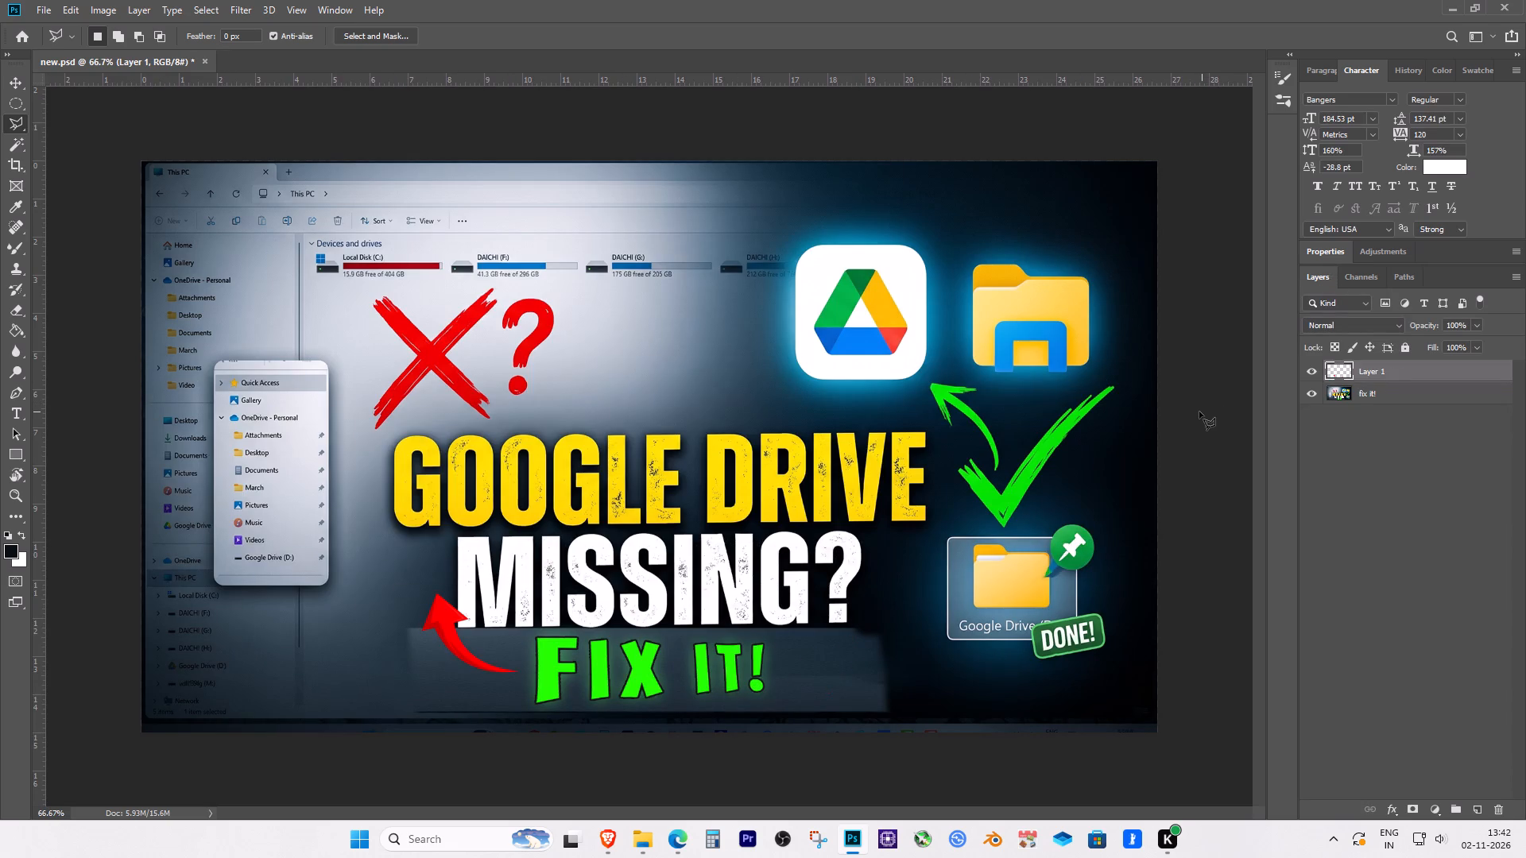
pyautogui.click(1379, 395)
pyautogui.press('Delete')
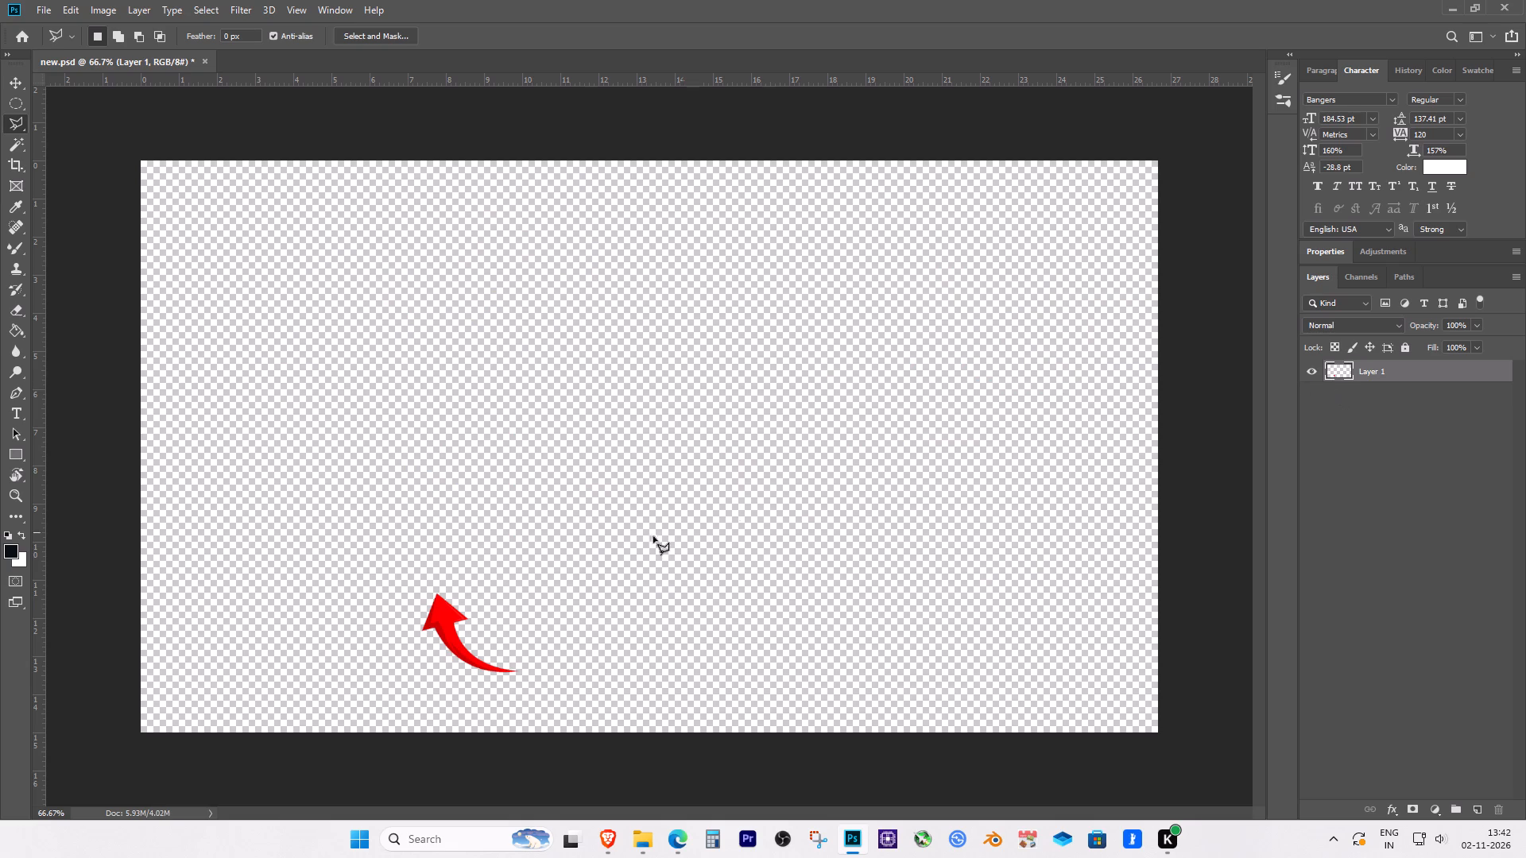
# Open Screenshot 2026-11-01 231644.png from the Screenshots folder in Pictures.
pyautogui.press('v')
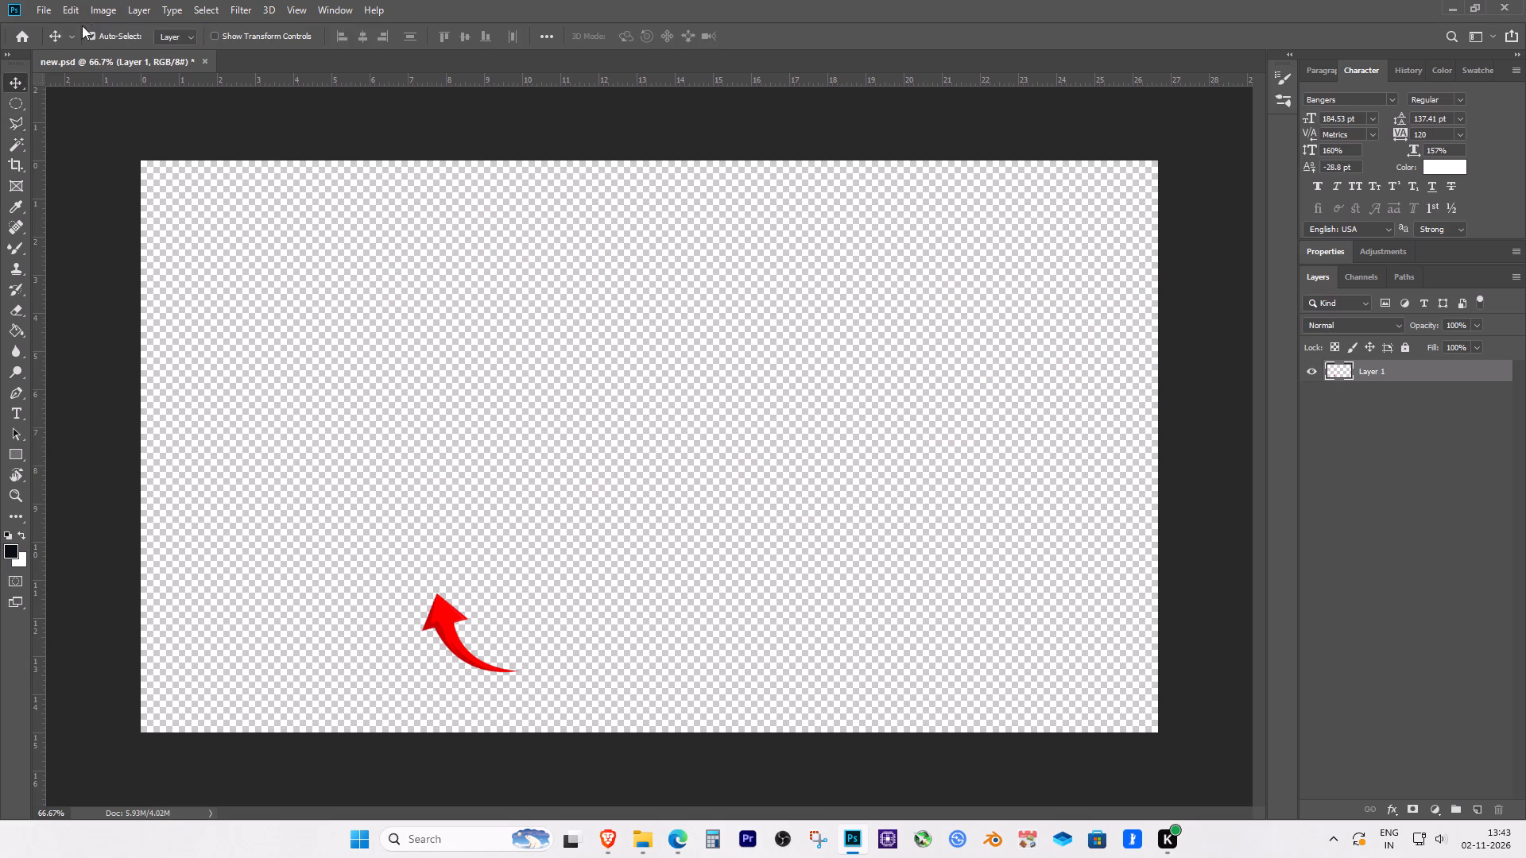
pyautogui.click(45, 15)
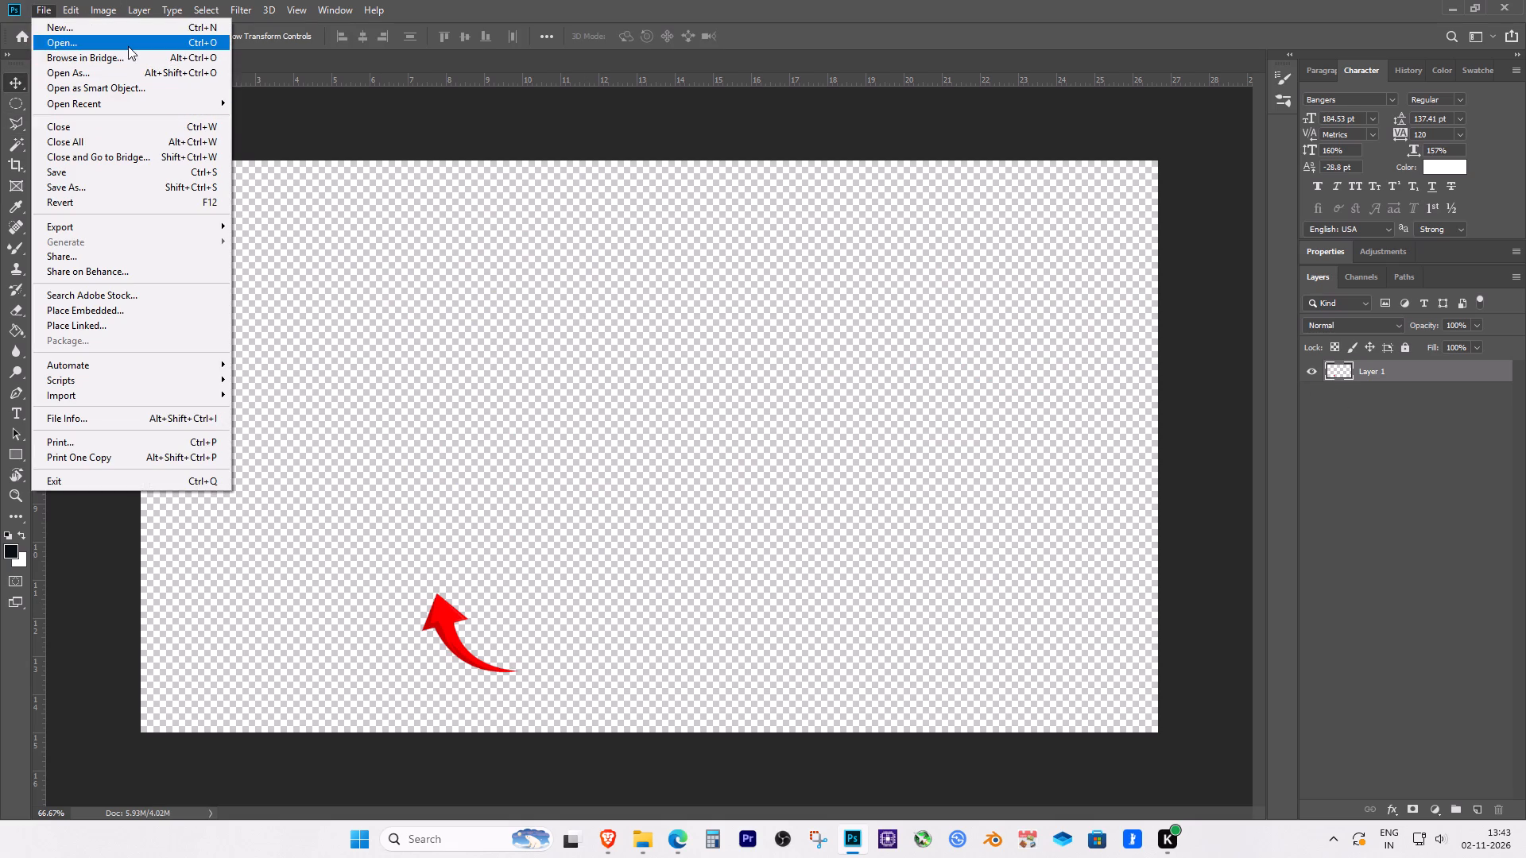
pyautogui.click(128, 46)
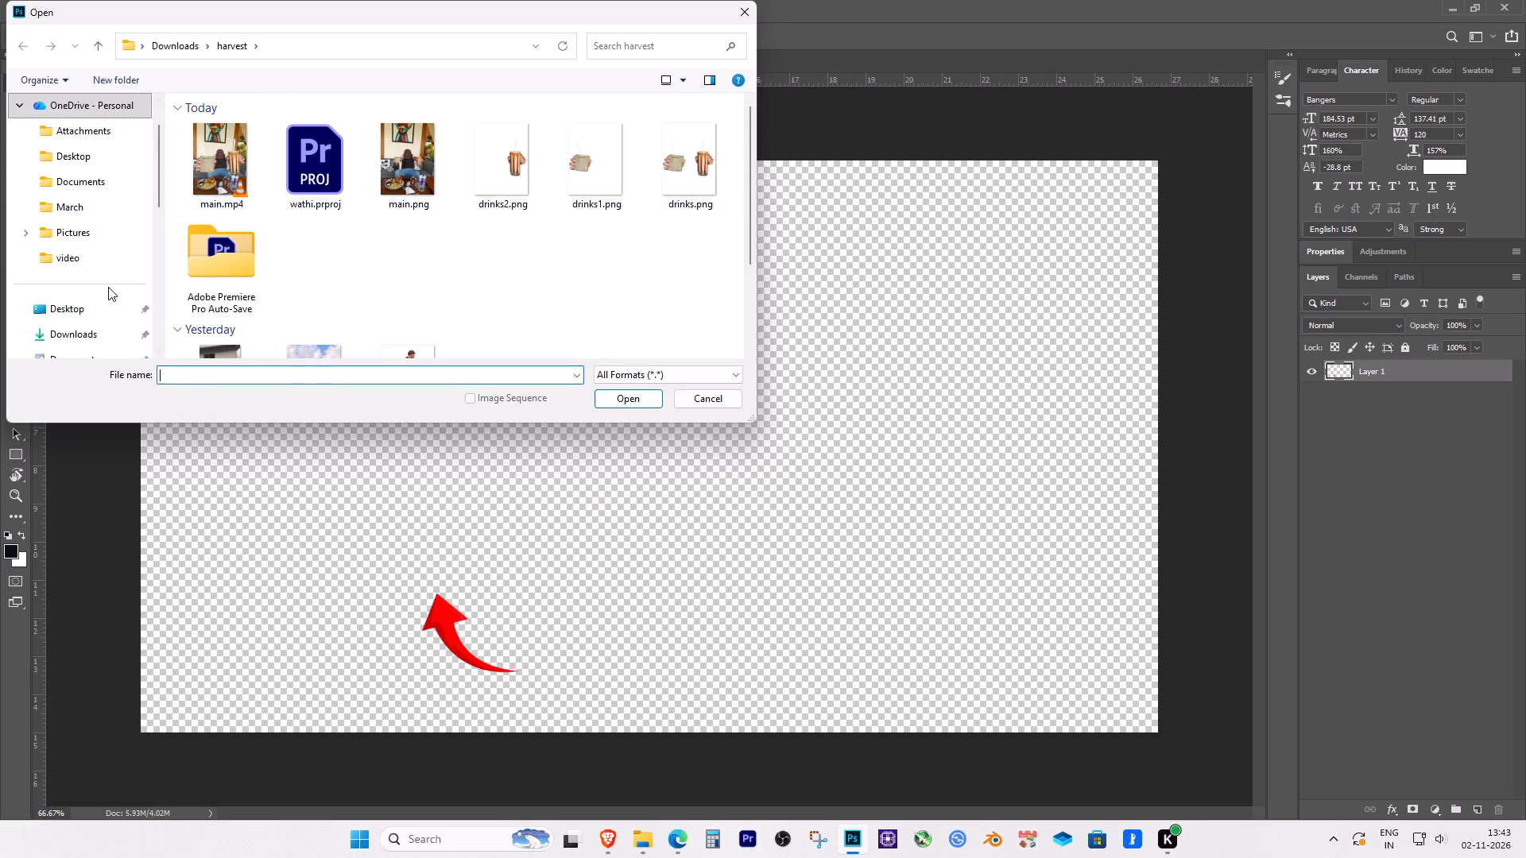
pyautogui.scroll(-1, 76, 323)
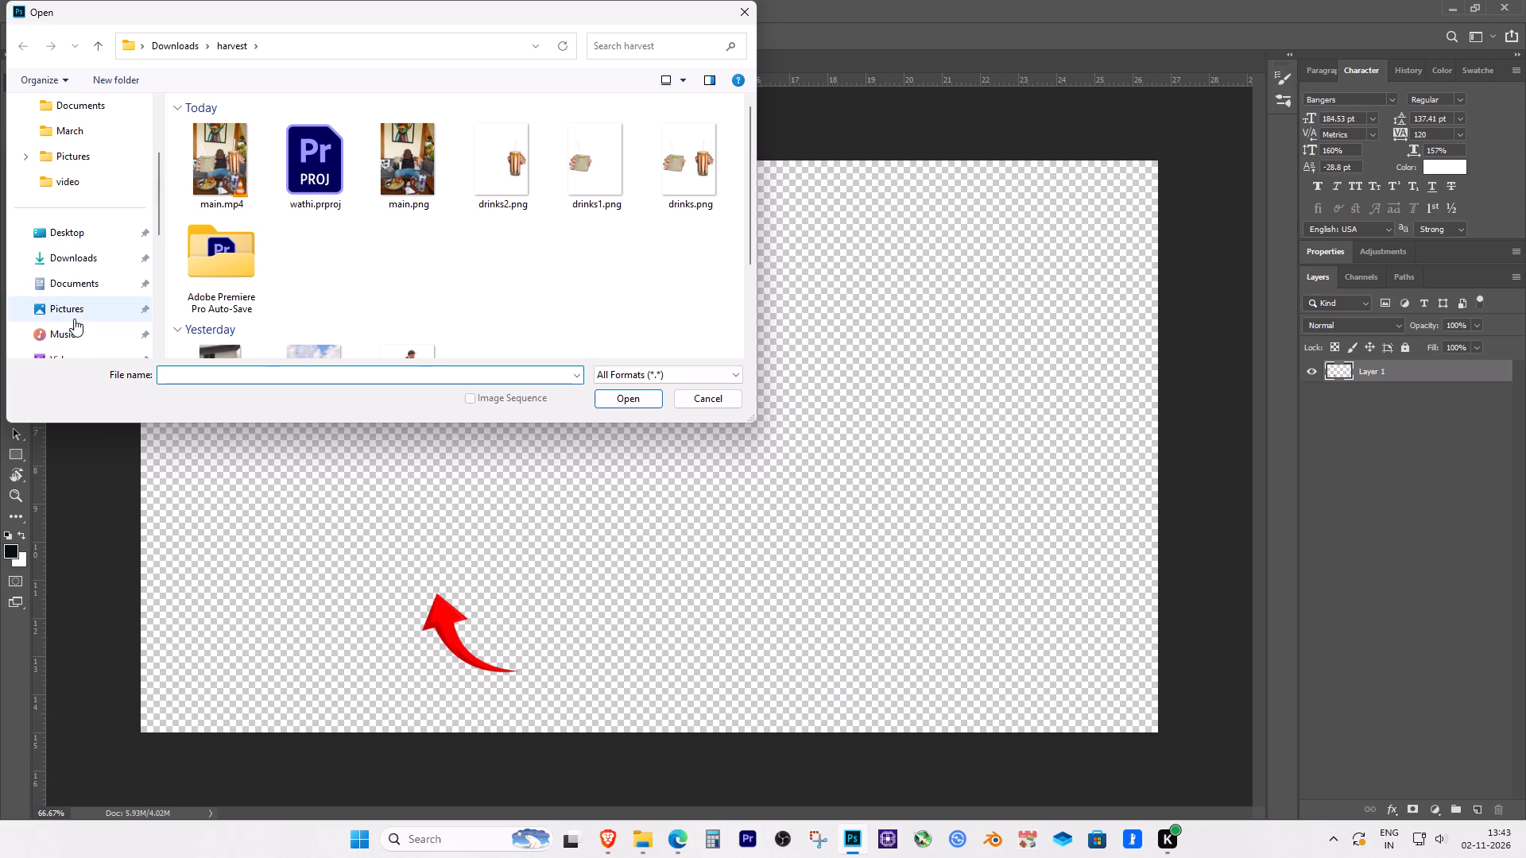
pyautogui.click(68, 315)
pyautogui.scroll(-1, 520, 251)
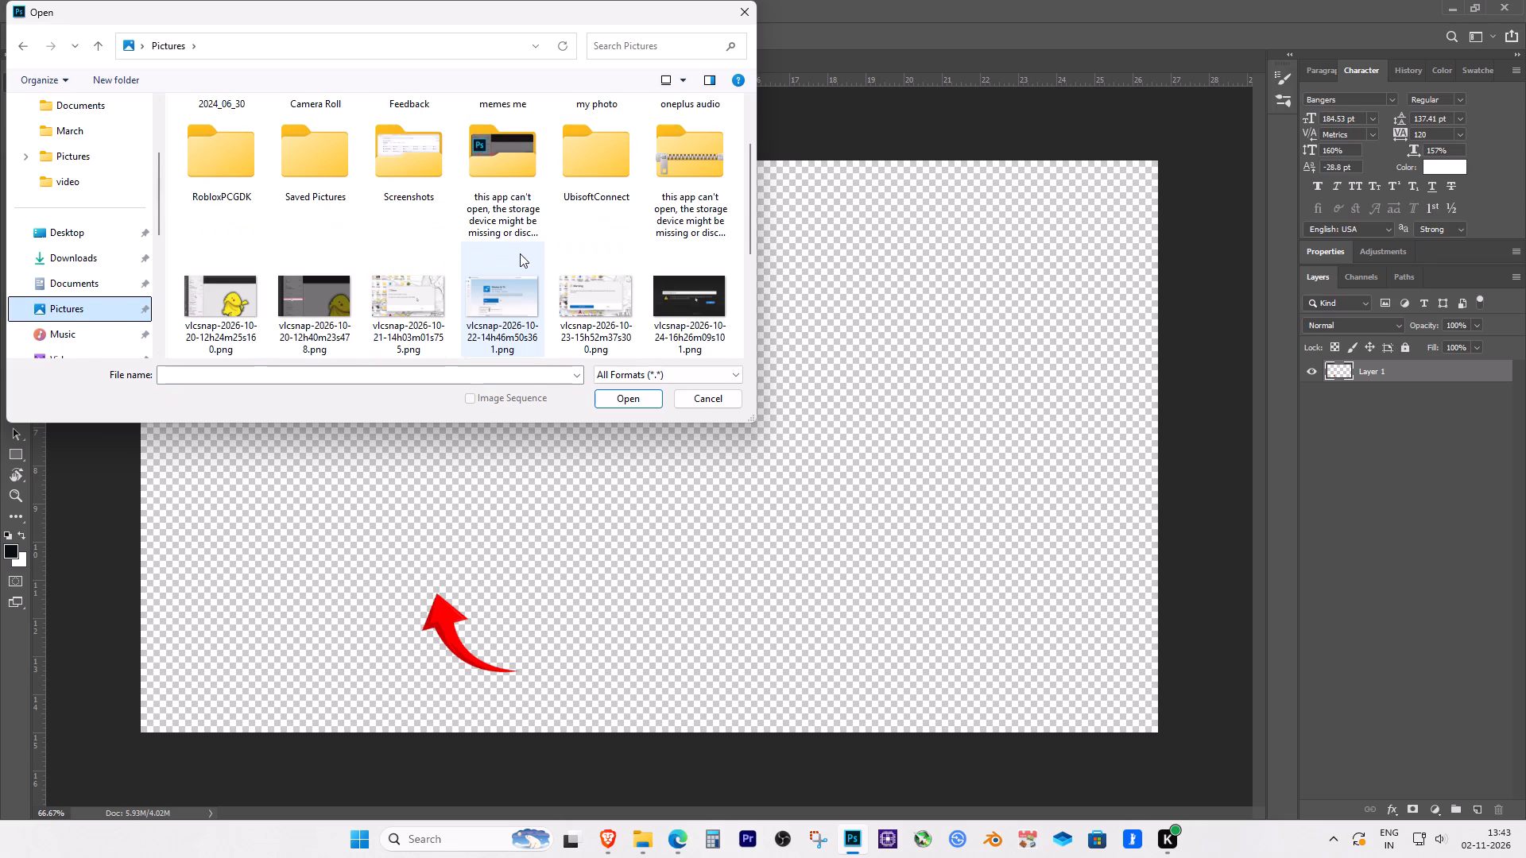
pyautogui.scroll(-1, 496, 252)
pyautogui.scroll(1, 427, 247)
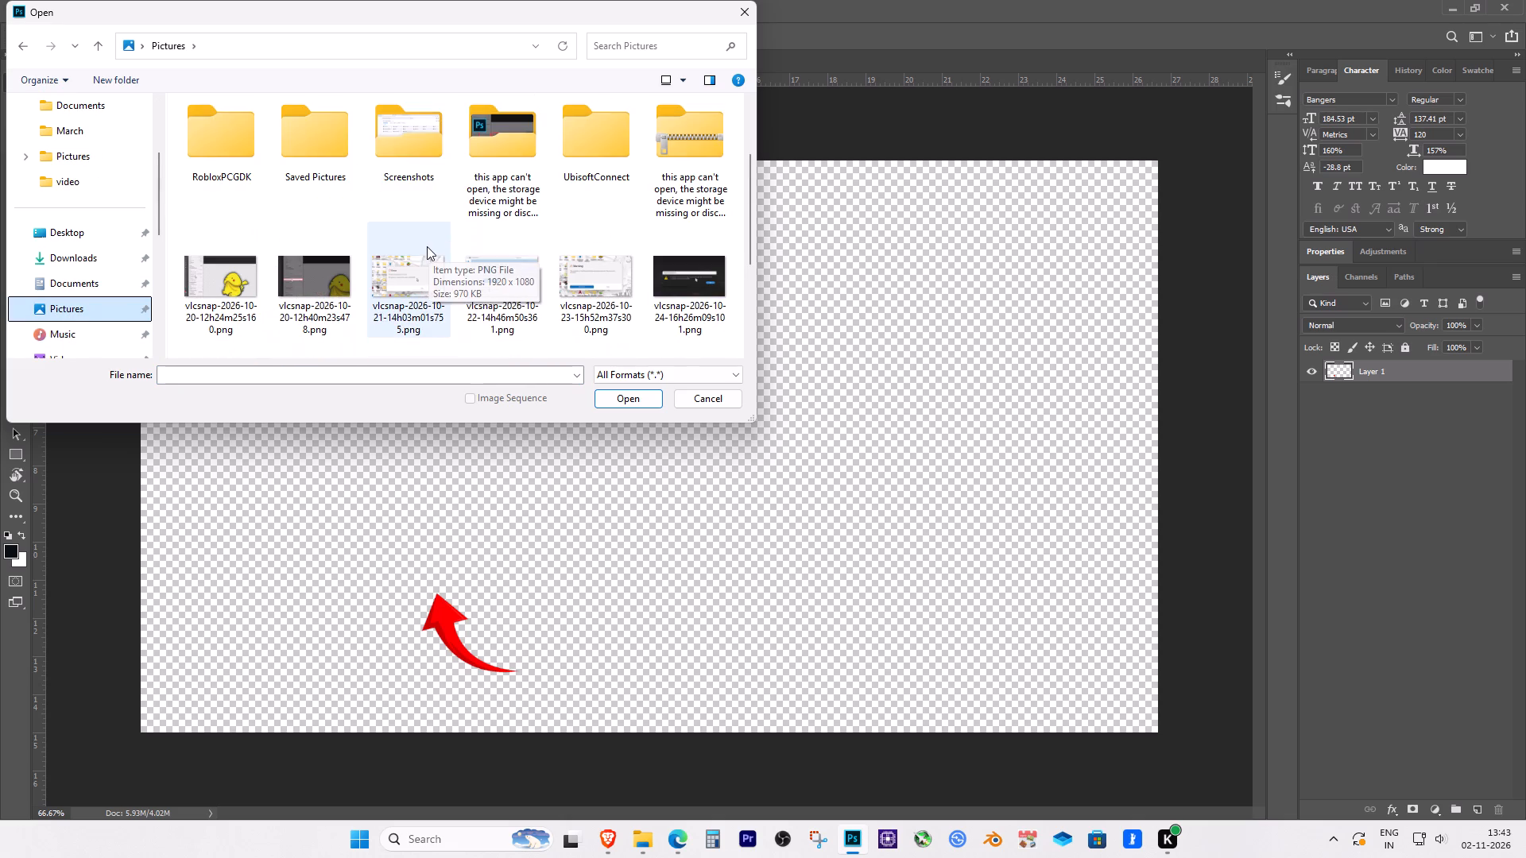
pyautogui.doubleClick(398, 158)
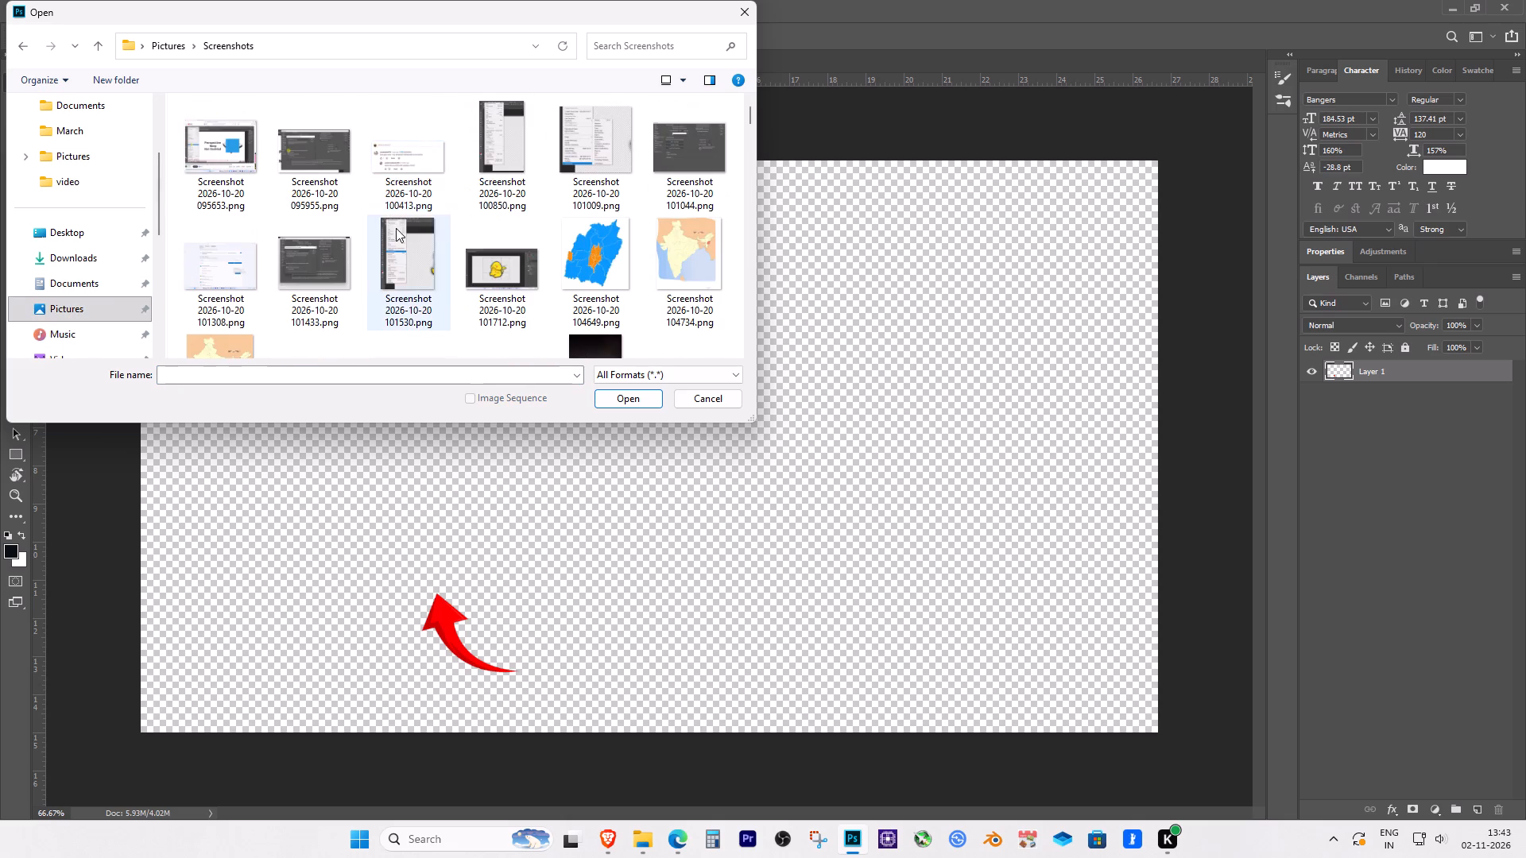
pyautogui.scroll(-18, 396, 245)
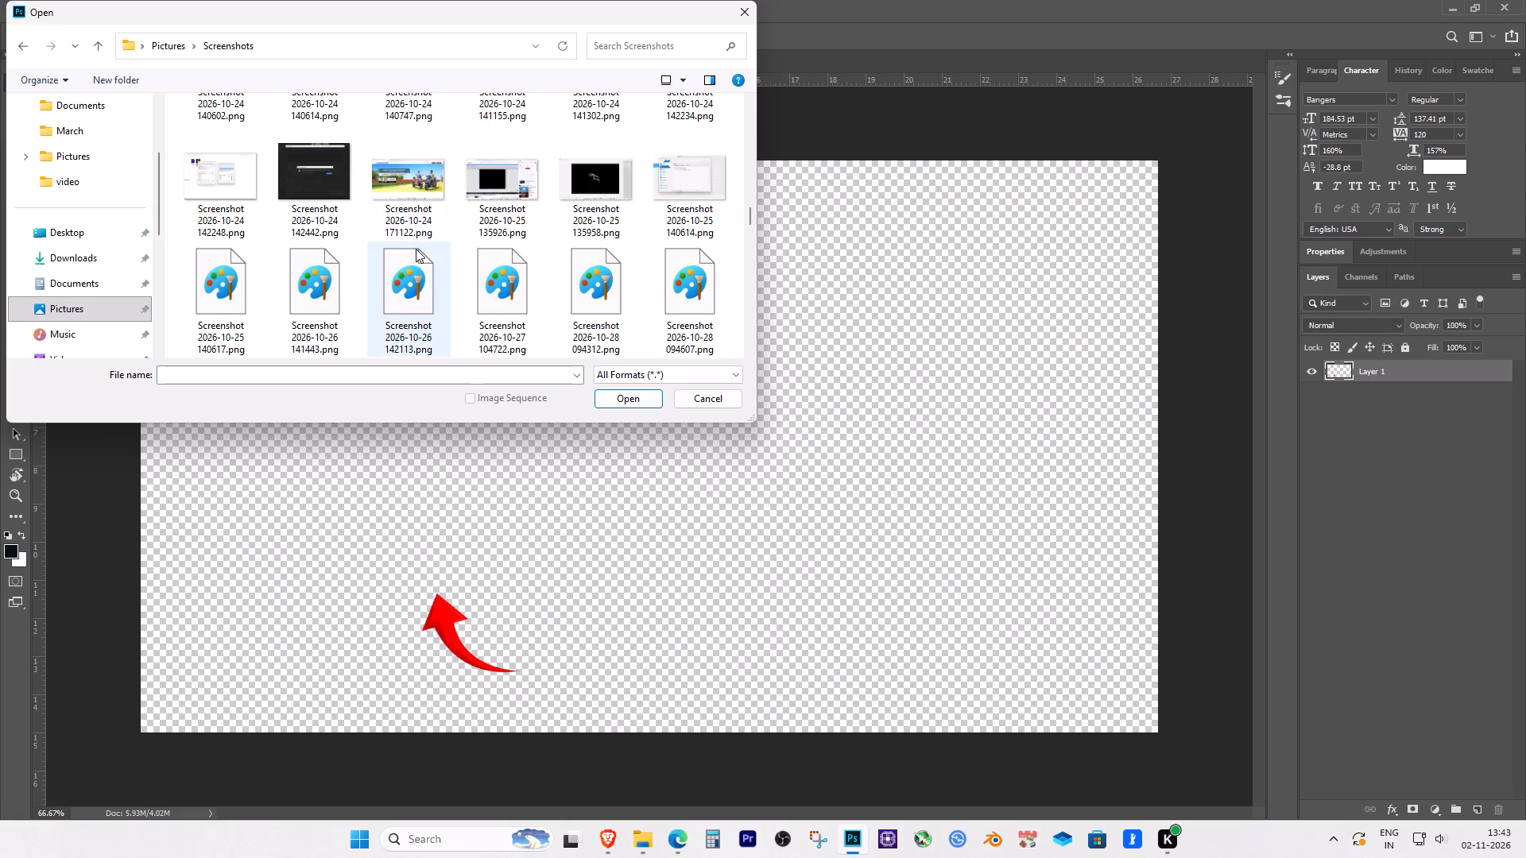
pyautogui.scroll(-13, 416, 249)
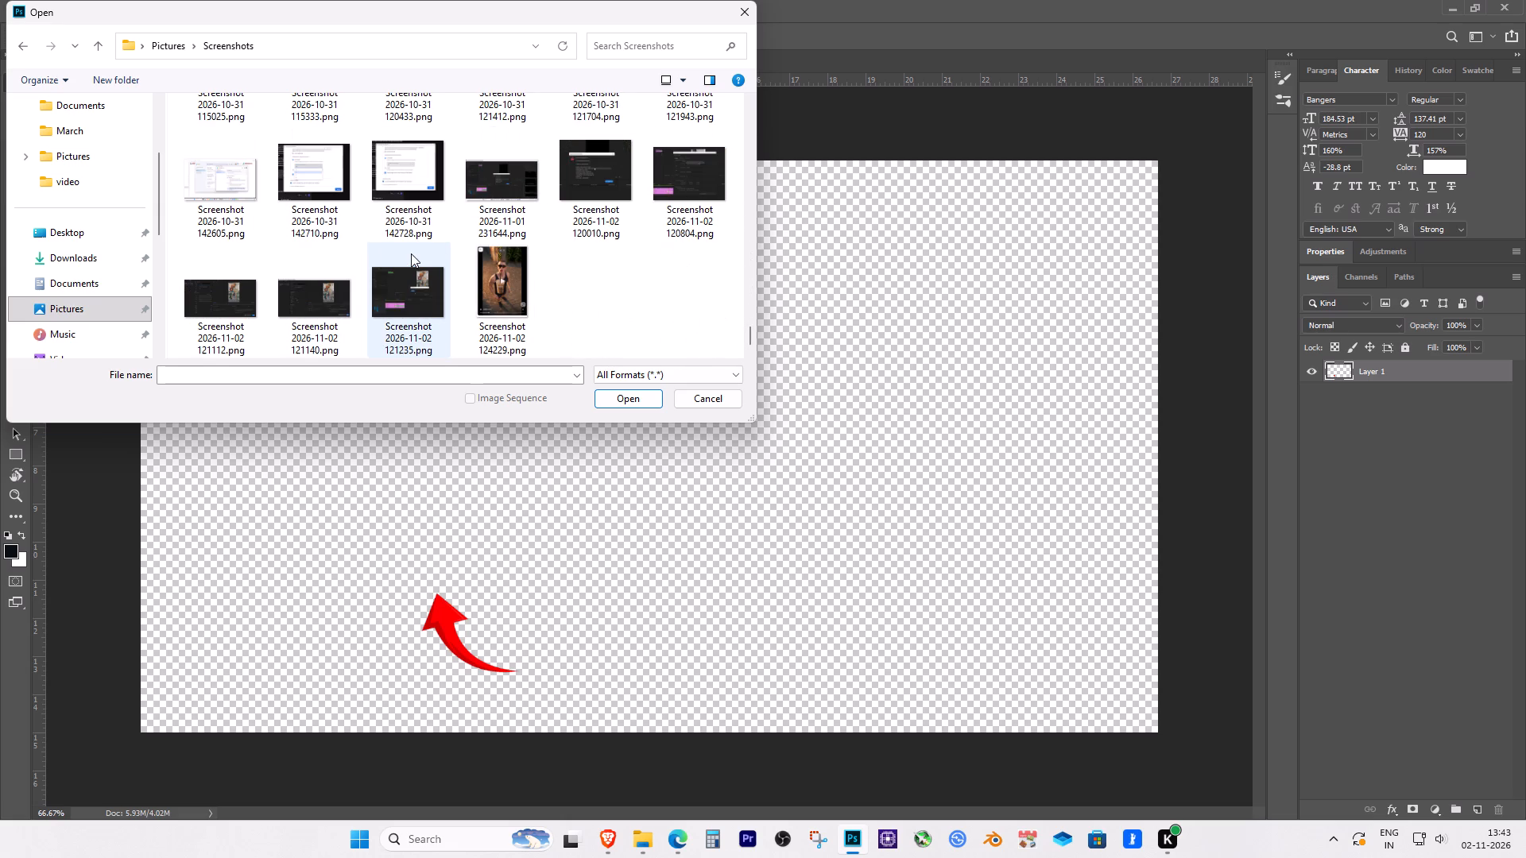
pyautogui.scroll(-2, 411, 253)
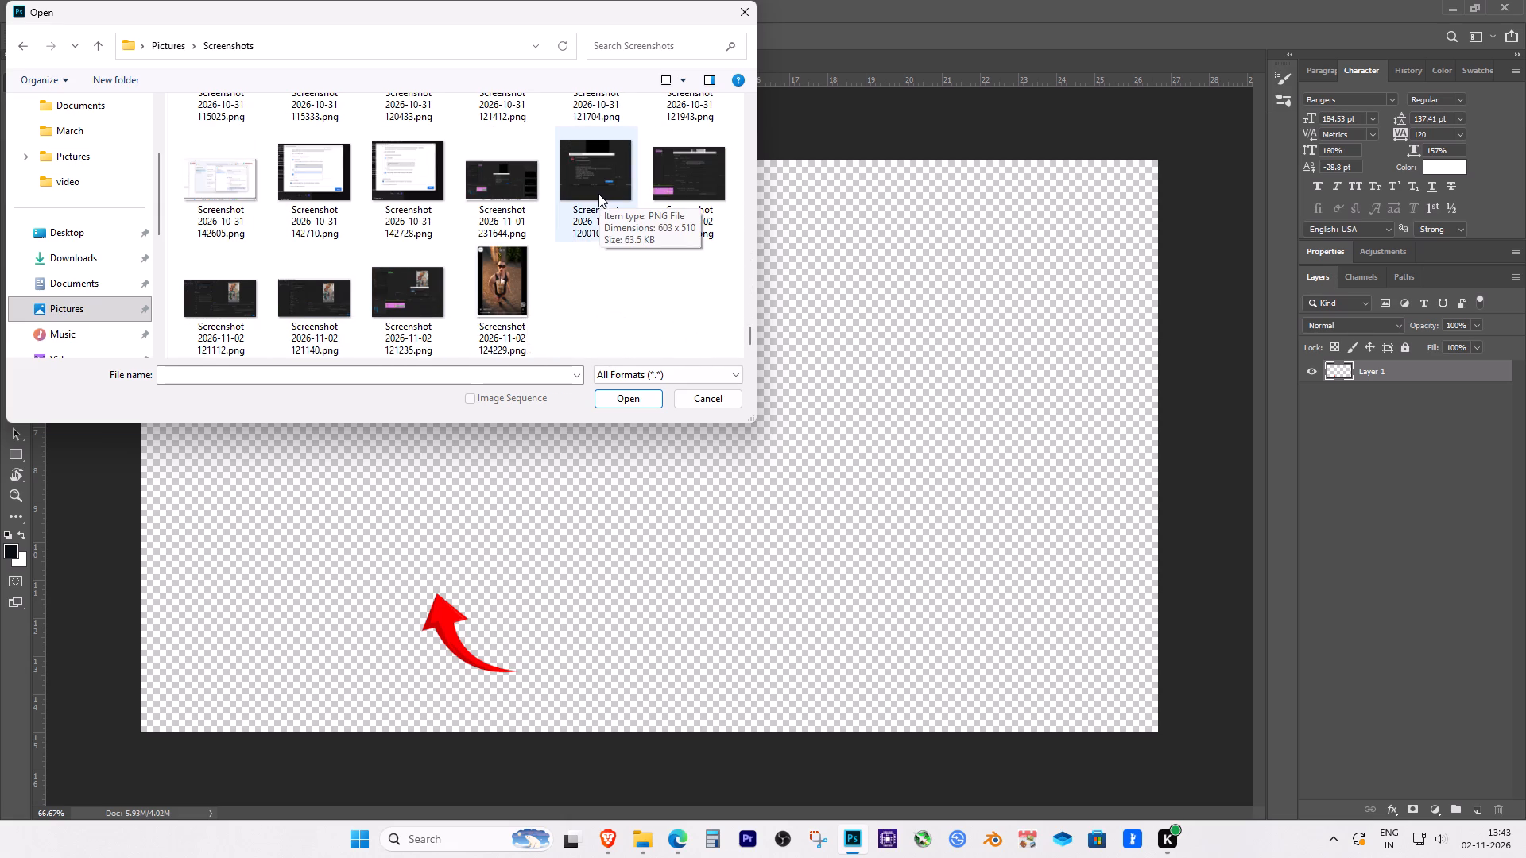
pyautogui.doubleClick(506, 187)
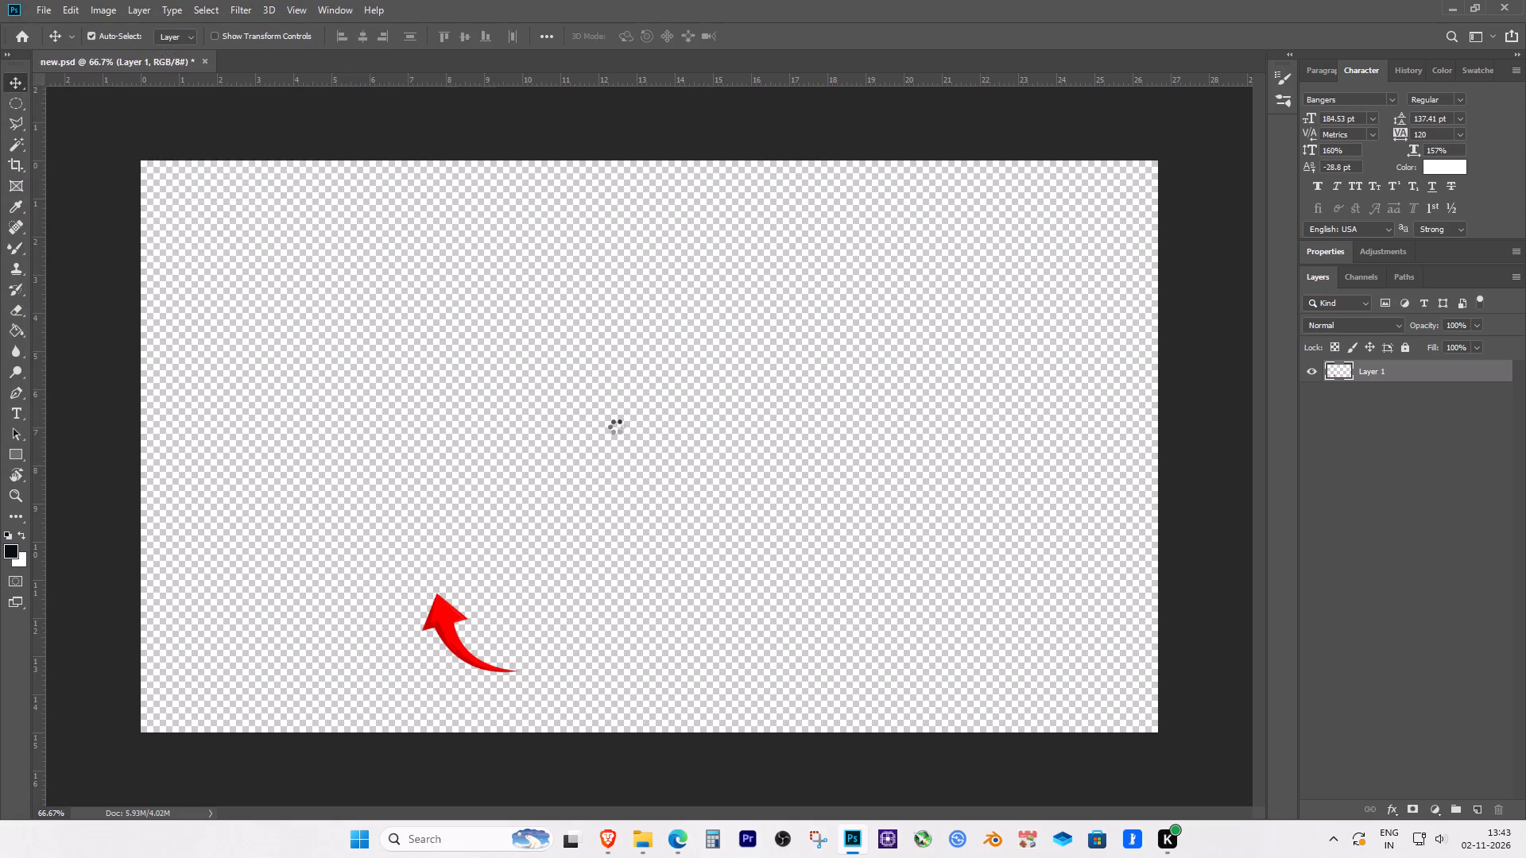
# Copy the Media Encoder error screenshot onto the new.psd canvas and close the screenshot file.
pyautogui.moveTo(648, 447); pyautogui.dragTo(169, 64)
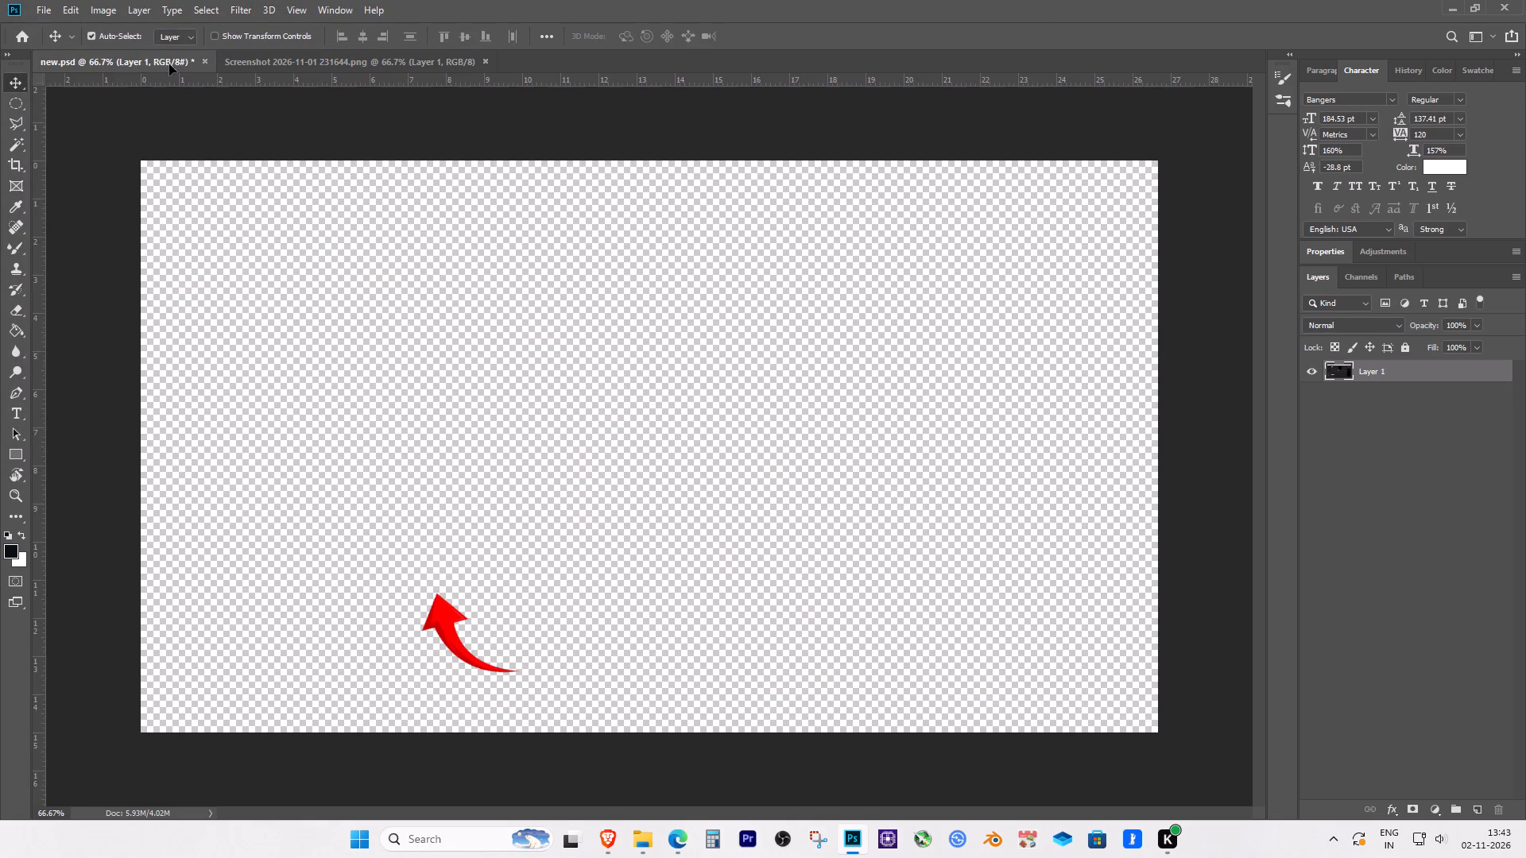
pyautogui.moveTo(169, 64); pyautogui.dragTo(436, 290)
pyautogui.click(486, 62)
# Enlarge and reposition the screenshot layer so it covers the whole canvas with the Adobe Media Encoder error dialog near the centre.
pyautogui.moveTo(640, 299); pyautogui.dragTo(670, 354)
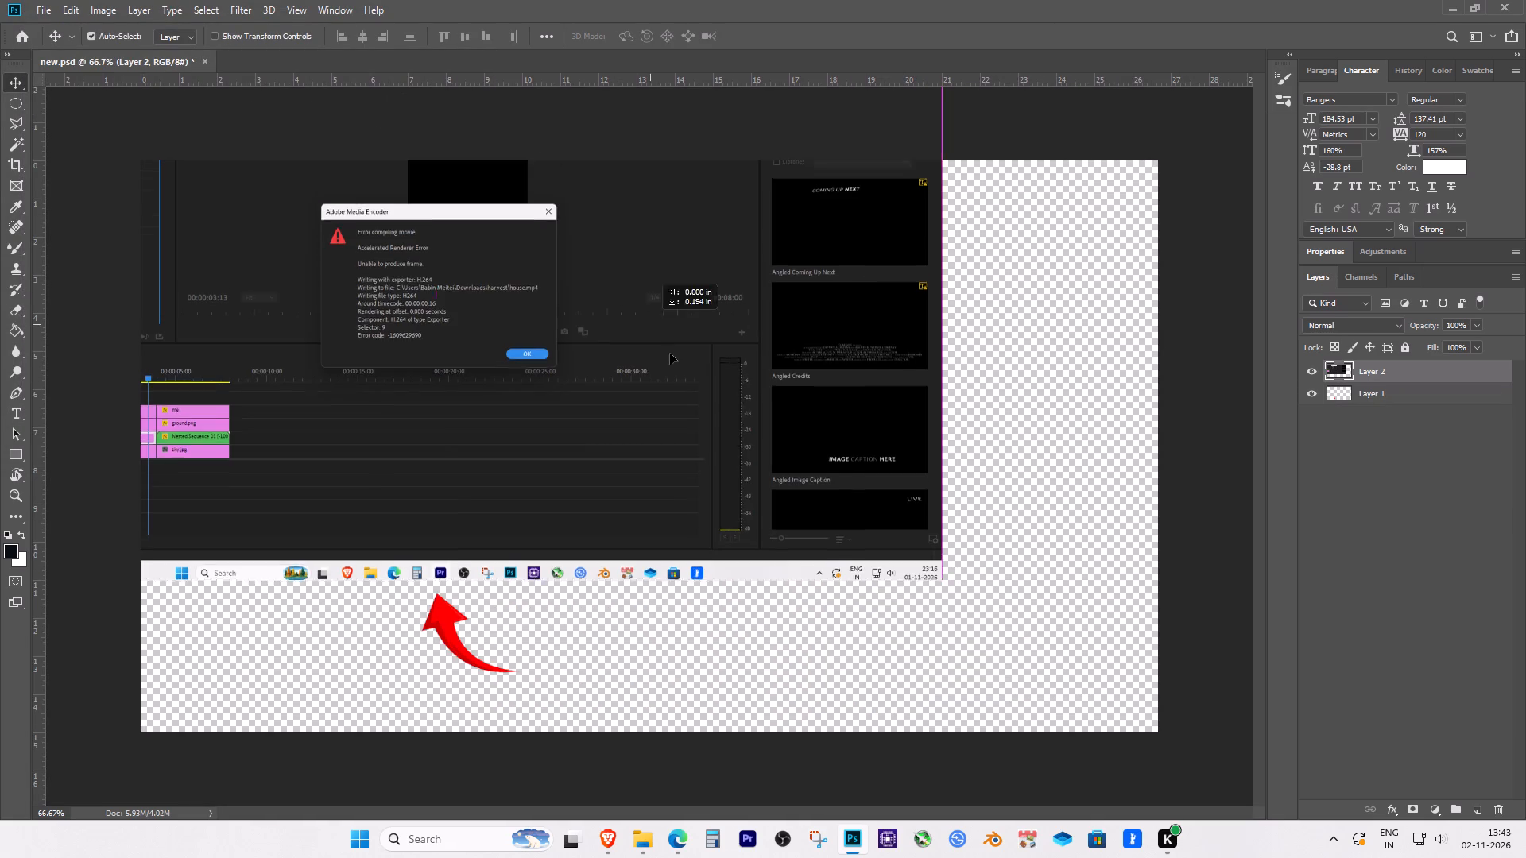
pyautogui.moveTo(670, 354); pyautogui.dragTo(786, 441)
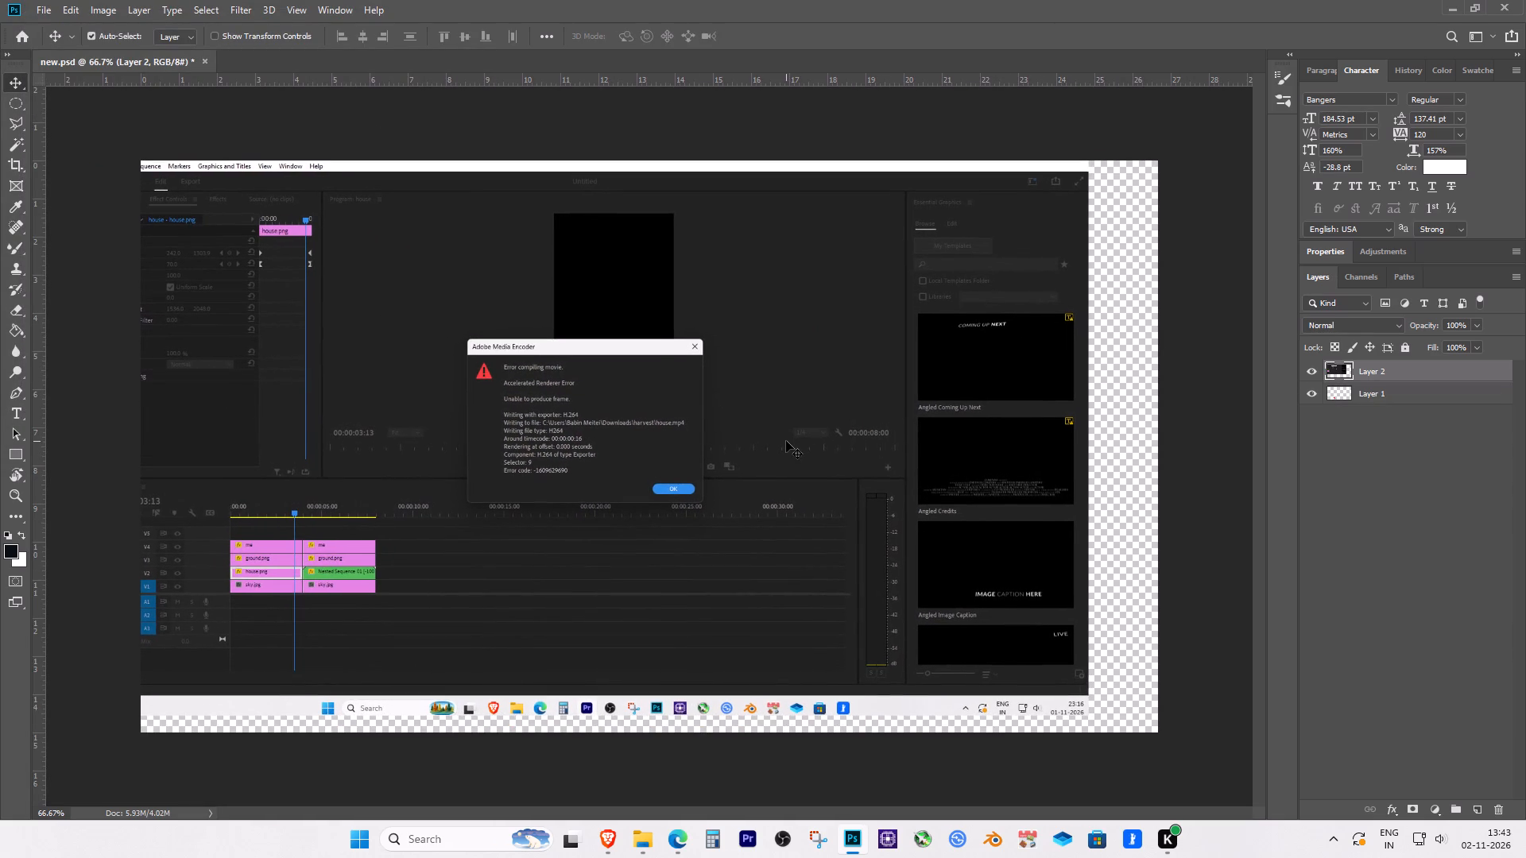
pyautogui.hotkey('ctrl', 't')
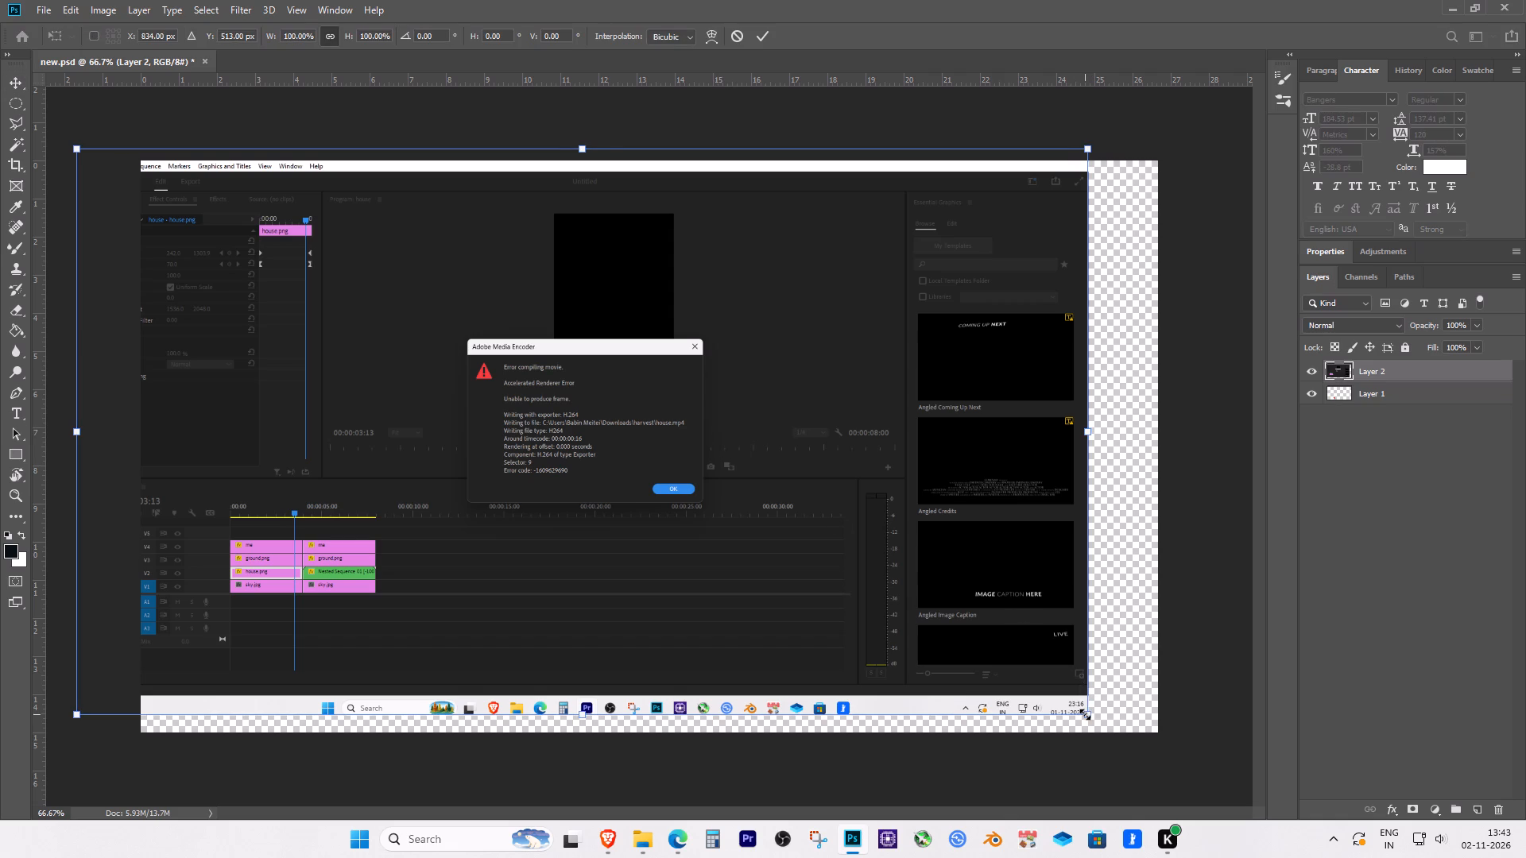
pyautogui.moveTo(1085, 714); pyautogui.dragTo(1353, 829)
pyautogui.moveTo(1015, 674); pyautogui.dragTo(959, 659)
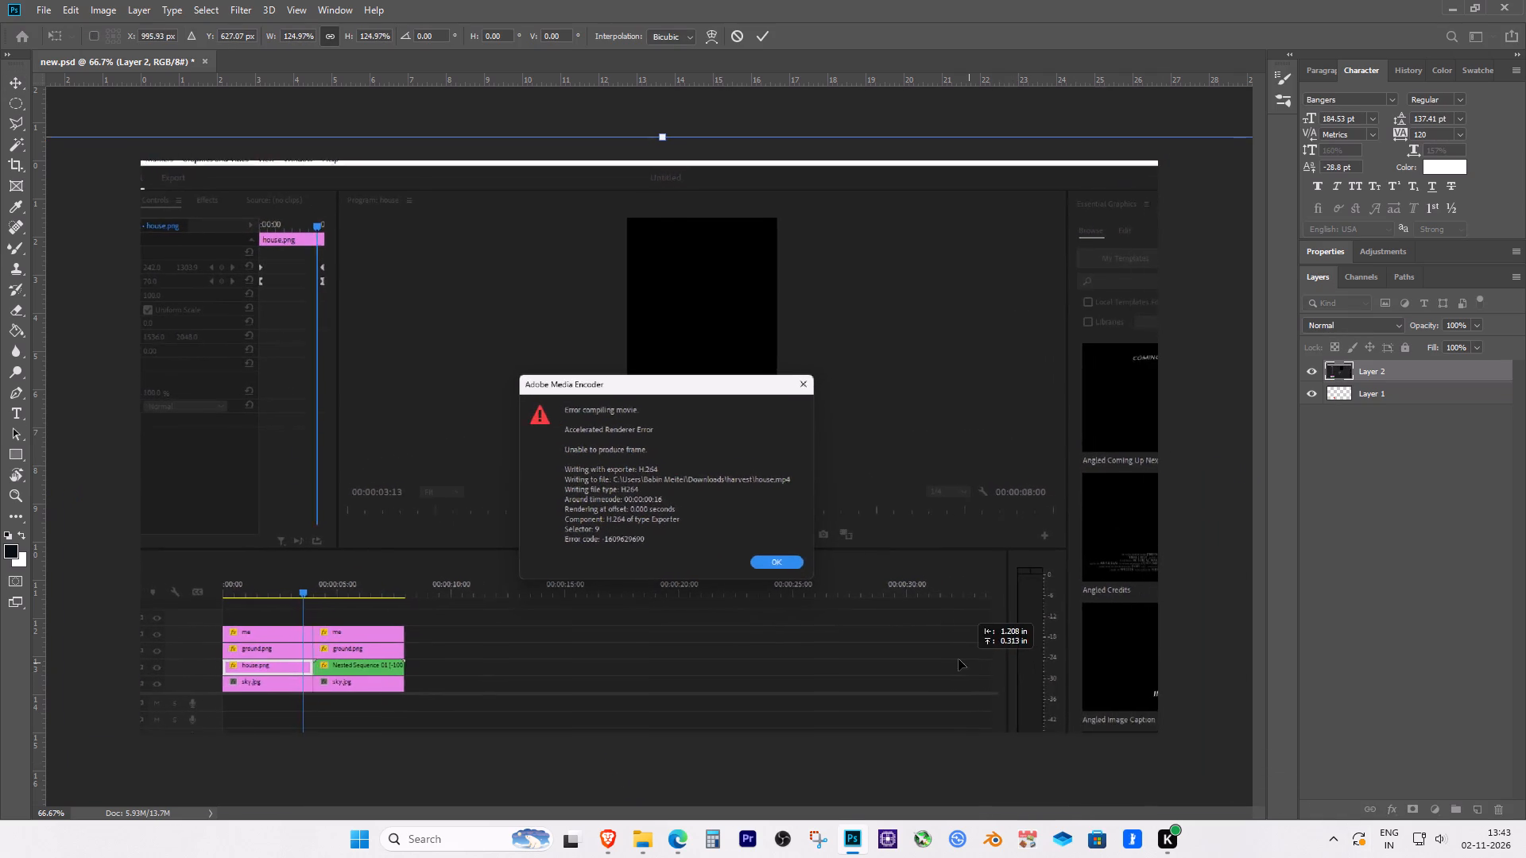
pyautogui.moveTo(959, 659); pyautogui.dragTo(897, 647)
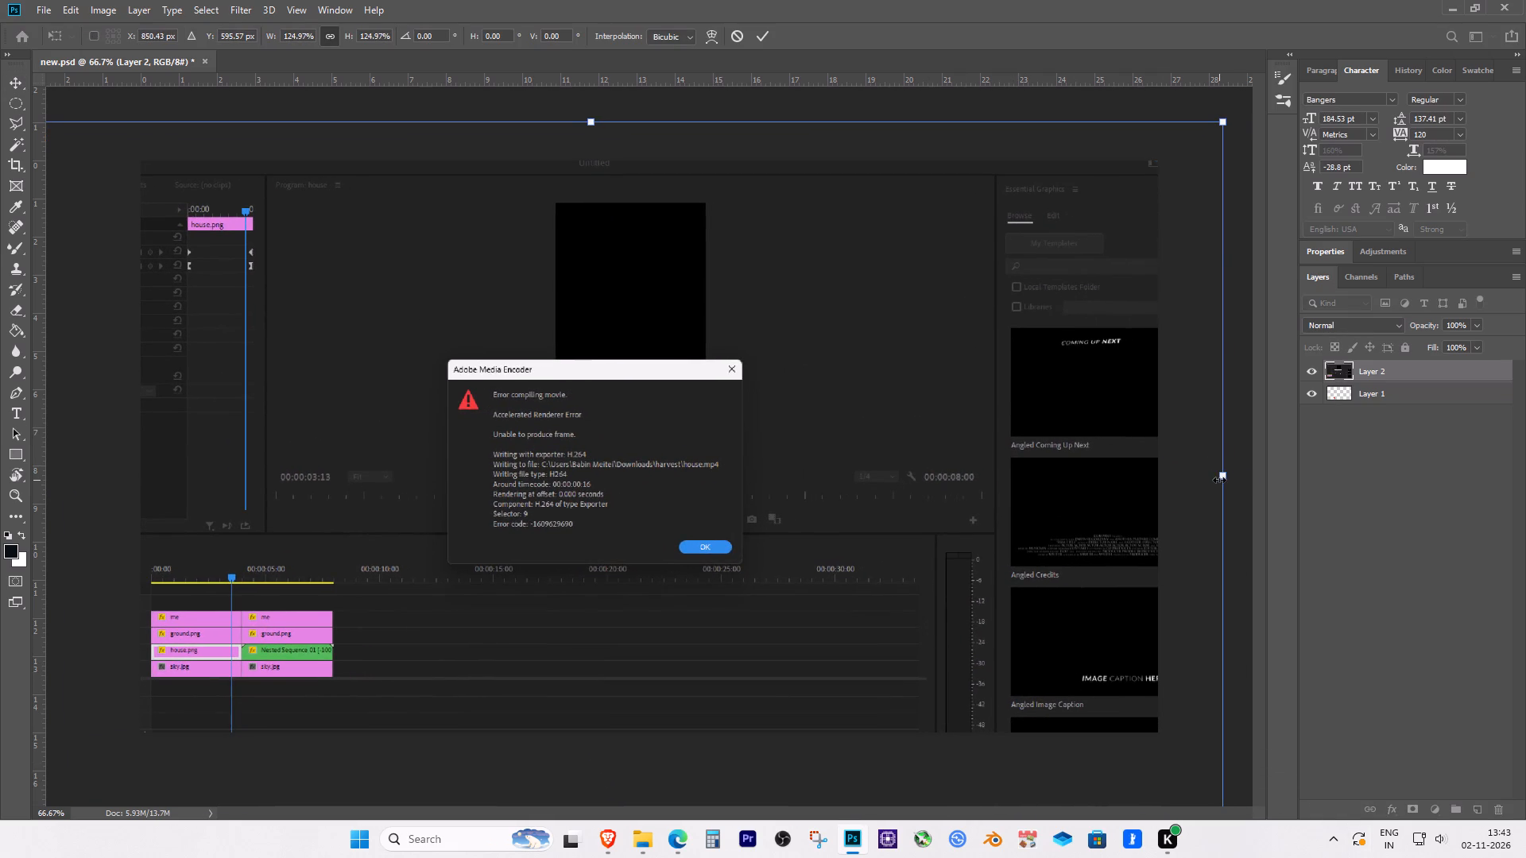
pyautogui.moveTo(1219, 480); pyautogui.dragTo(1365, 470)
pyautogui.moveTo(1000, 520); pyautogui.dragTo(936, 517)
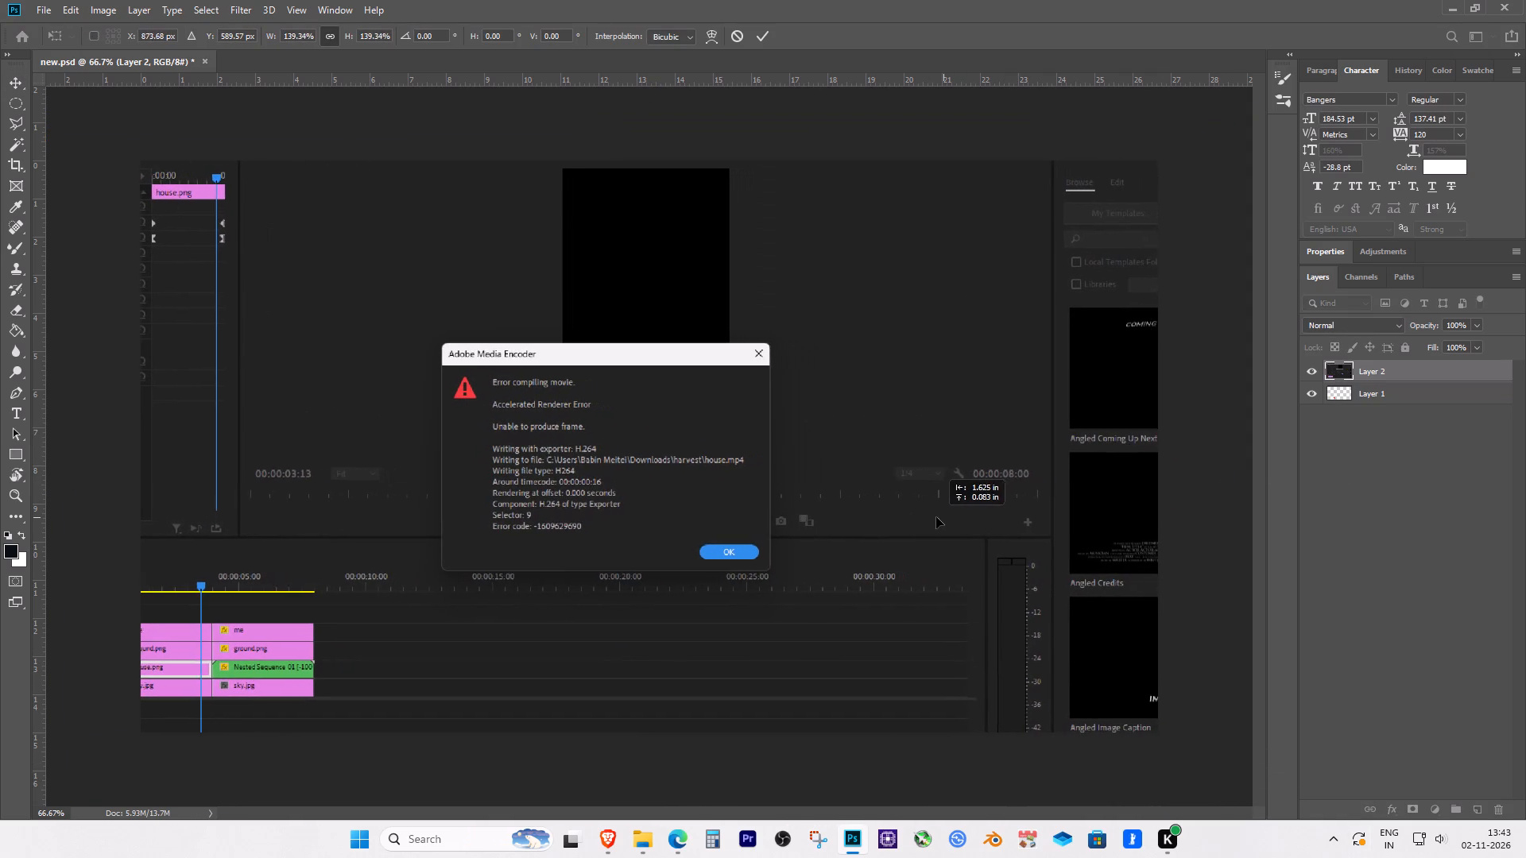
pyautogui.moveTo(936, 517); pyautogui.dragTo(935, 517)
pyautogui.hotkey('ctrl', '-')
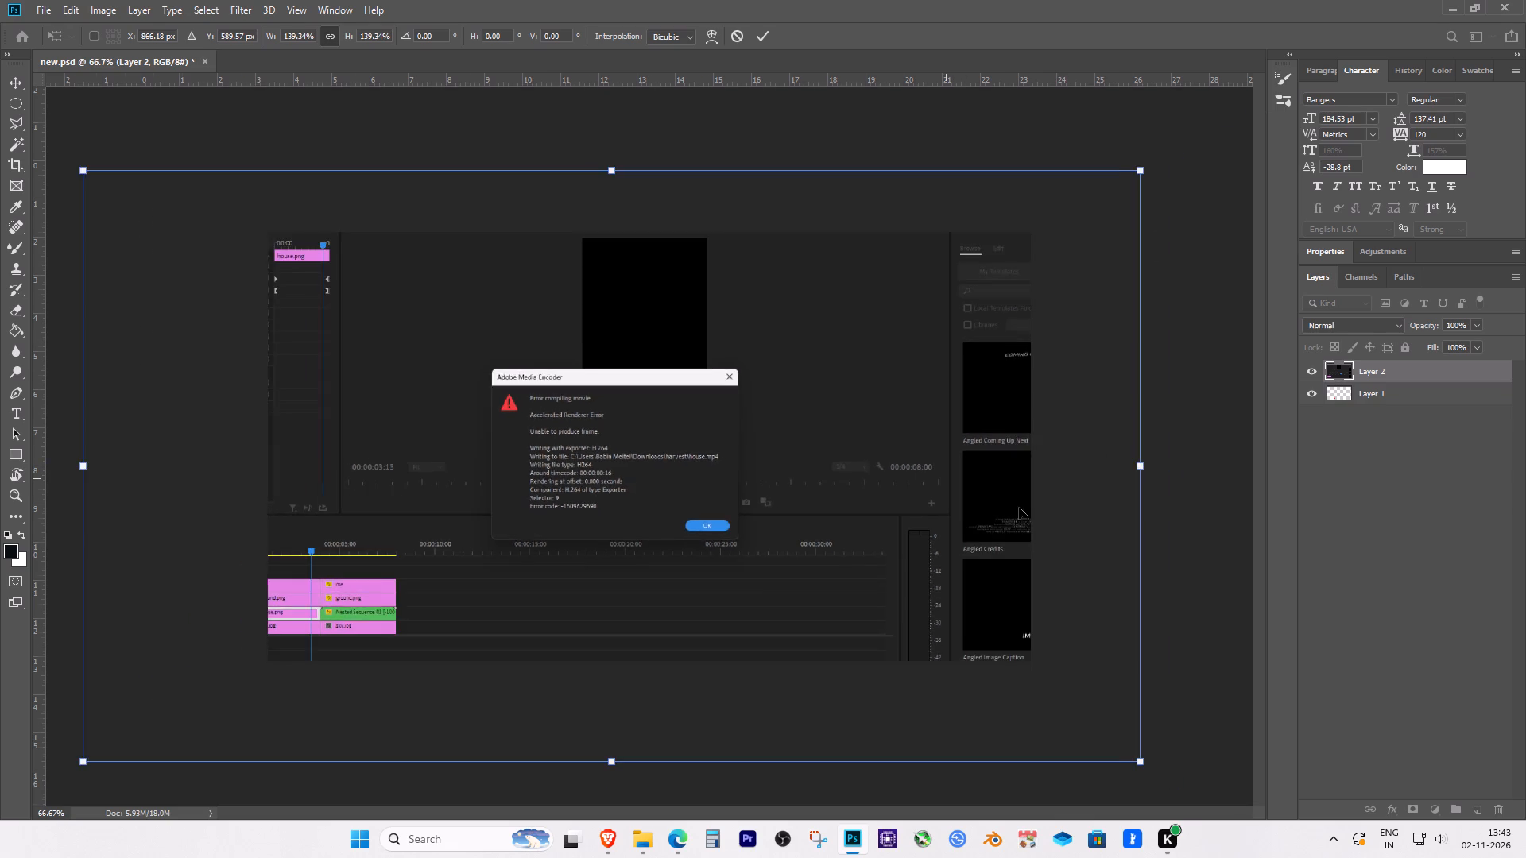
pyautogui.hotkey('ctrl', '-')
pyautogui.moveTo(978, 461); pyautogui.dragTo(1138, 446)
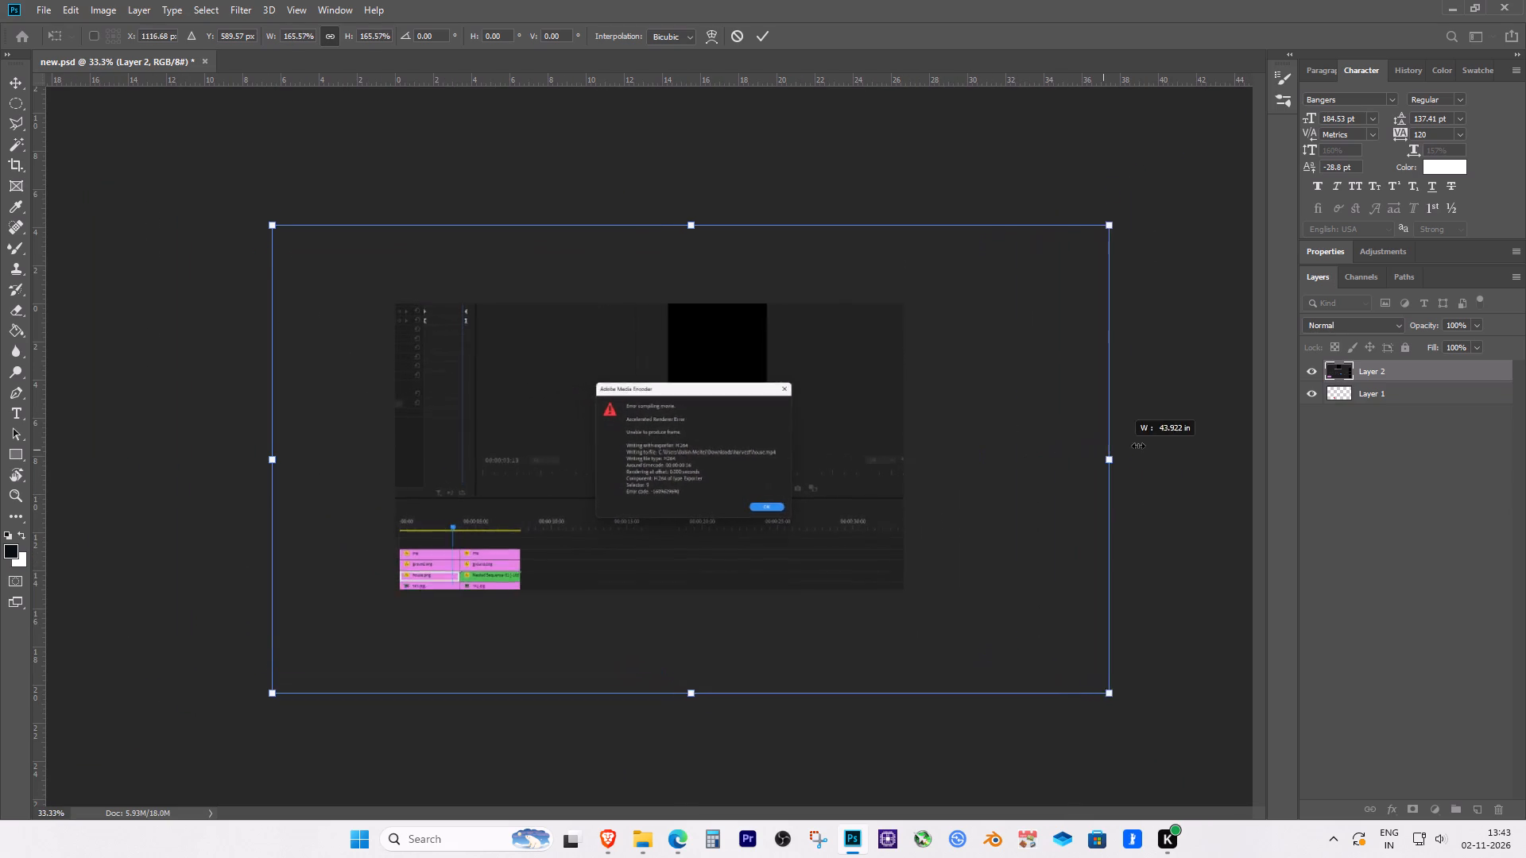
pyautogui.moveTo(1138, 446); pyautogui.dragTo(1144, 445)
pyautogui.moveTo(908, 493); pyautogui.dragTo(844, 483)
pyautogui.press('Return')
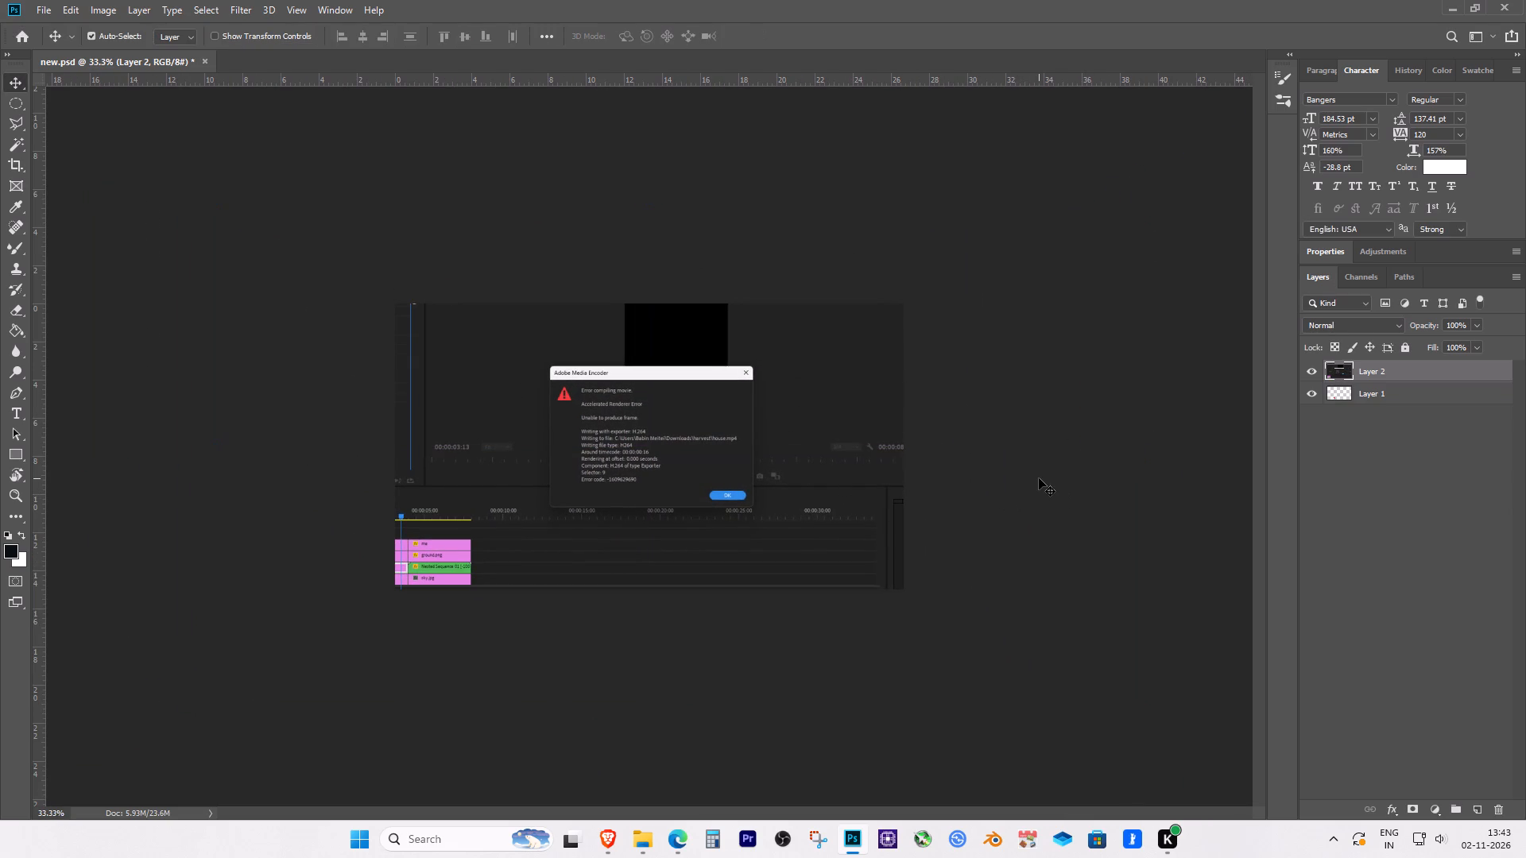
# Move the red arrow's Layer 1 above the screenshot's Layer 2 in the layer stack.
pyautogui.hotkey('ctrl', '=')
pyautogui.hotkey('ctrl', '=')
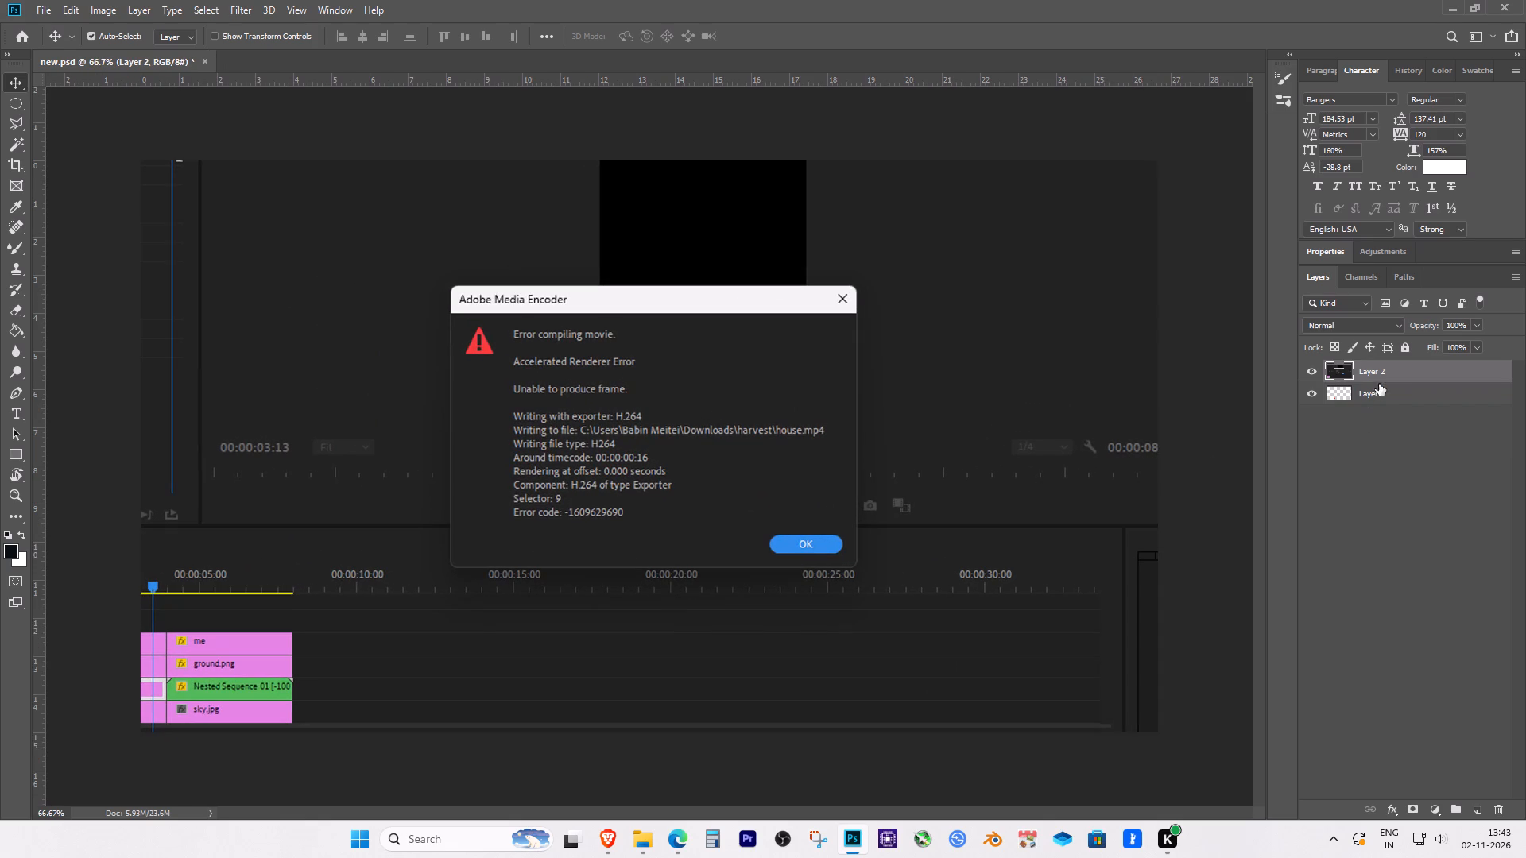
pyautogui.click(1379, 401)
pyautogui.moveTo(1379, 396); pyautogui.dragTo(1378, 377)
pyautogui.moveTo(1374, 395); pyautogui.dragTo(1372, 382)
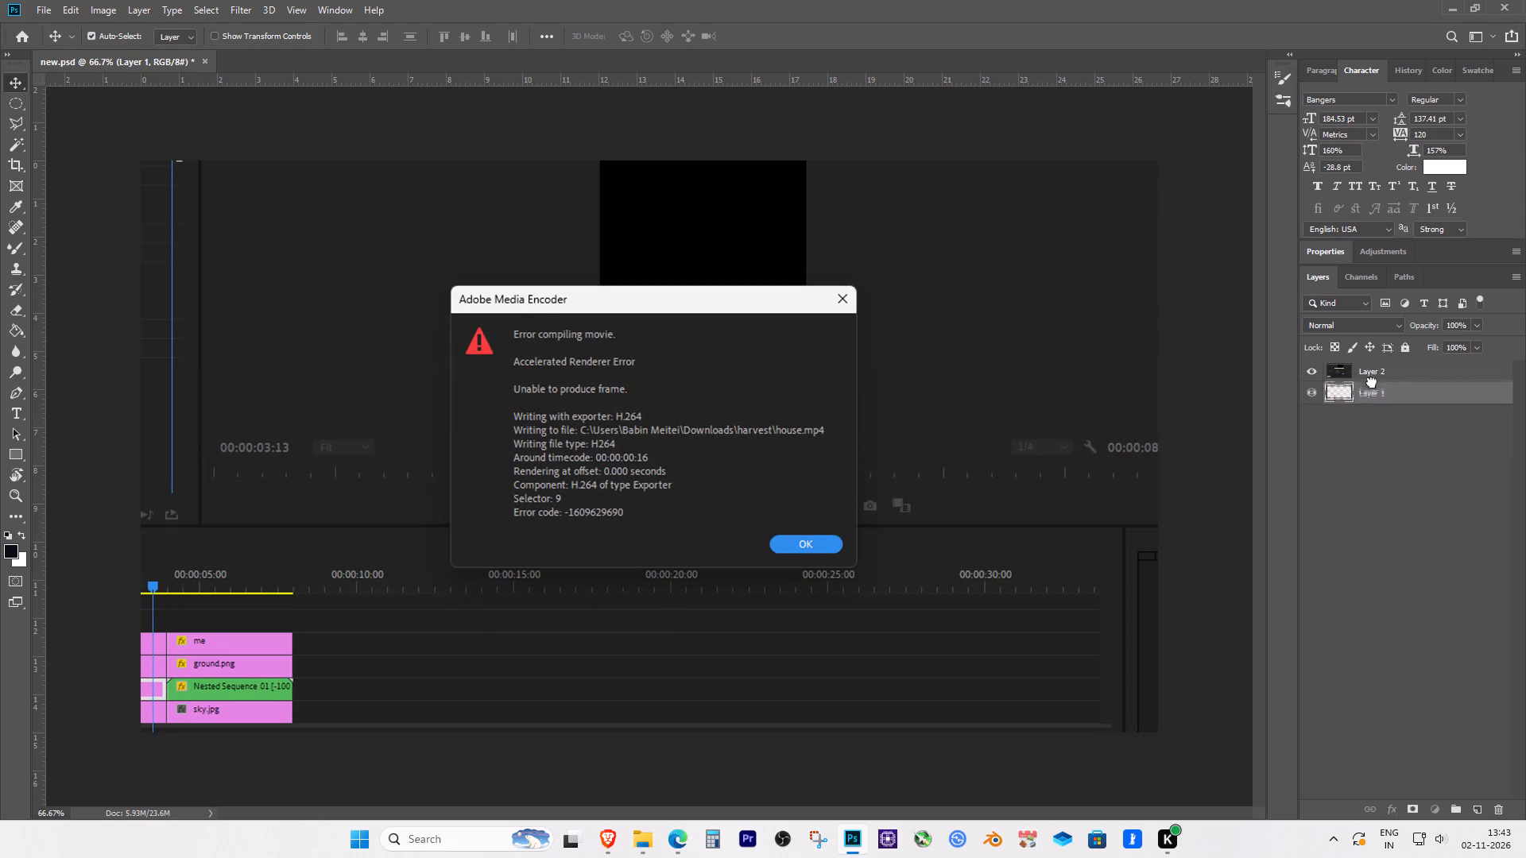
pyautogui.moveTo(1372, 382); pyautogui.dragTo(1369, 371)
# Rotate the red arrow about 86°, enlarge it to about 159%, and place it pointing at the error dialog's left edge.
pyautogui.moveTo(440, 622); pyautogui.dragTo(459, 349)
pyautogui.hotkey('ctrl', 't')
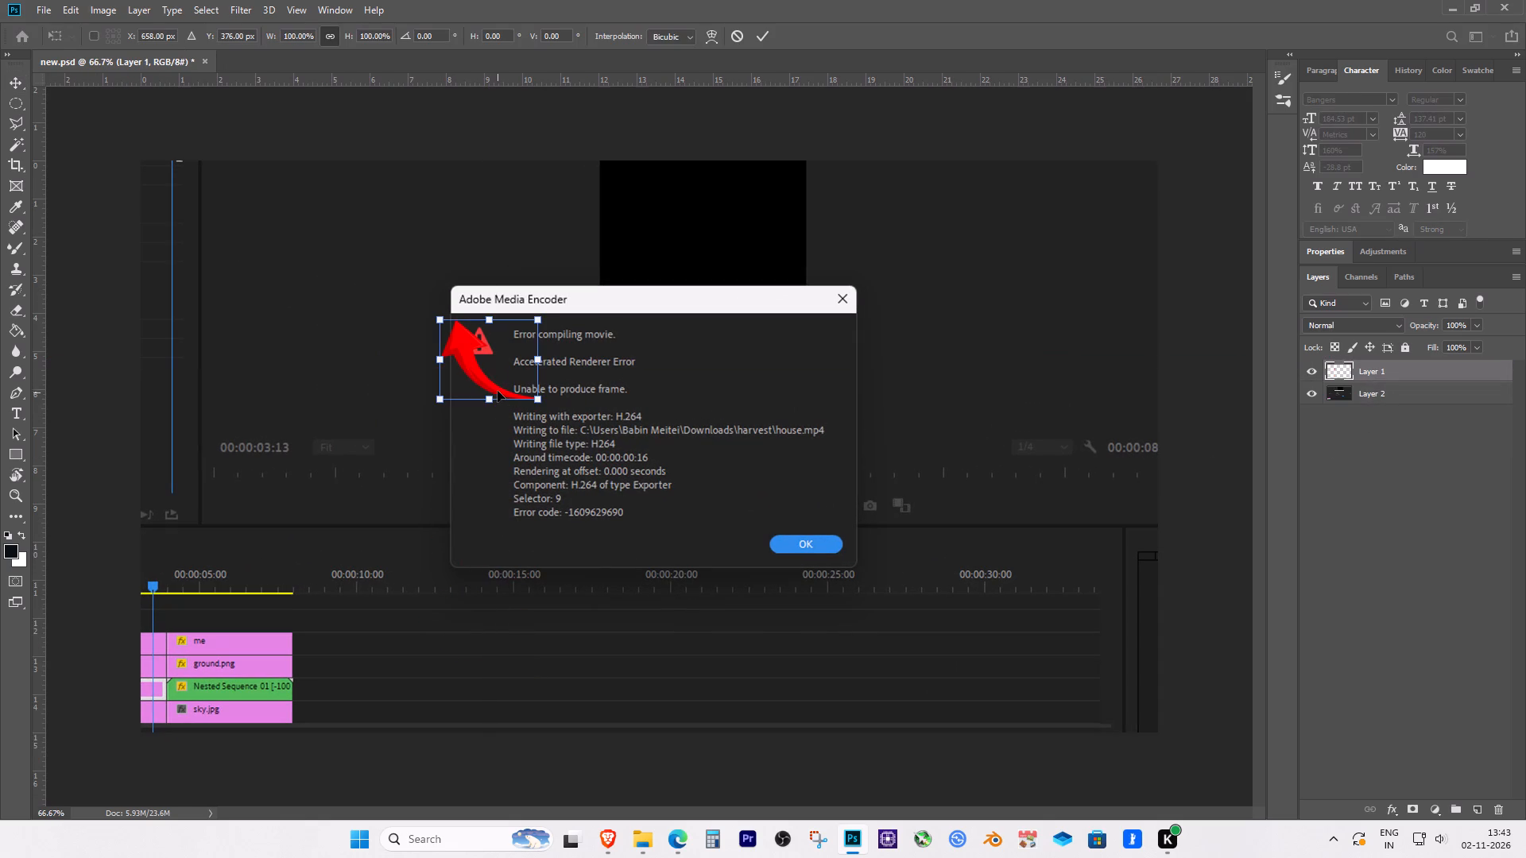
pyautogui.moveTo(494, 387); pyautogui.dragTo(291, 485)
pyautogui.moveTo(362, 403); pyautogui.dragTo(358, 544)
pyautogui.moveTo(280, 480); pyautogui.dragTo(413, 456)
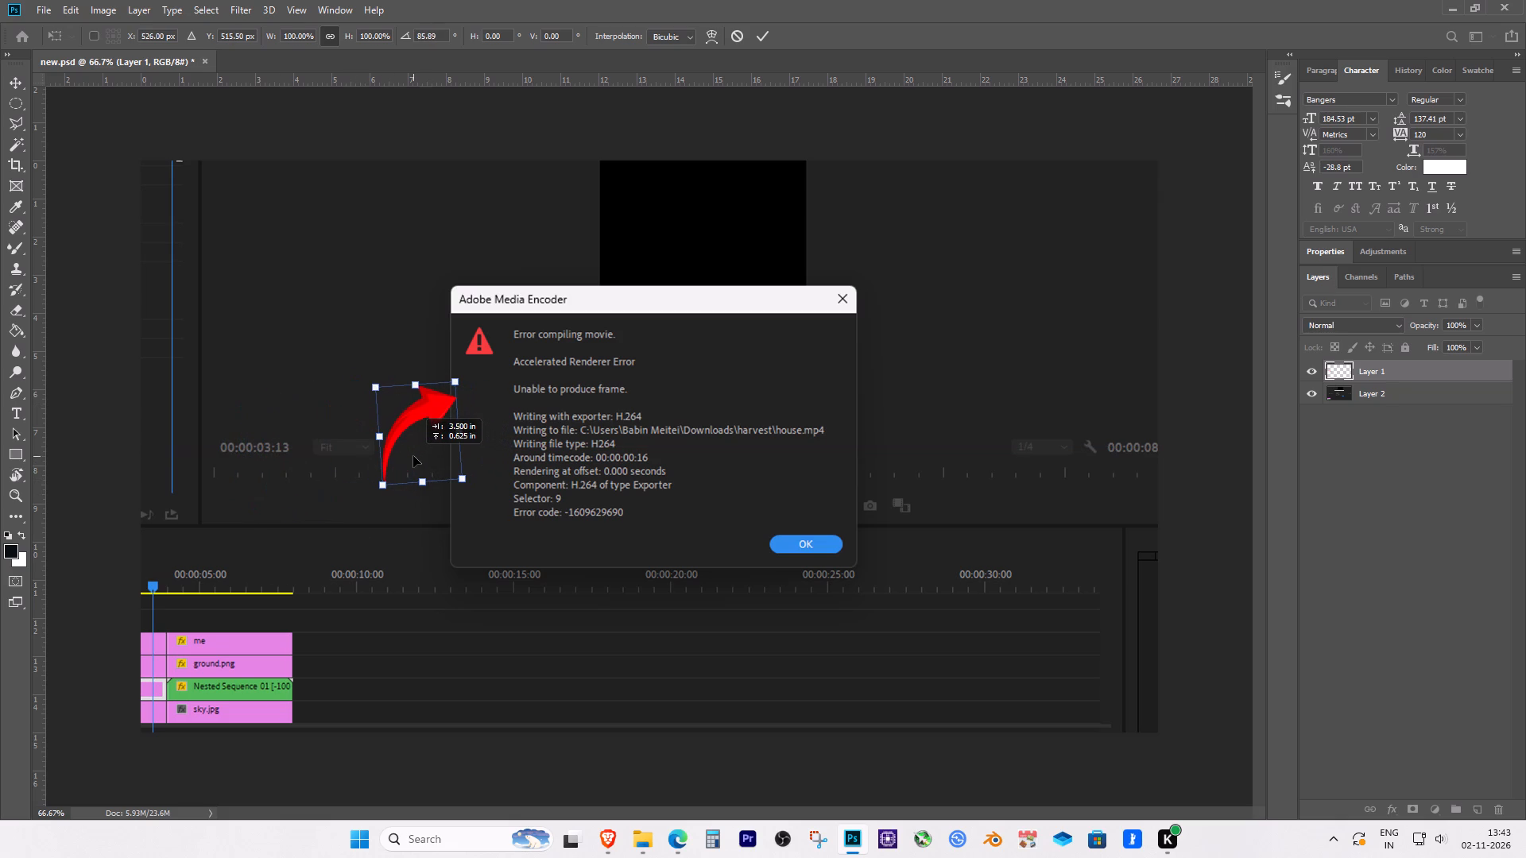
pyautogui.moveTo(413, 456); pyautogui.dragTo(414, 431)
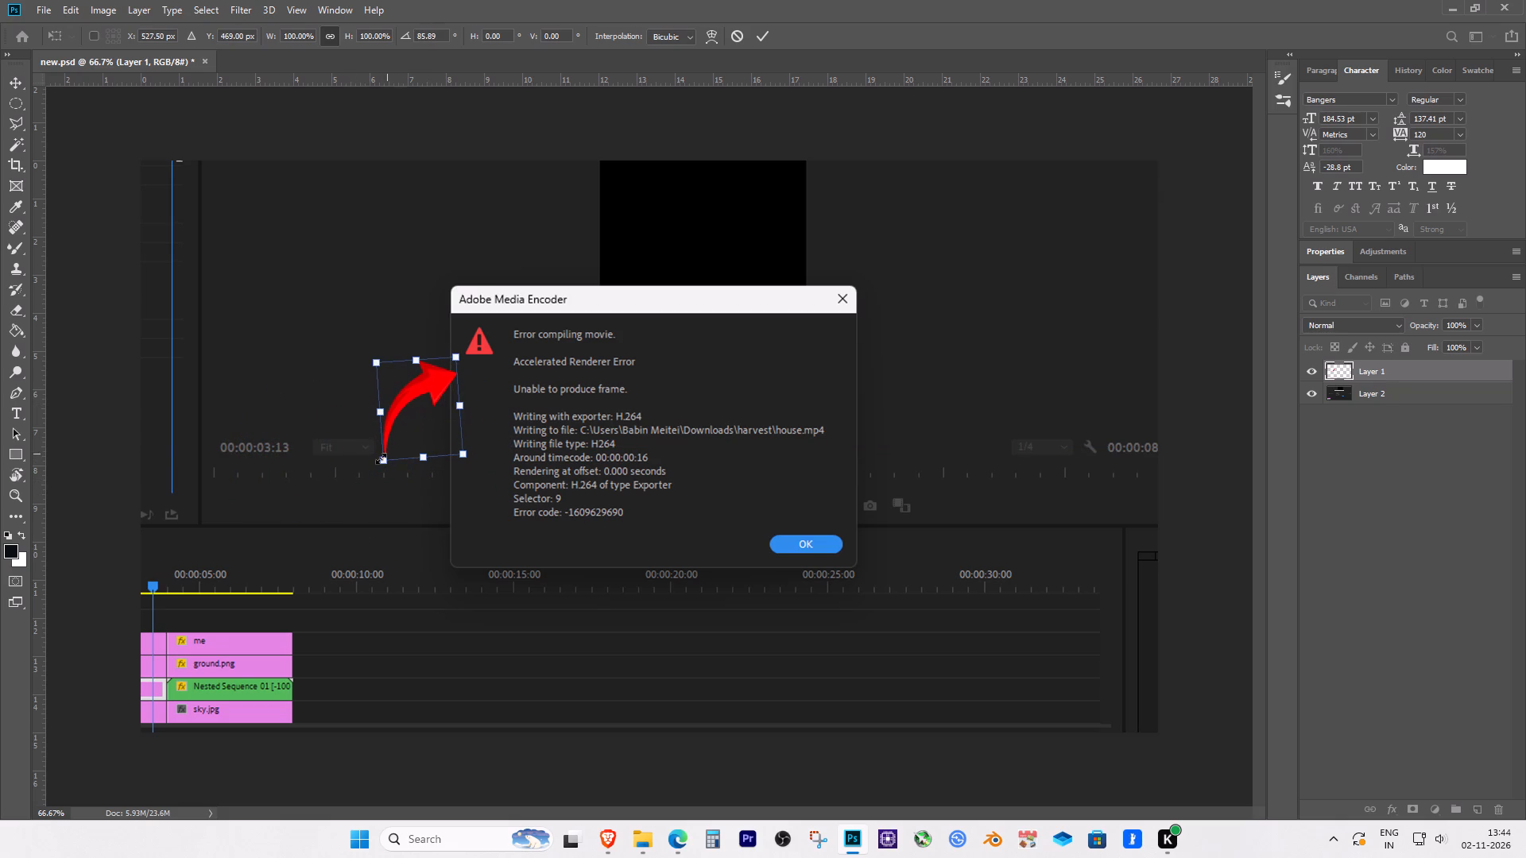
pyautogui.moveTo(382, 466); pyautogui.dragTo(331, 522)
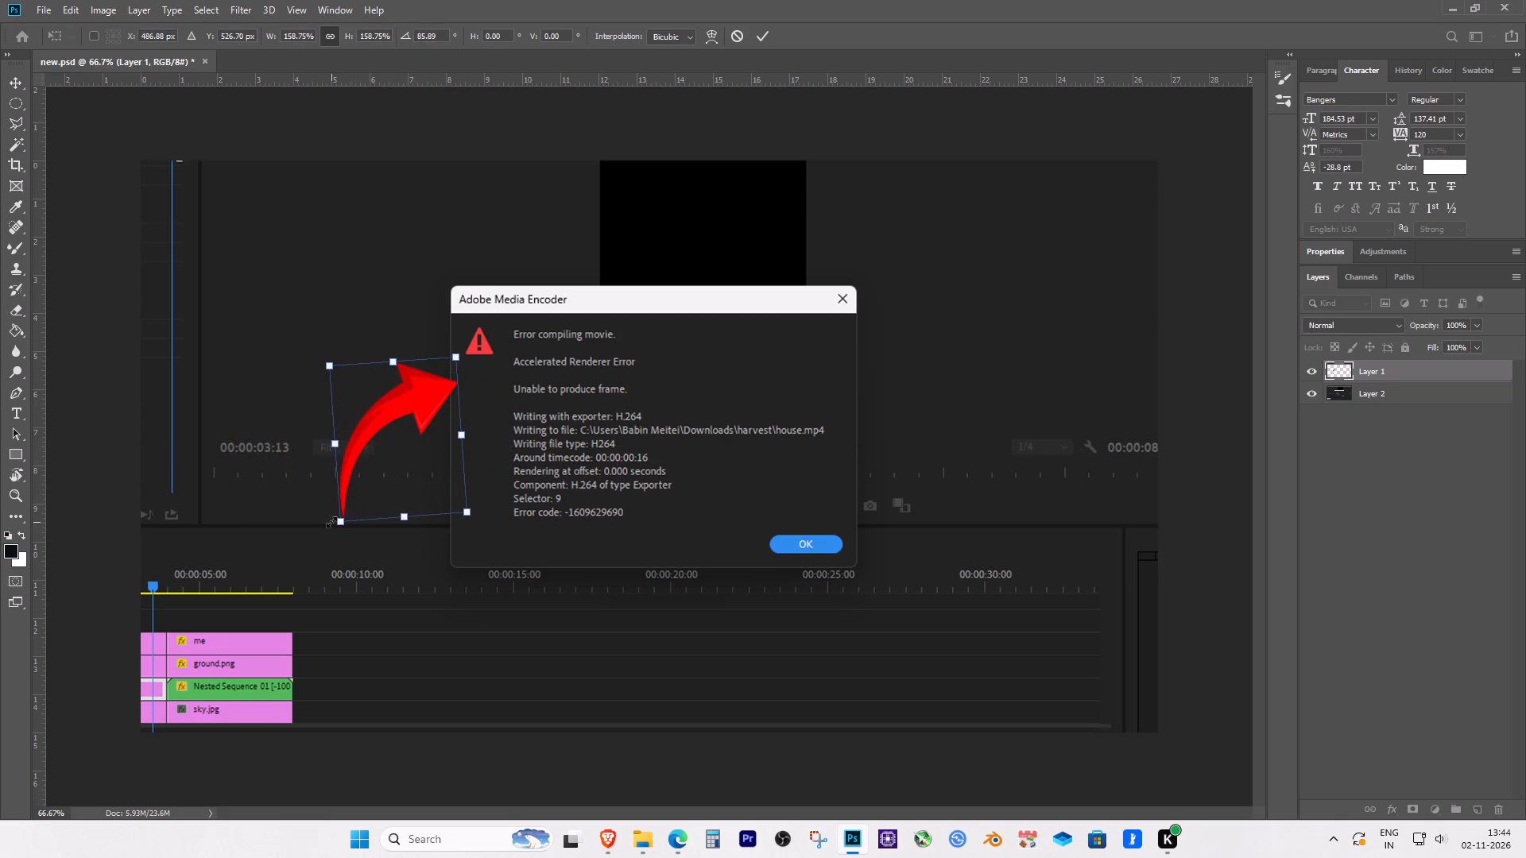
pyautogui.press('Return')
# Switch to Pinterest in Brave and download the drawing of two thumbs-up hands in water to Downloads as download.jpg.
pyautogui.click(611, 857)
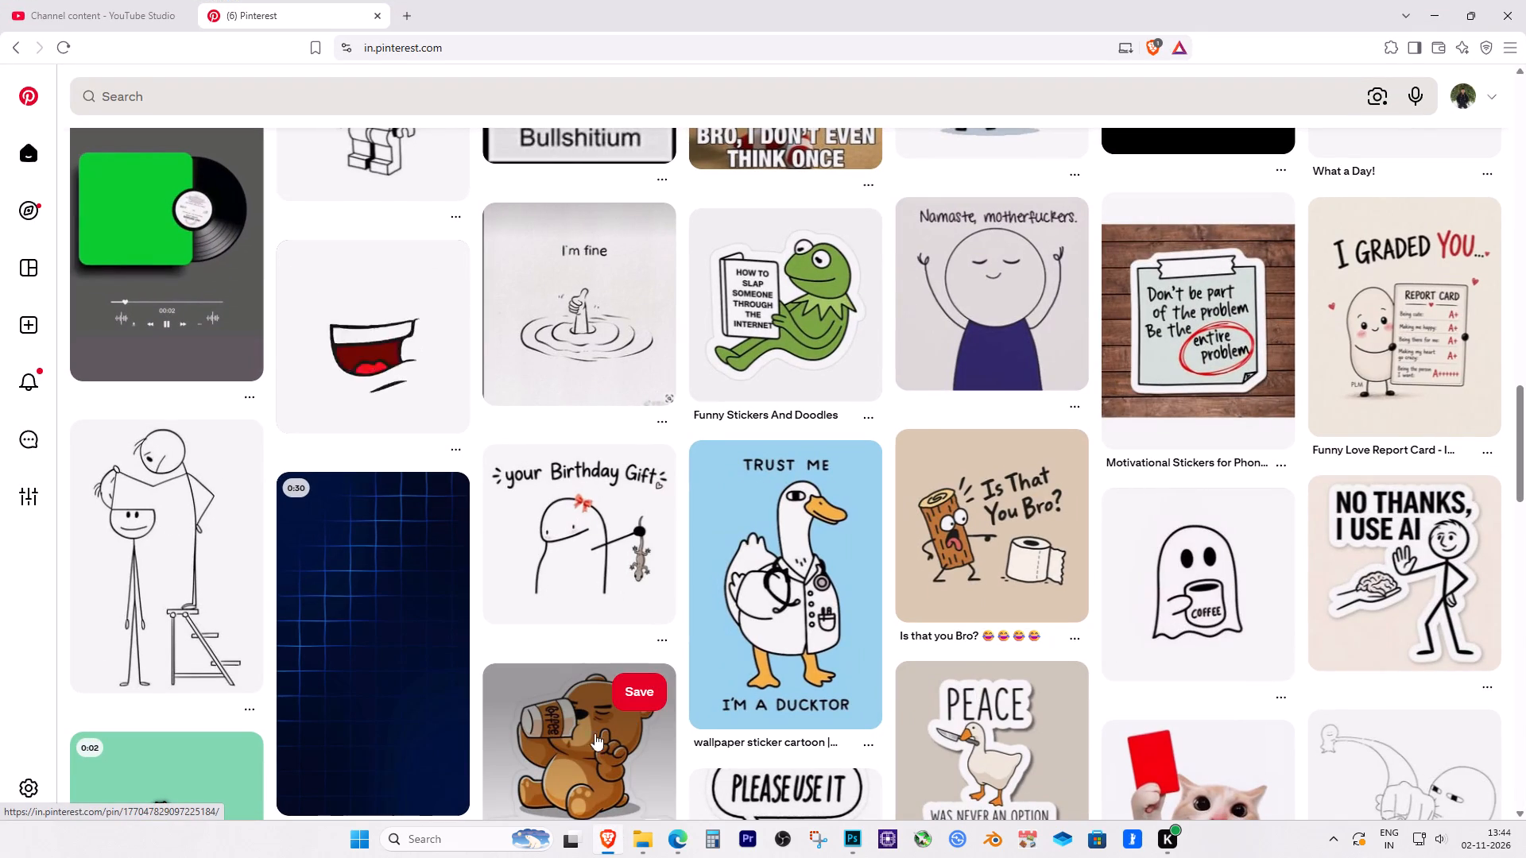
pyautogui.click(603, 845)
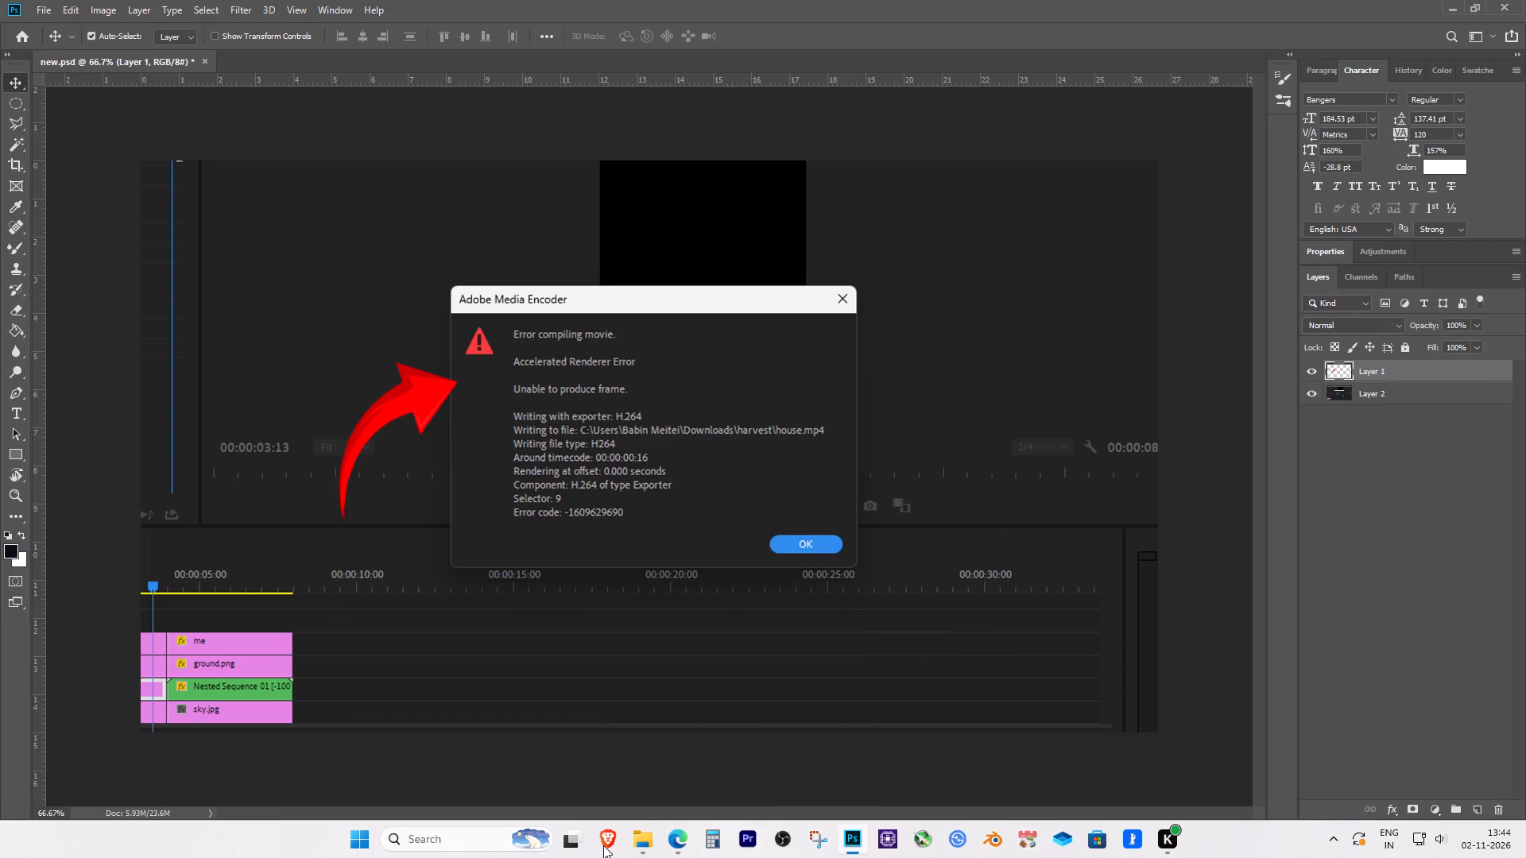
pyautogui.click(603, 845)
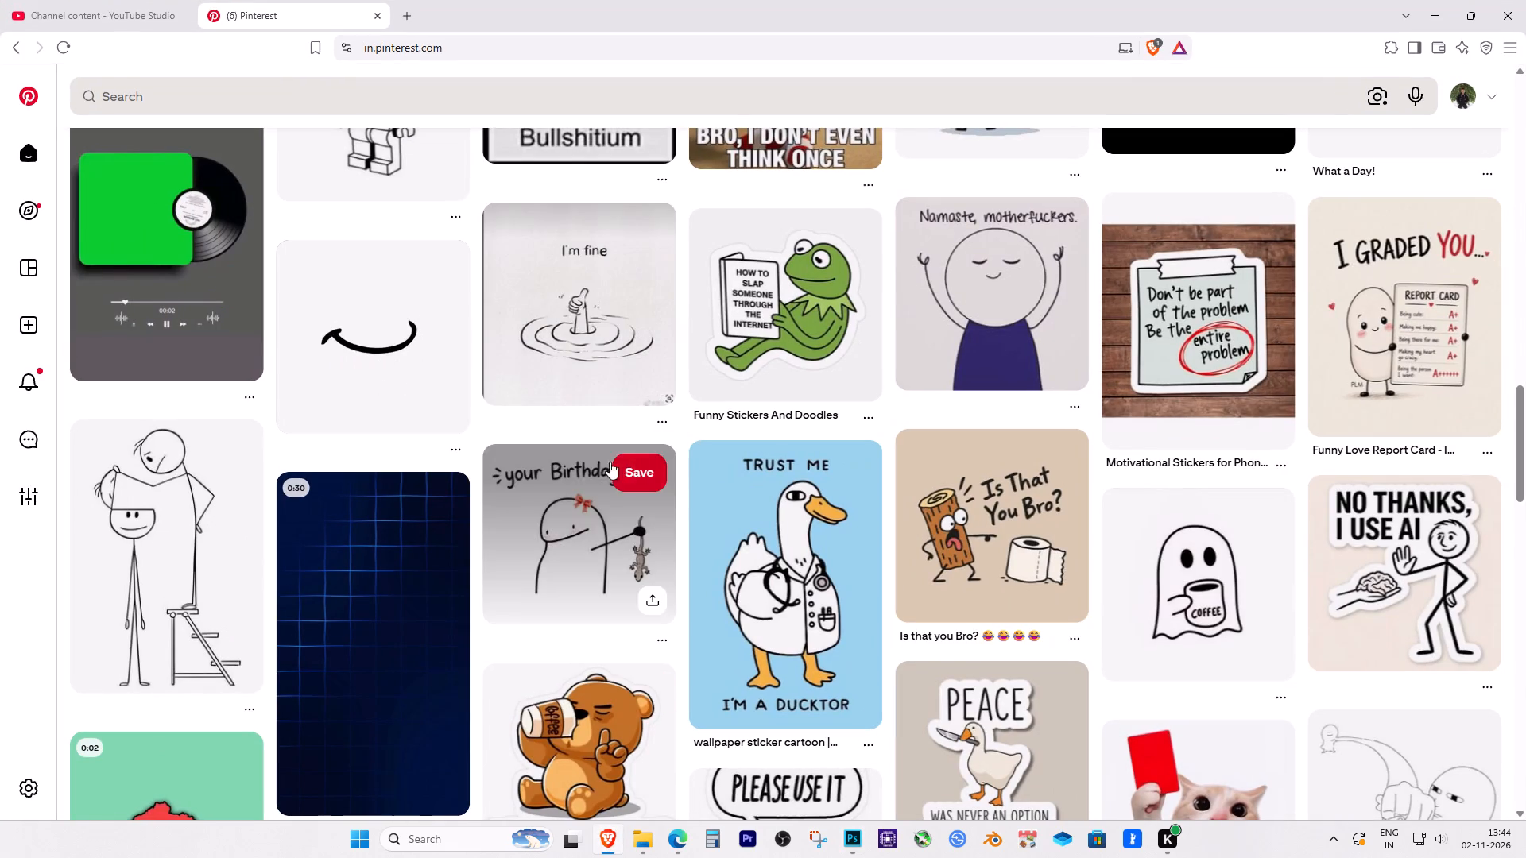
pyautogui.click(572, 370)
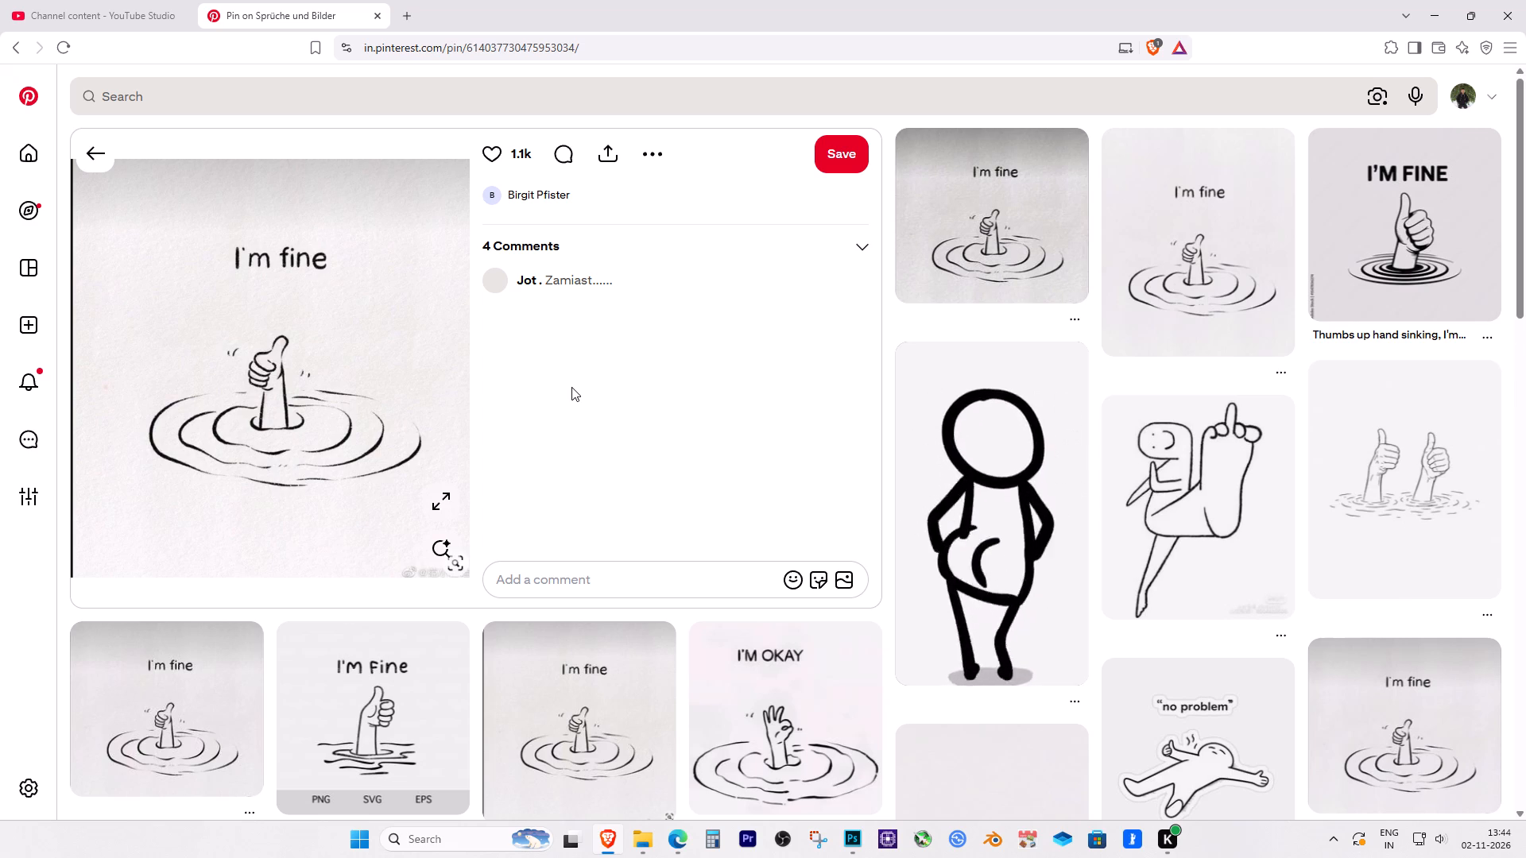
pyautogui.click(1416, 500)
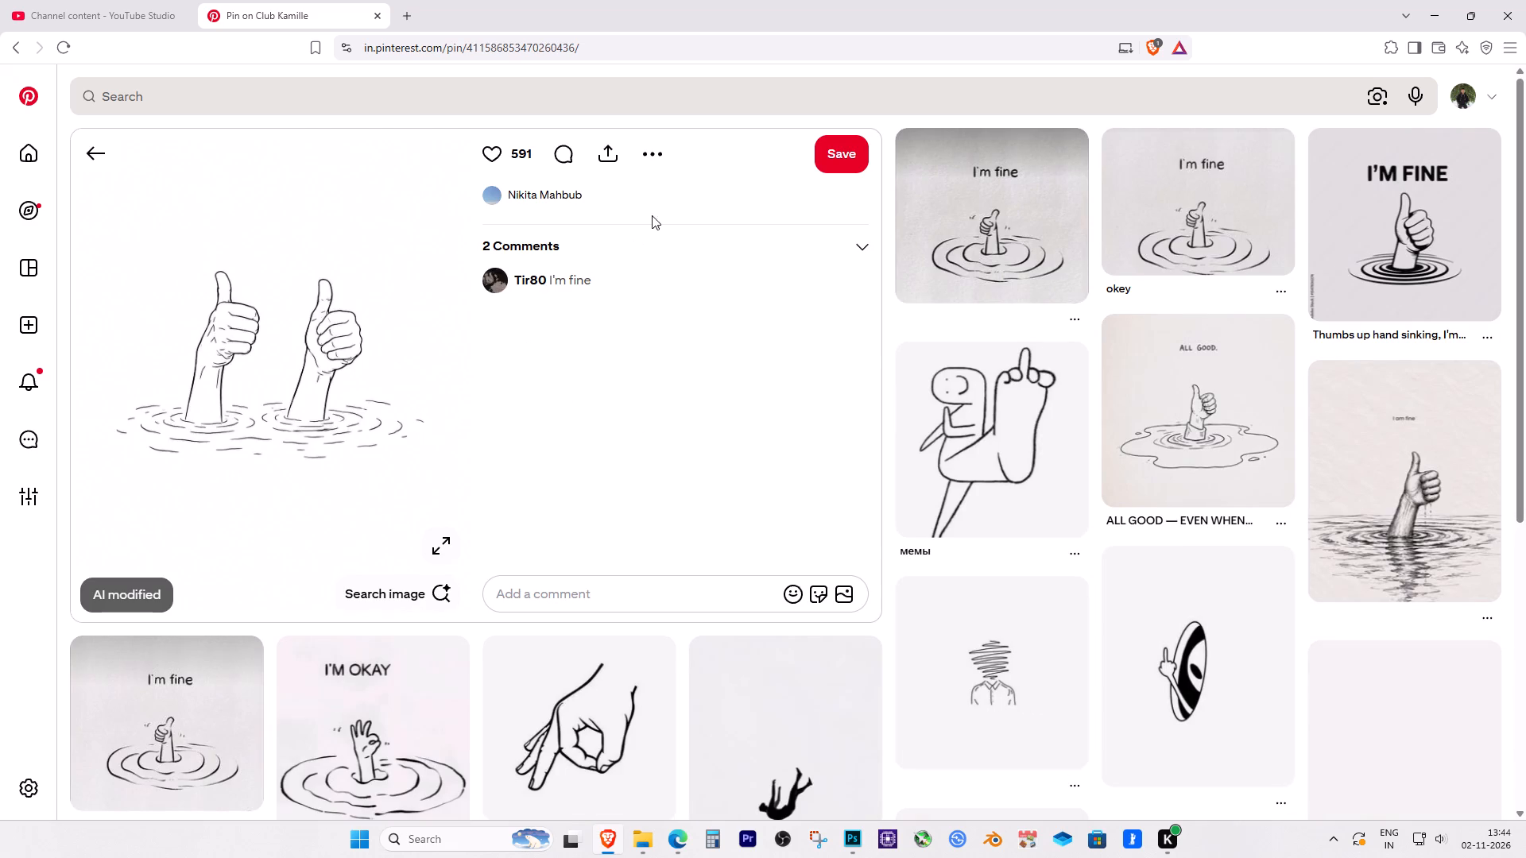
pyautogui.click(648, 161)
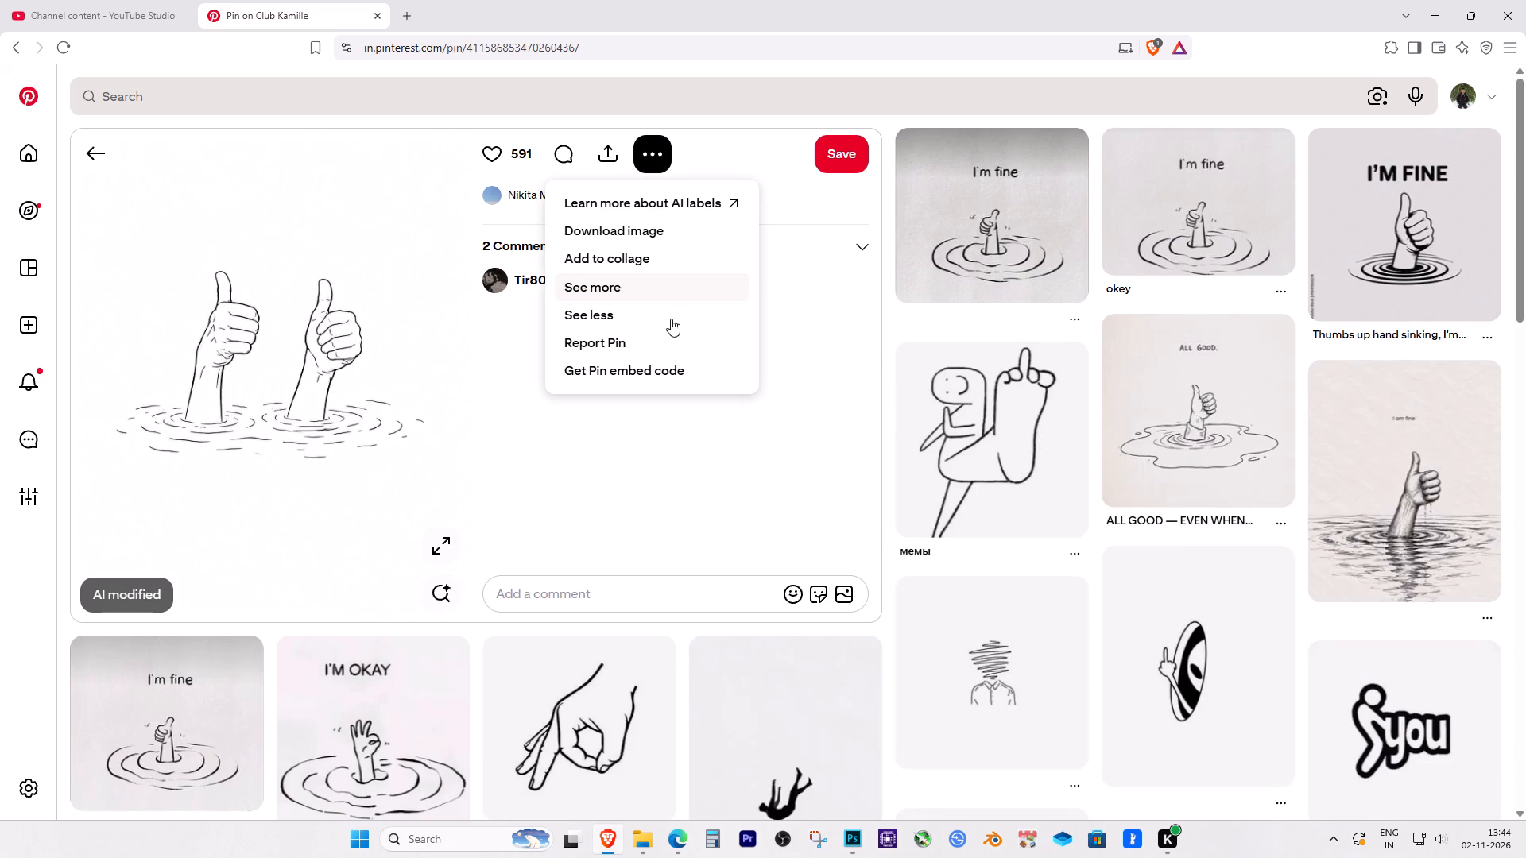
pyautogui.click(639, 236)
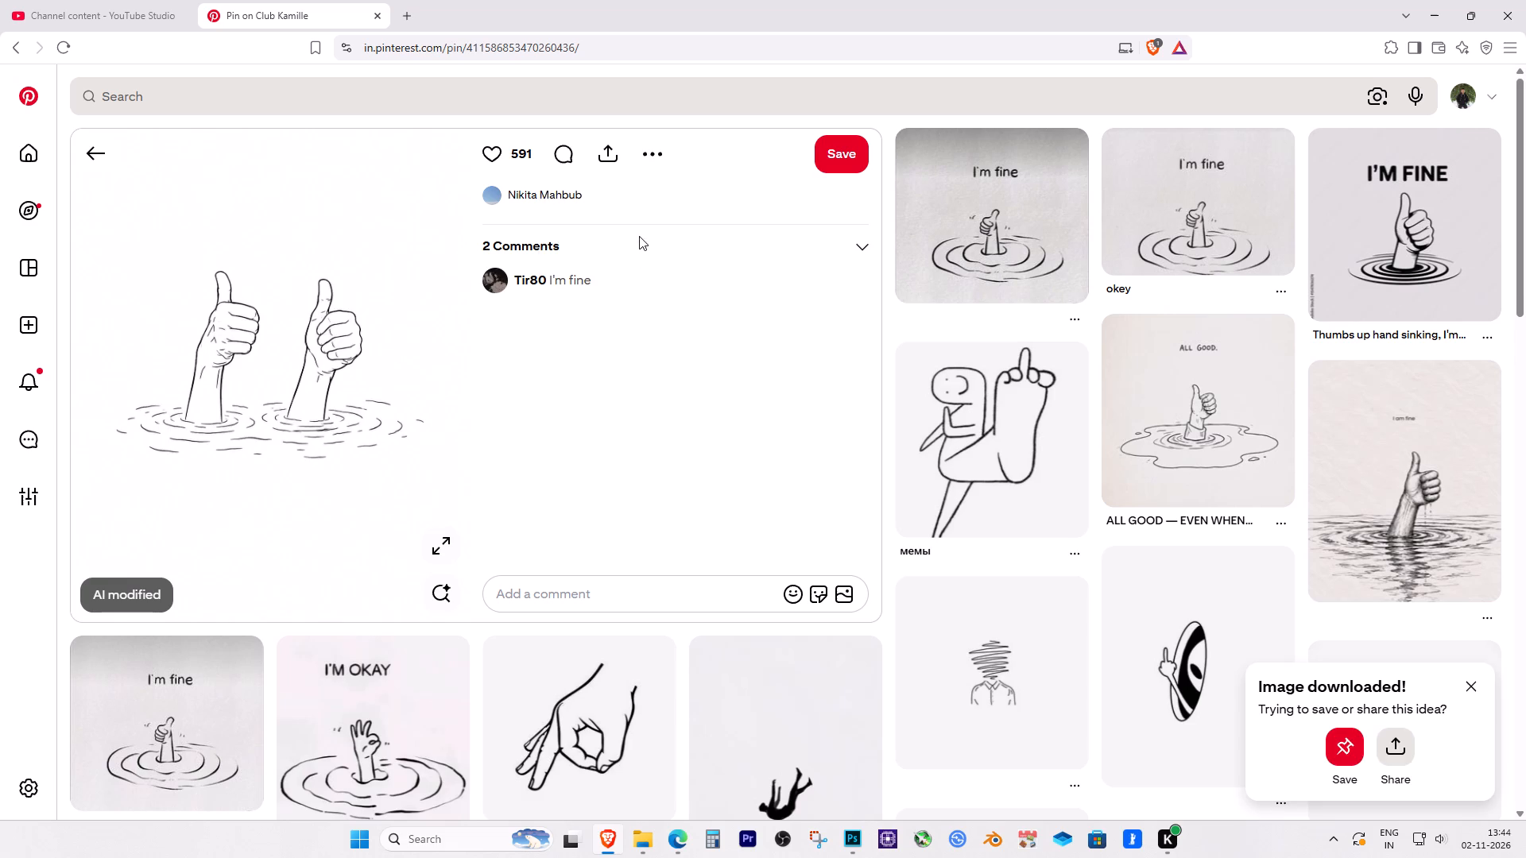
pyautogui.click(410, 488)
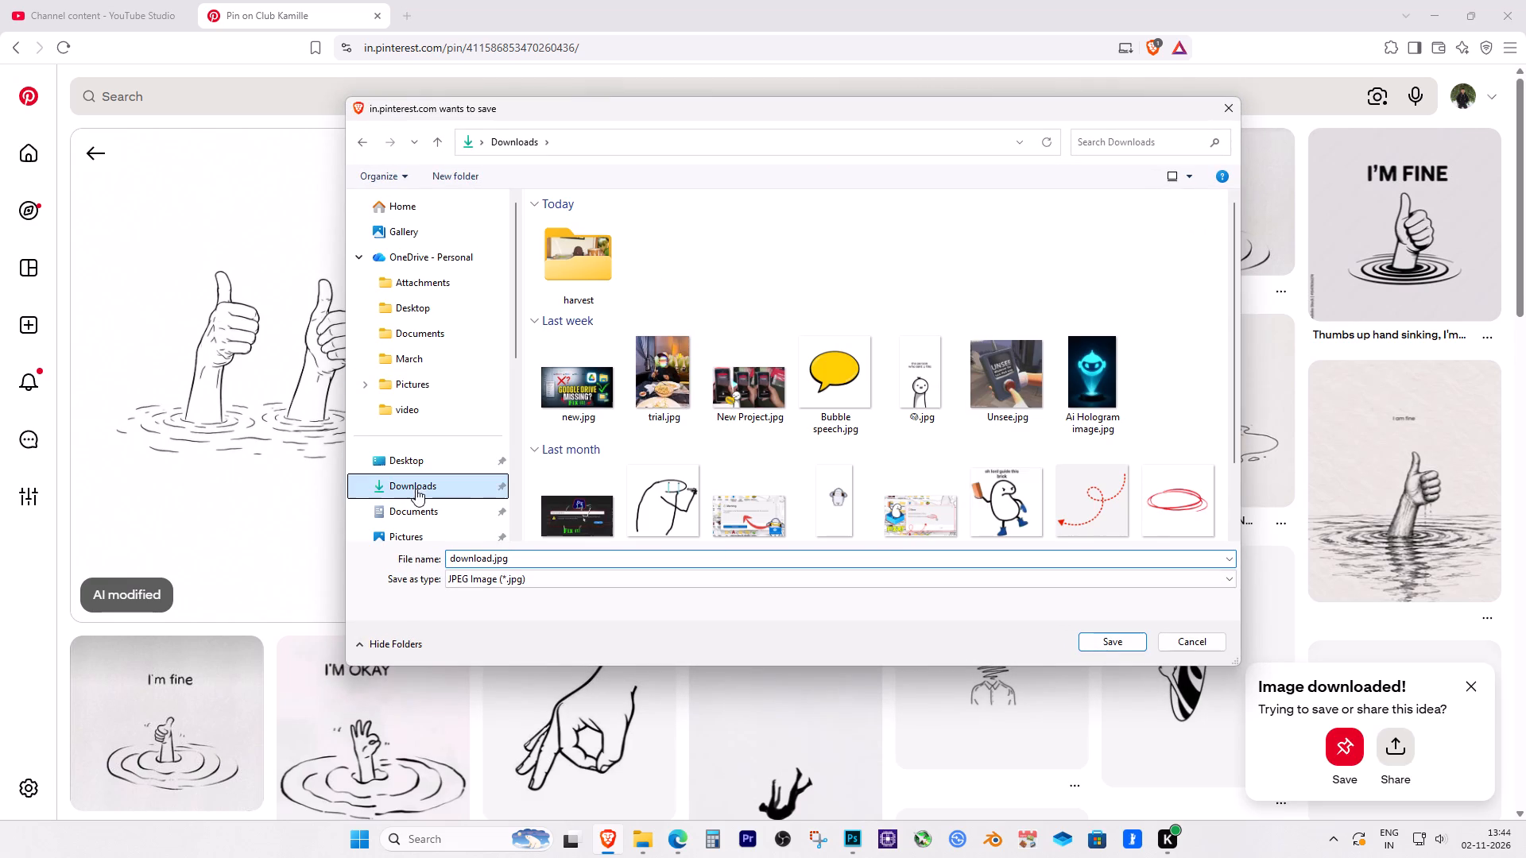
pyautogui.click(1098, 649)
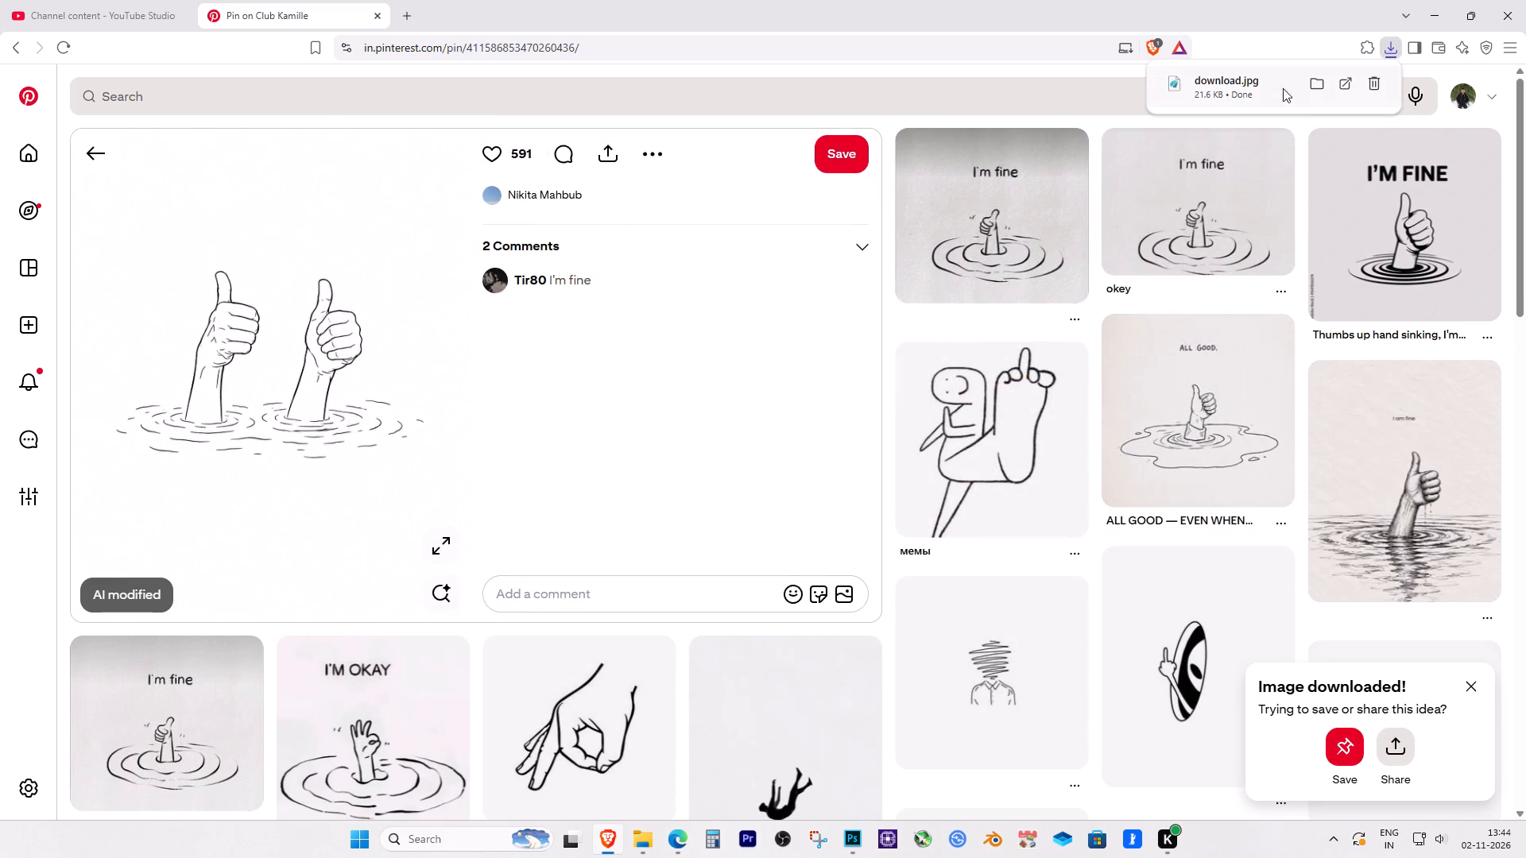
# Place the downloaded download.jpg into new.psd in Photoshop as a new layer.
pyautogui.moveTo(1230, 88); pyautogui.dragTo(636, 812)
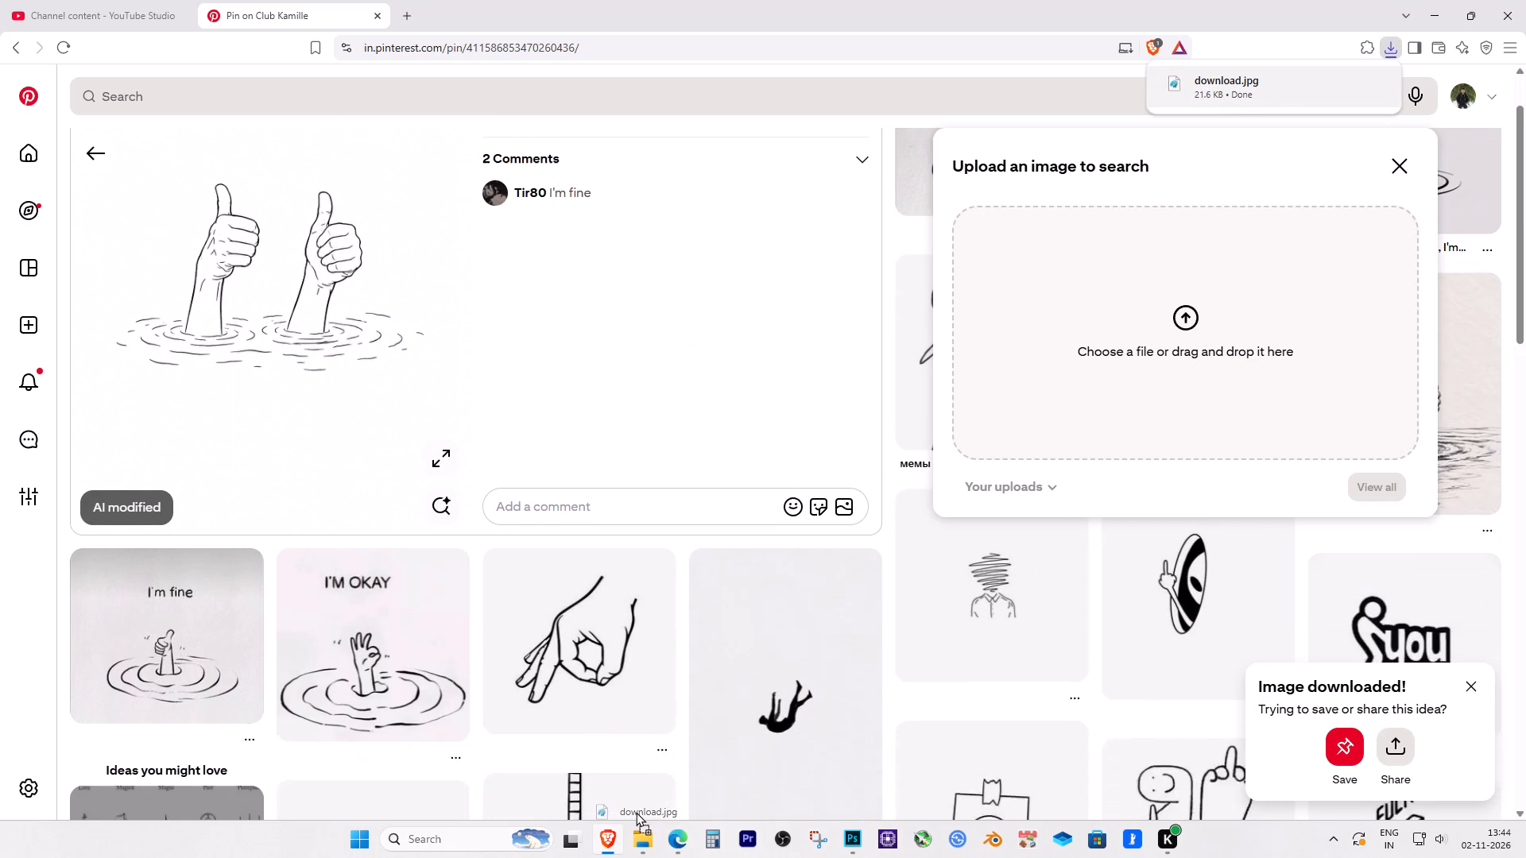
pyautogui.moveTo(636, 812); pyautogui.dragTo(842, 836)
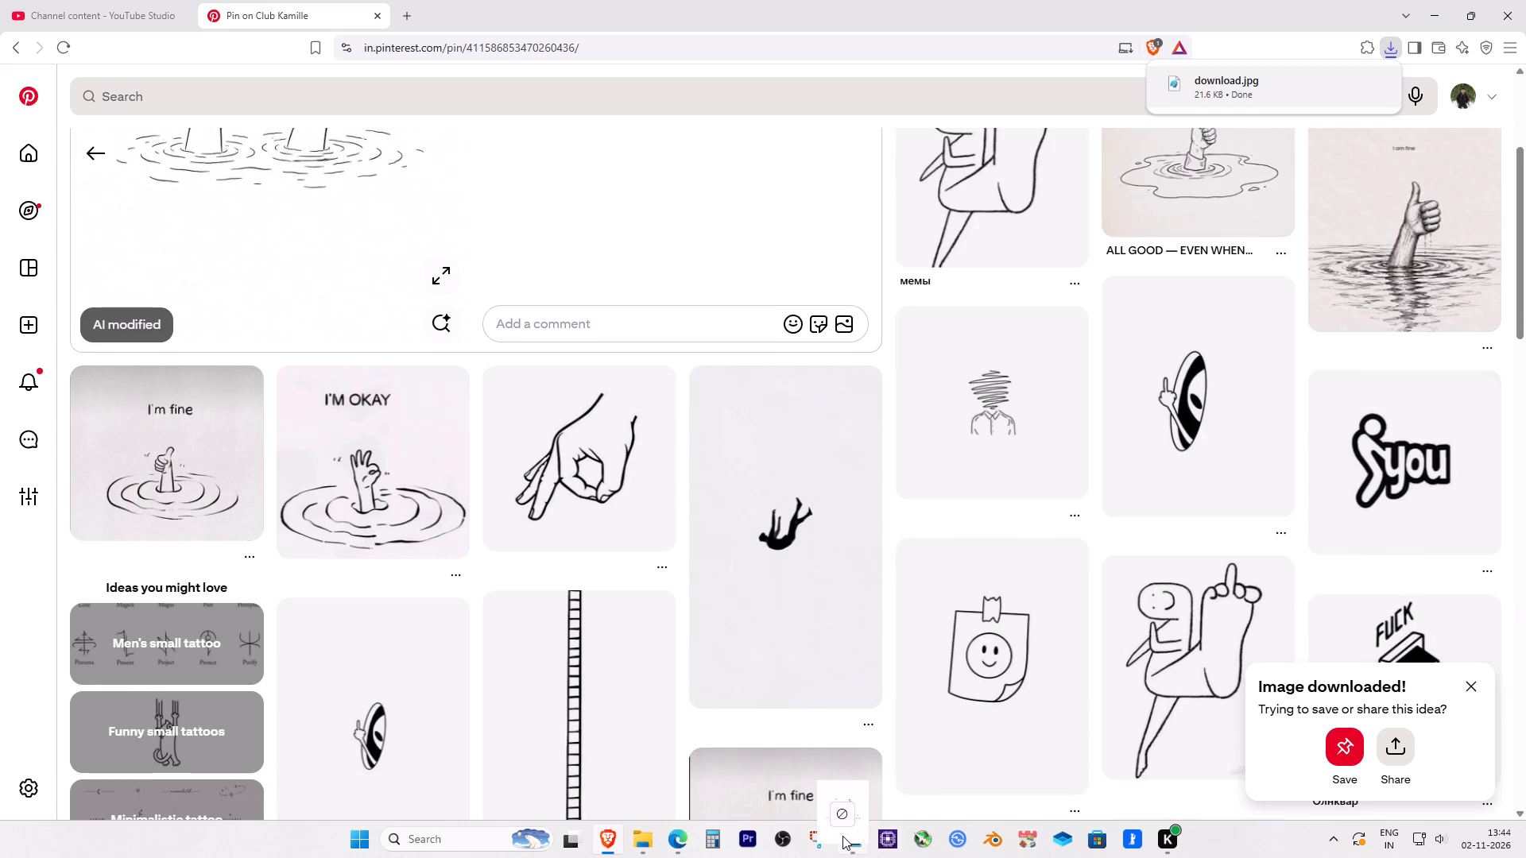
pyautogui.moveTo(842, 836); pyautogui.dragTo(522, 618)
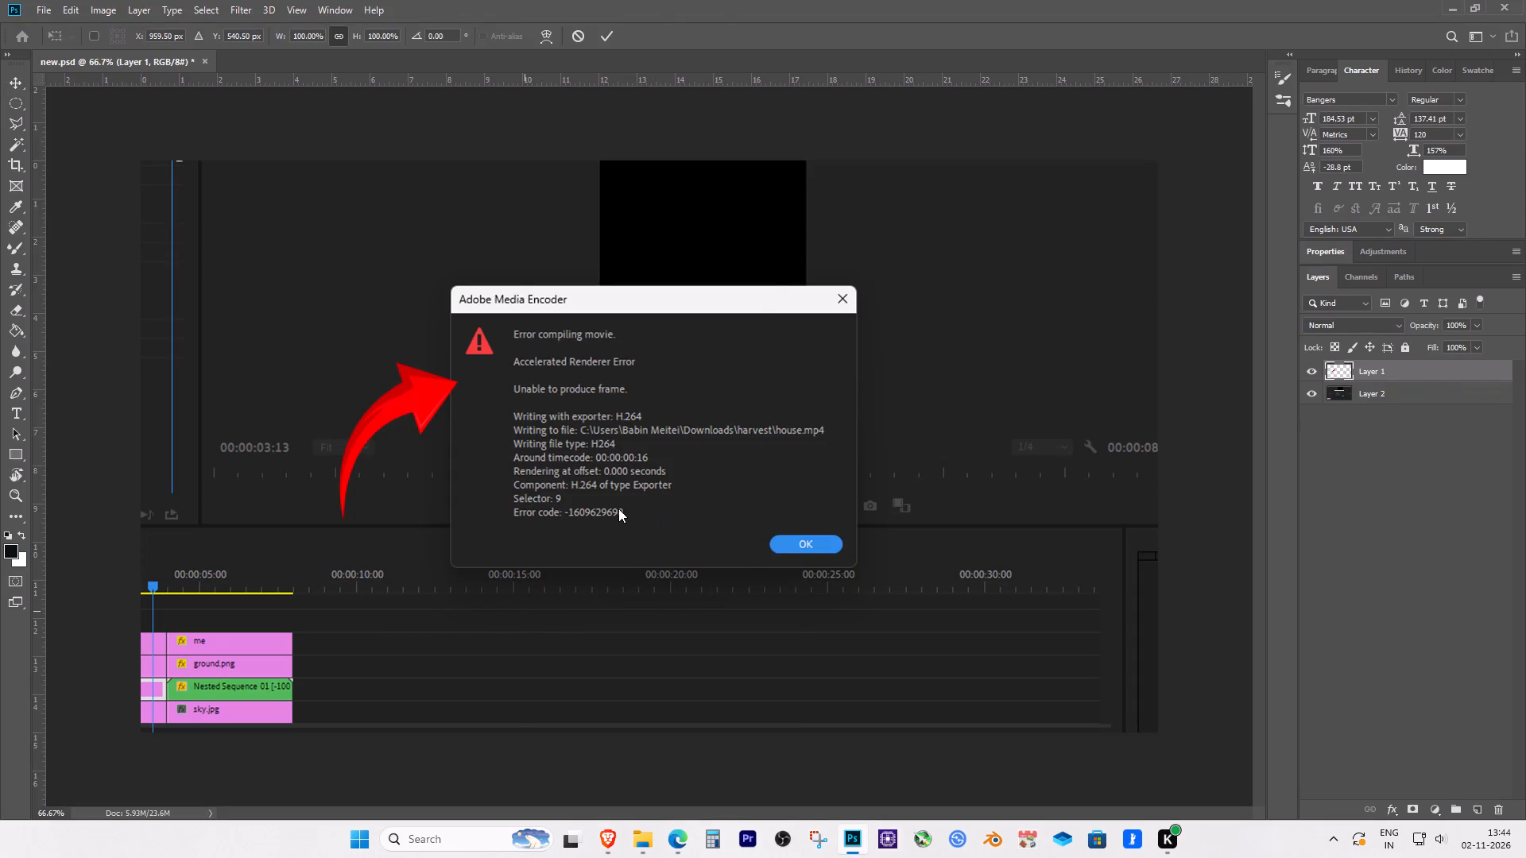
pyautogui.press('Return')
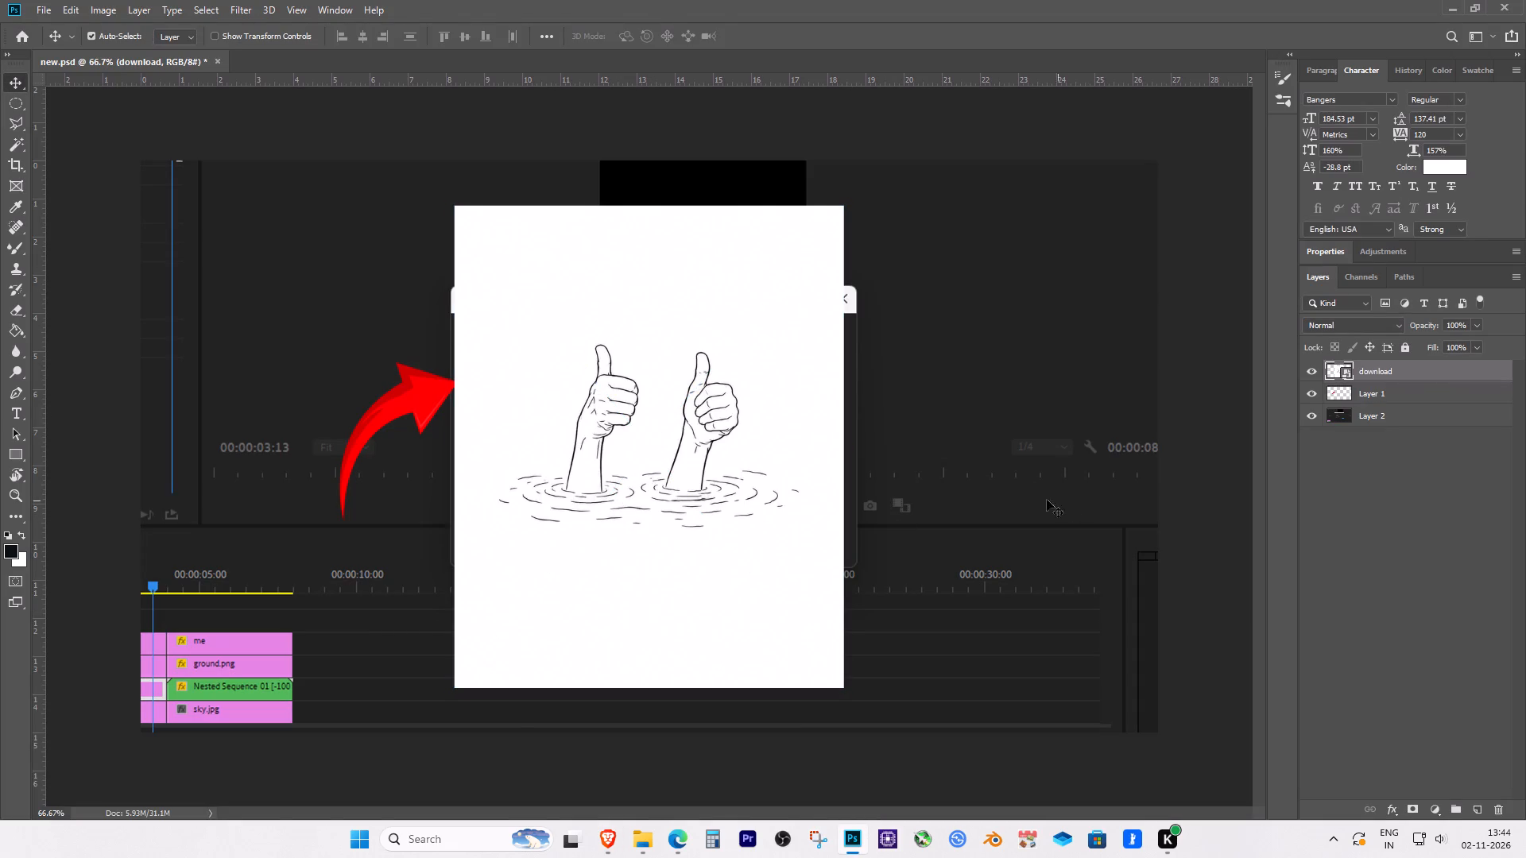
# Rasterize the download layer, delete its white background with a Magic Wand selection, and deselect.
pyautogui.press('w')
pyautogui.click(746, 353)
pyautogui.press('Delete')
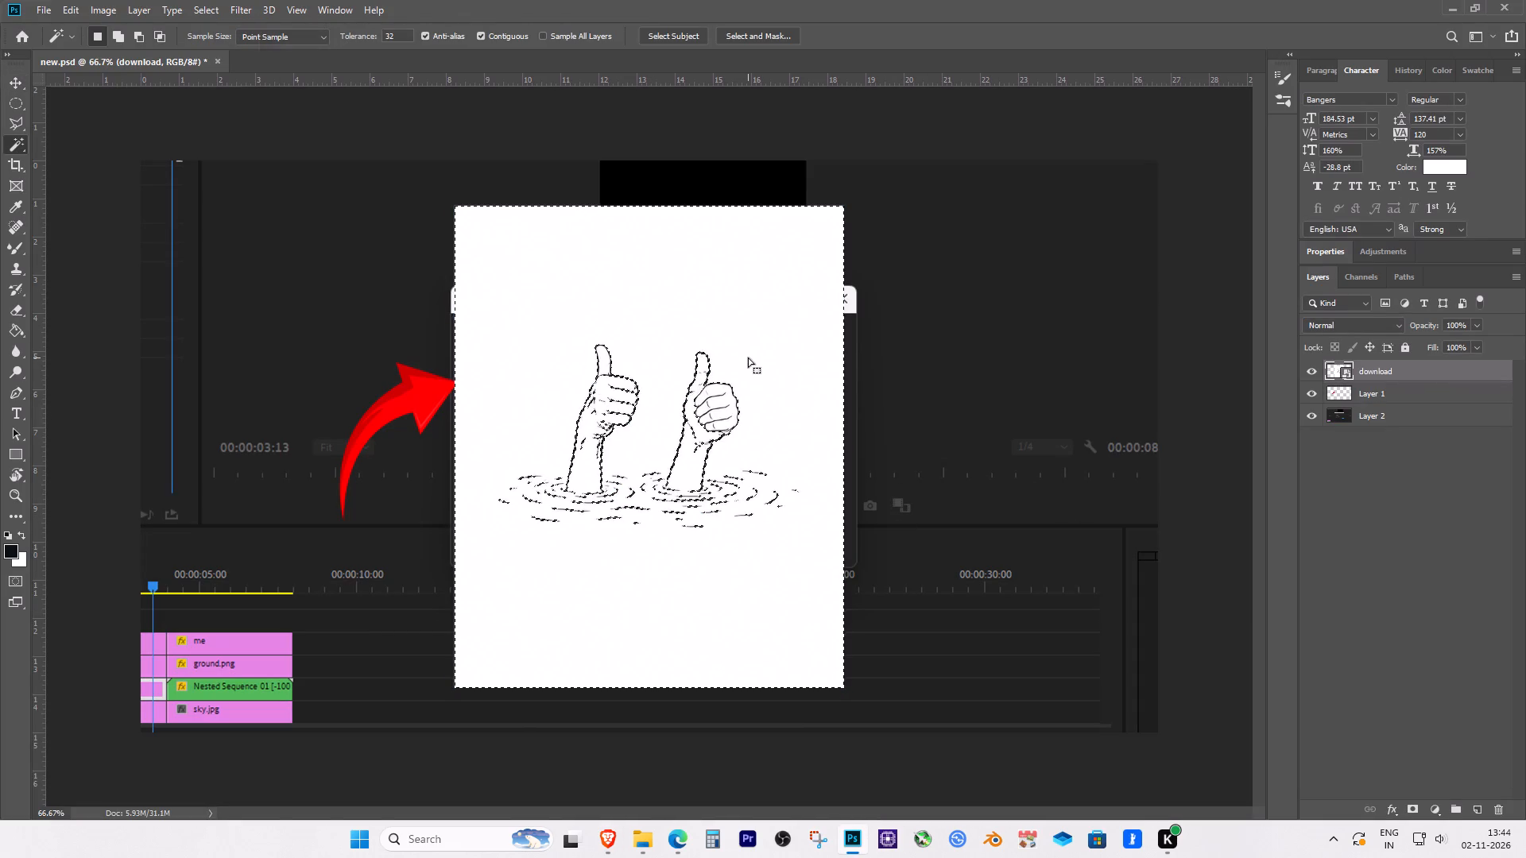
pyautogui.click(746, 309)
pyautogui.rightClick(1401, 375)
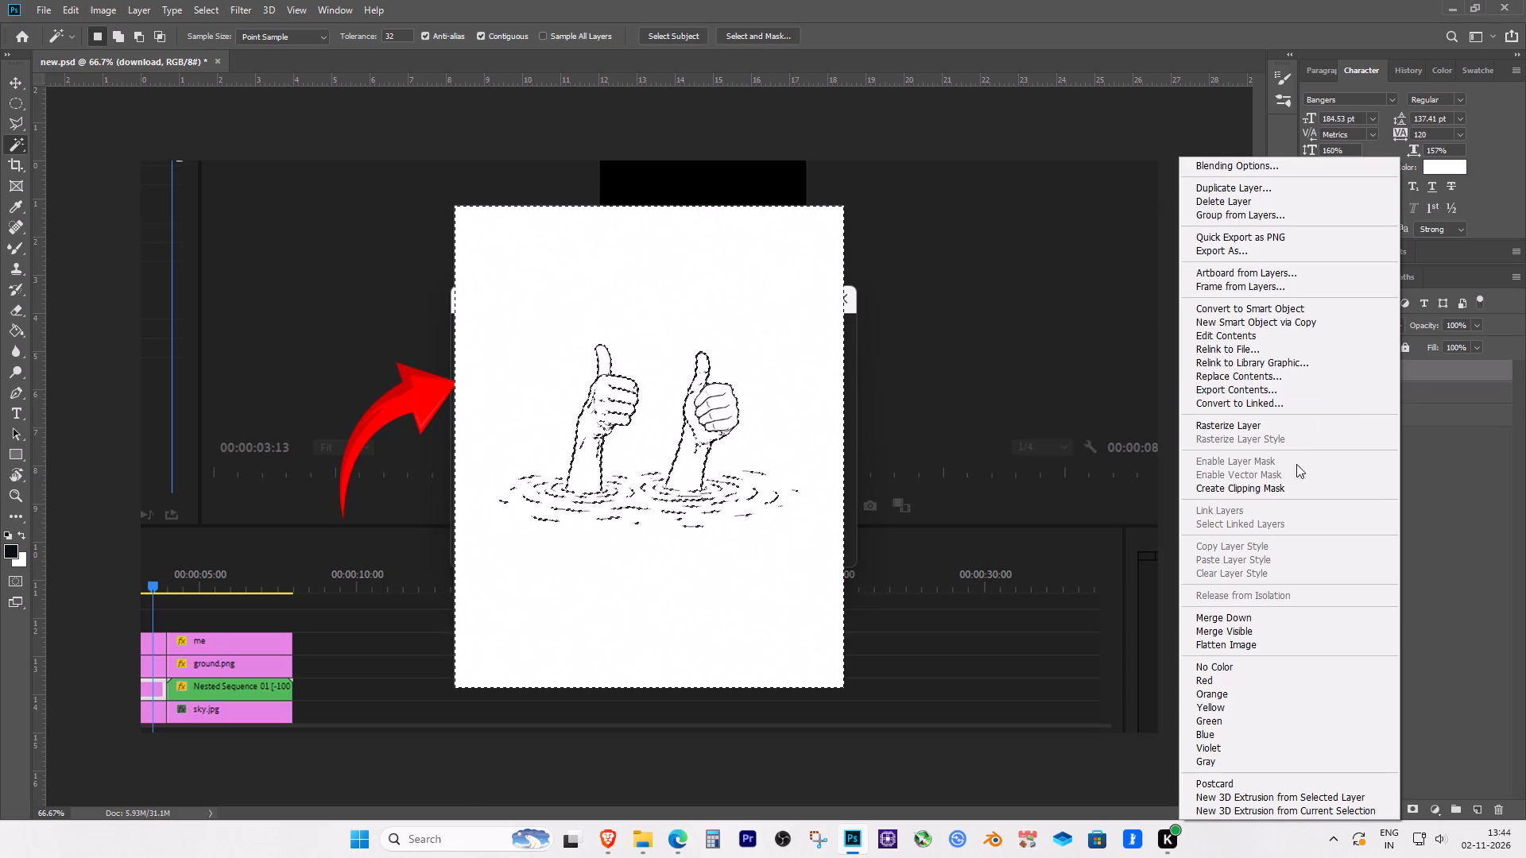
pyautogui.click(1234, 418)
pyautogui.click(1234, 427)
pyautogui.press('Delete')
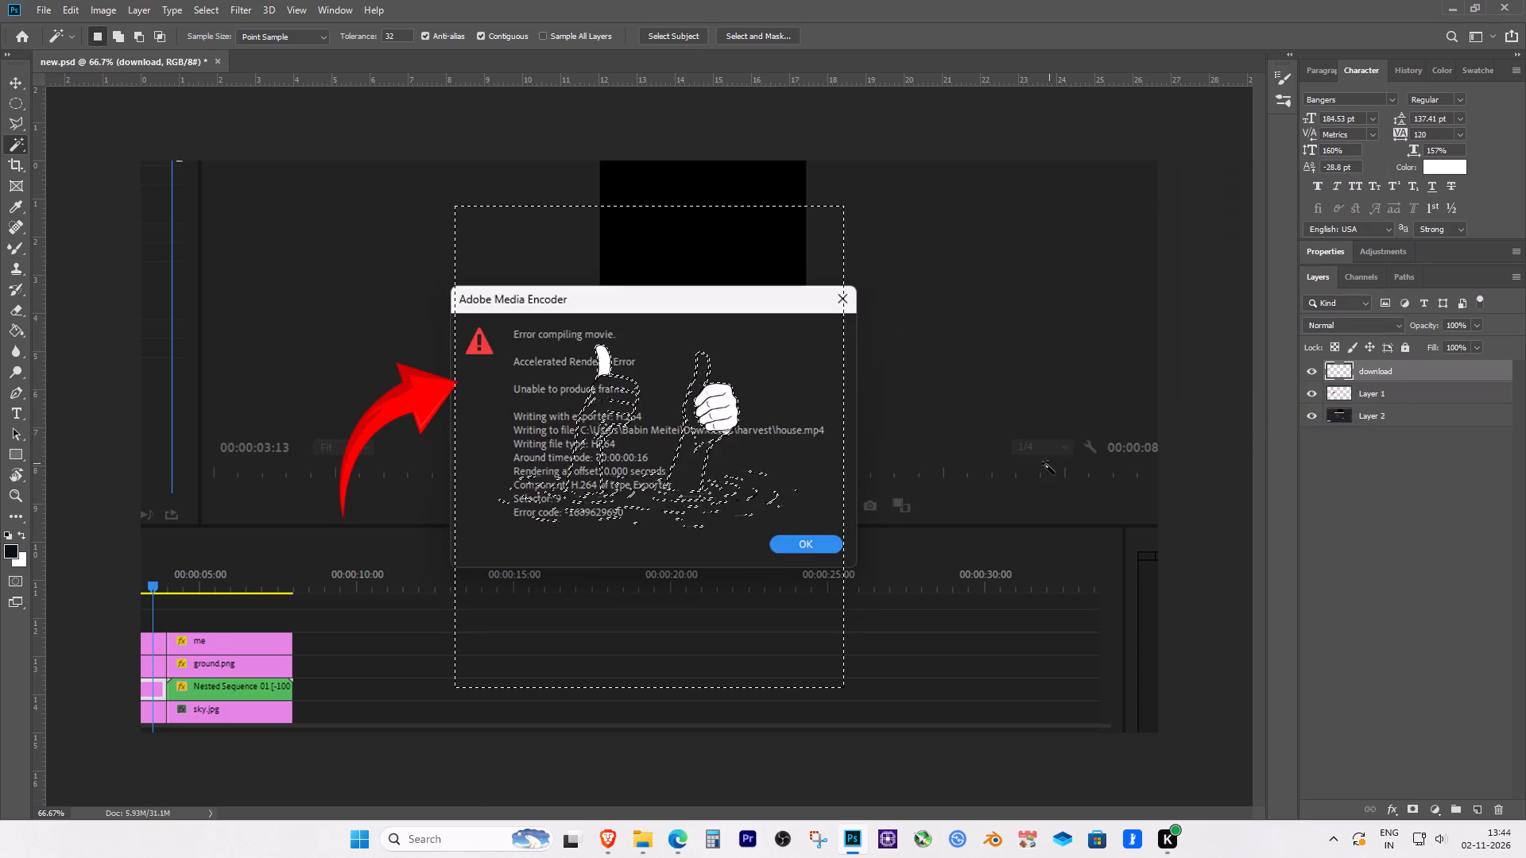
pyautogui.hotkey('ctrl', 'd')
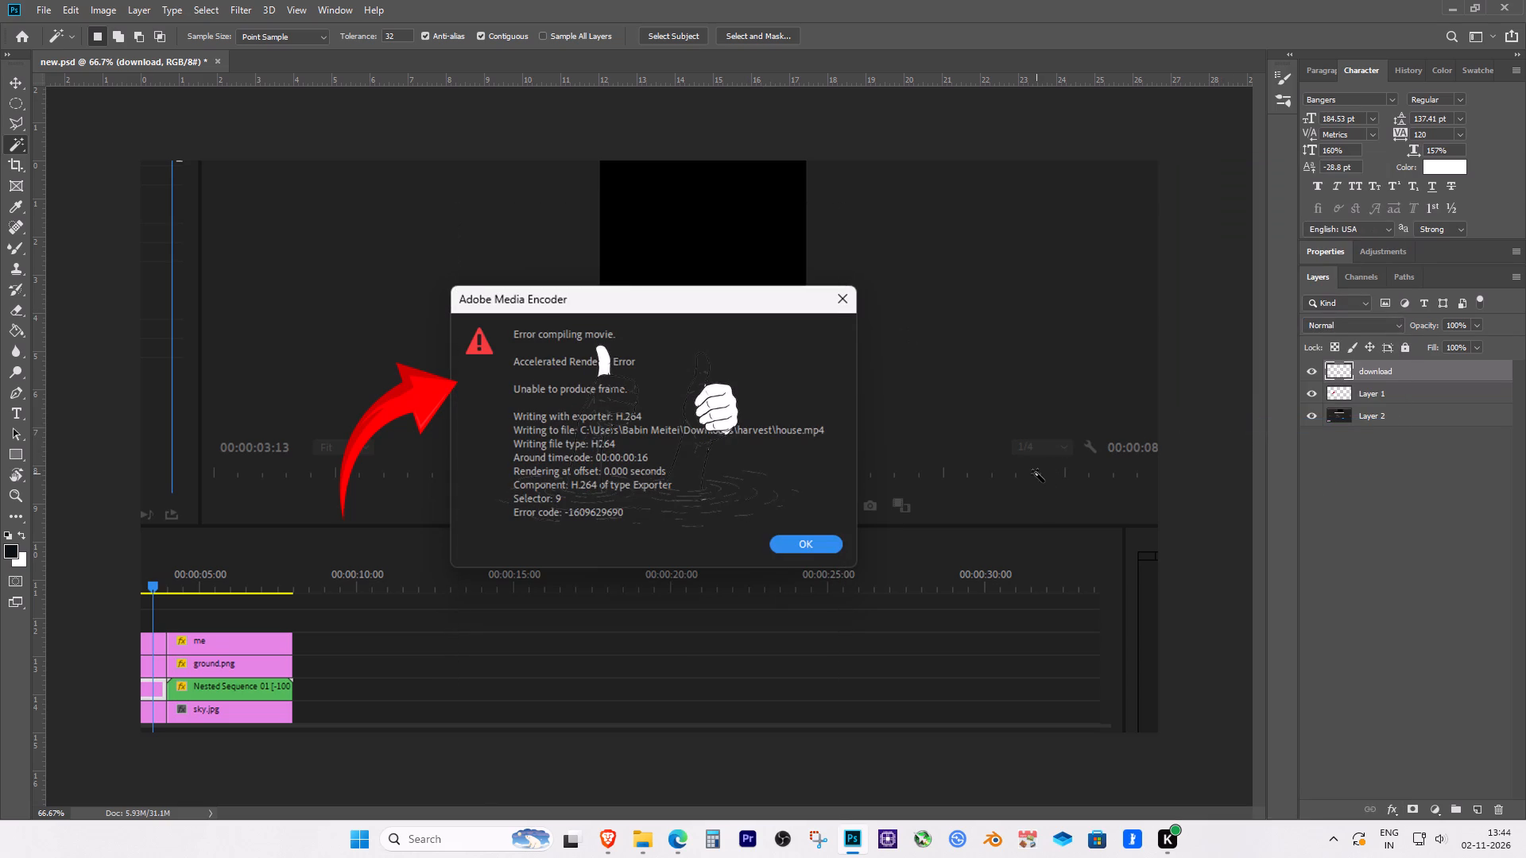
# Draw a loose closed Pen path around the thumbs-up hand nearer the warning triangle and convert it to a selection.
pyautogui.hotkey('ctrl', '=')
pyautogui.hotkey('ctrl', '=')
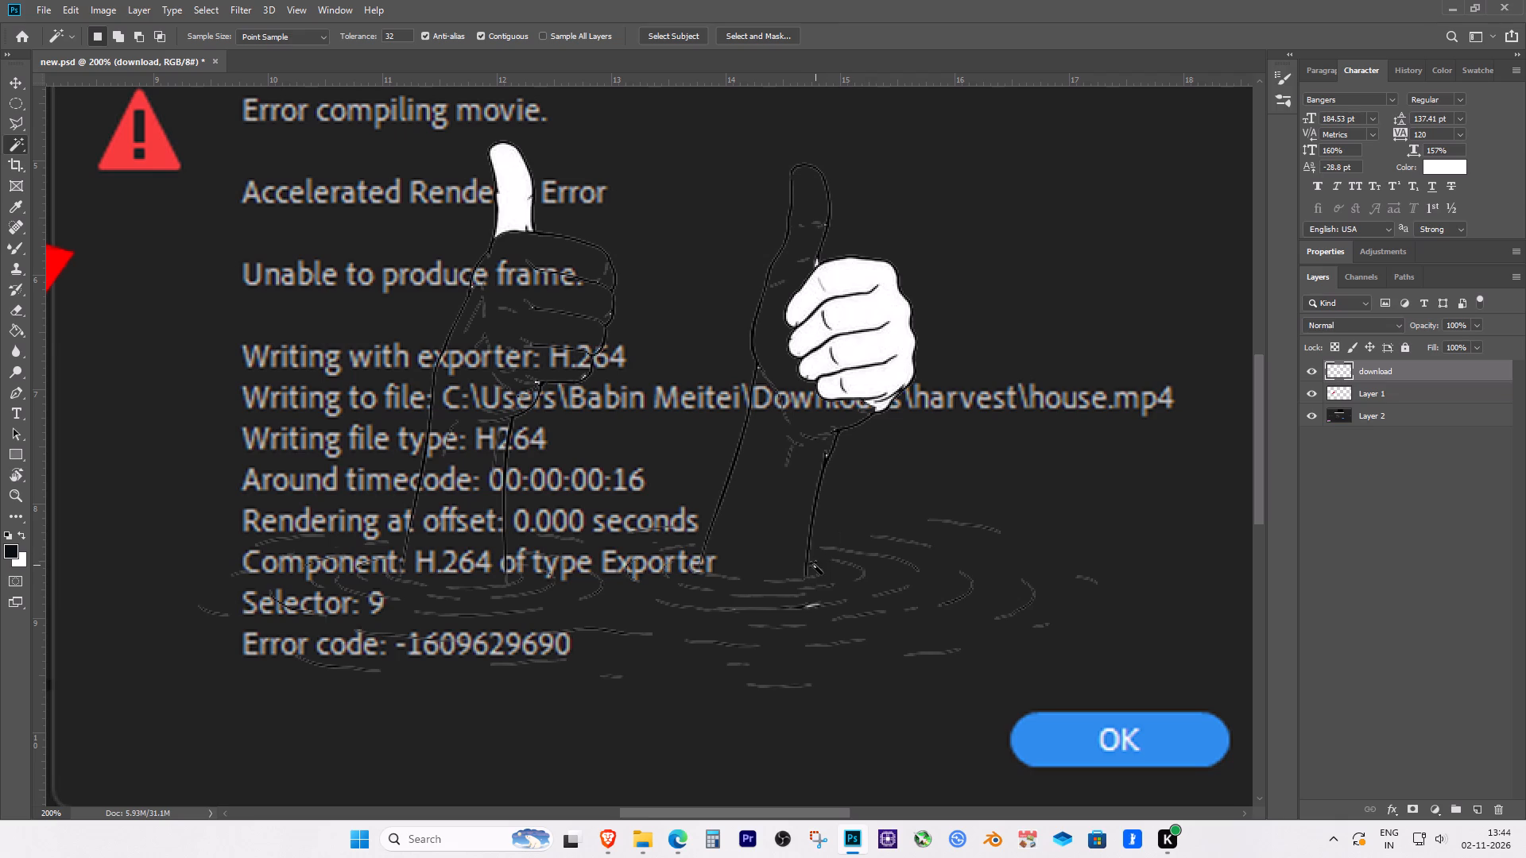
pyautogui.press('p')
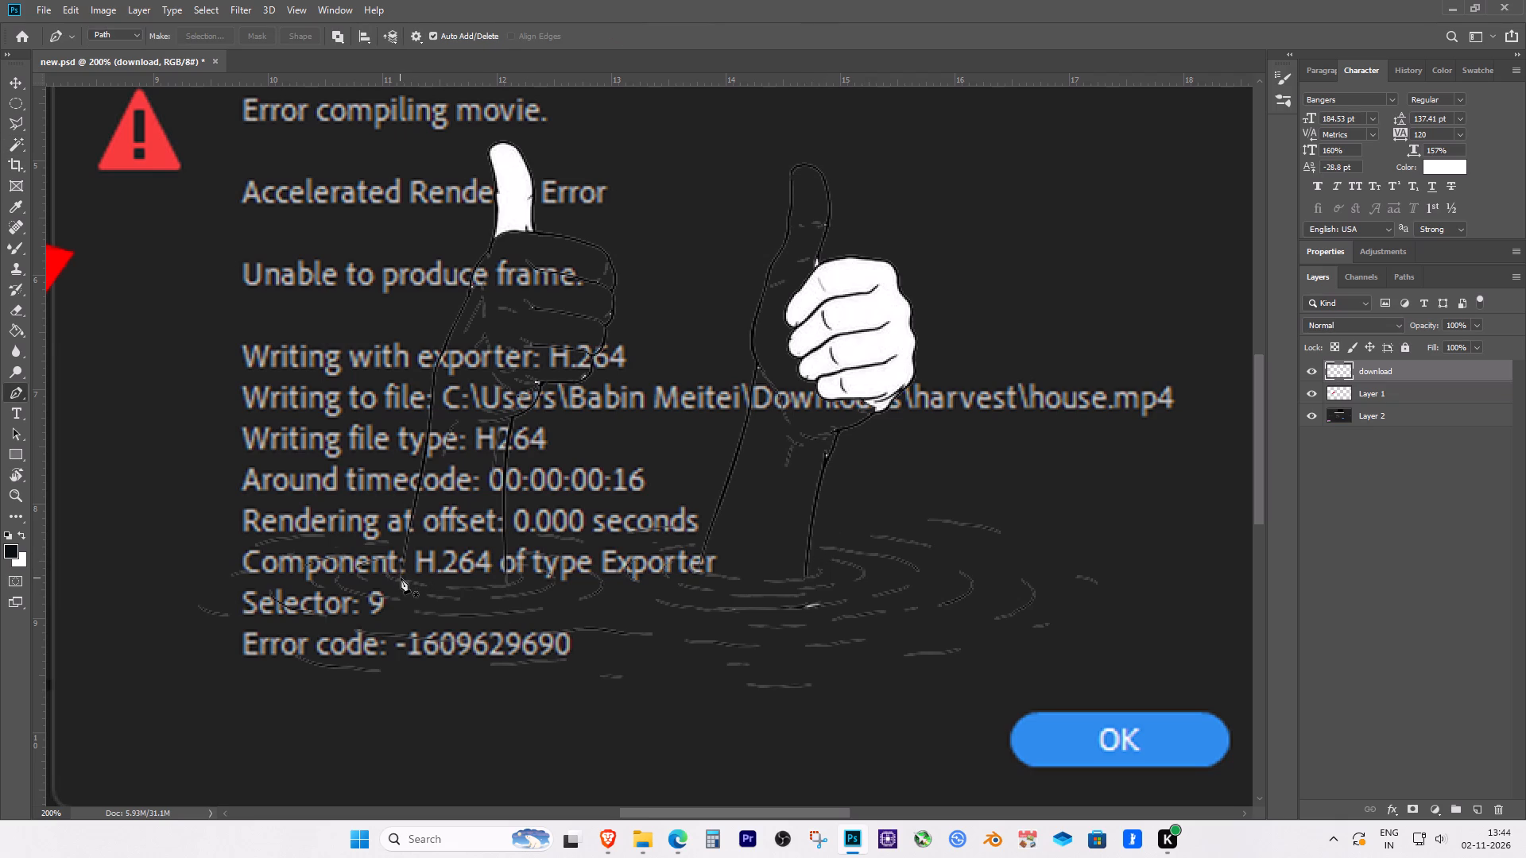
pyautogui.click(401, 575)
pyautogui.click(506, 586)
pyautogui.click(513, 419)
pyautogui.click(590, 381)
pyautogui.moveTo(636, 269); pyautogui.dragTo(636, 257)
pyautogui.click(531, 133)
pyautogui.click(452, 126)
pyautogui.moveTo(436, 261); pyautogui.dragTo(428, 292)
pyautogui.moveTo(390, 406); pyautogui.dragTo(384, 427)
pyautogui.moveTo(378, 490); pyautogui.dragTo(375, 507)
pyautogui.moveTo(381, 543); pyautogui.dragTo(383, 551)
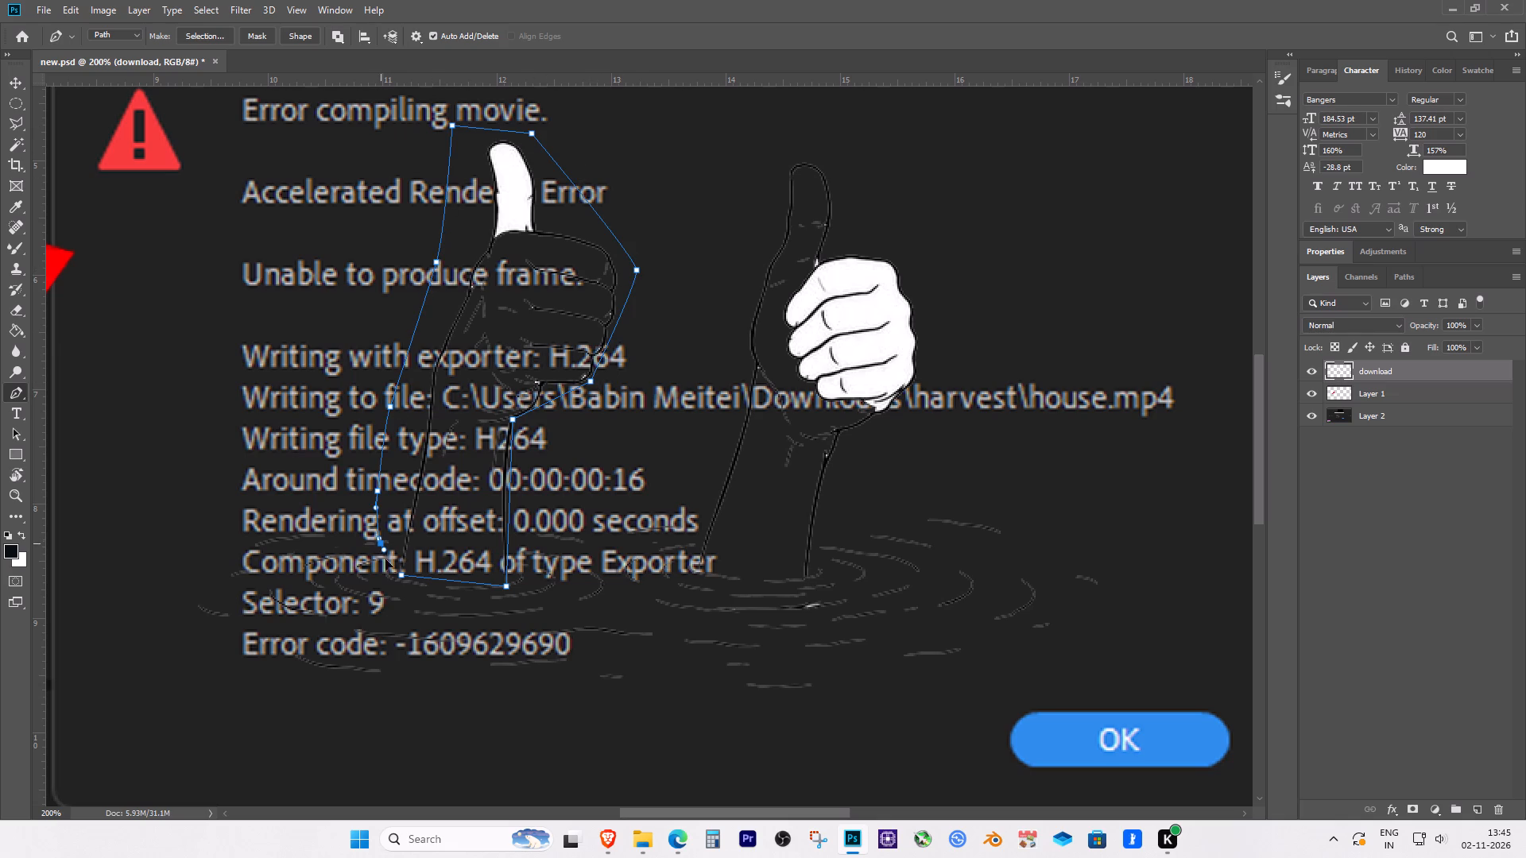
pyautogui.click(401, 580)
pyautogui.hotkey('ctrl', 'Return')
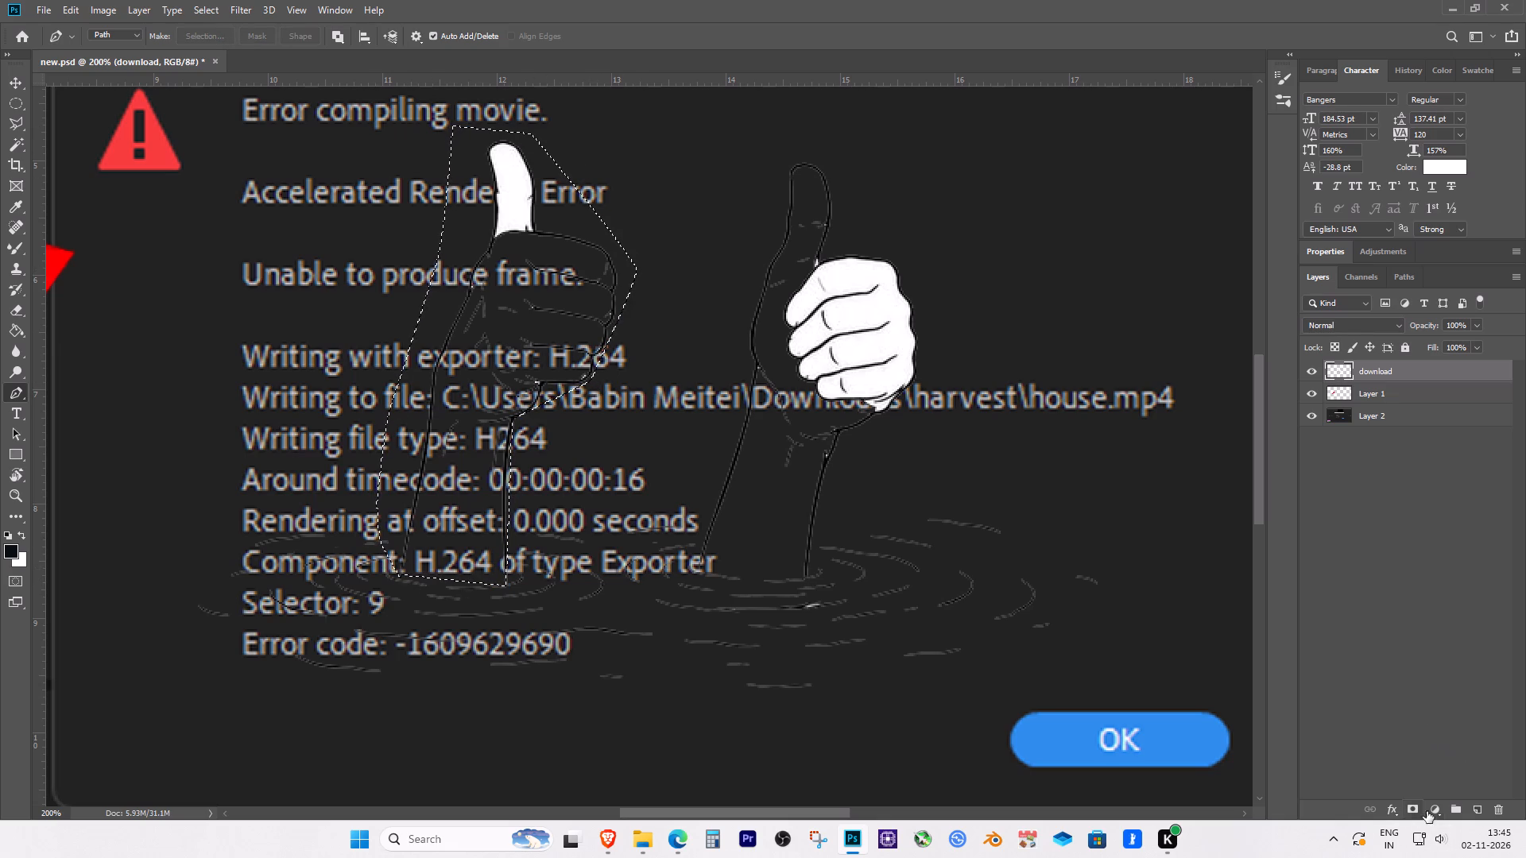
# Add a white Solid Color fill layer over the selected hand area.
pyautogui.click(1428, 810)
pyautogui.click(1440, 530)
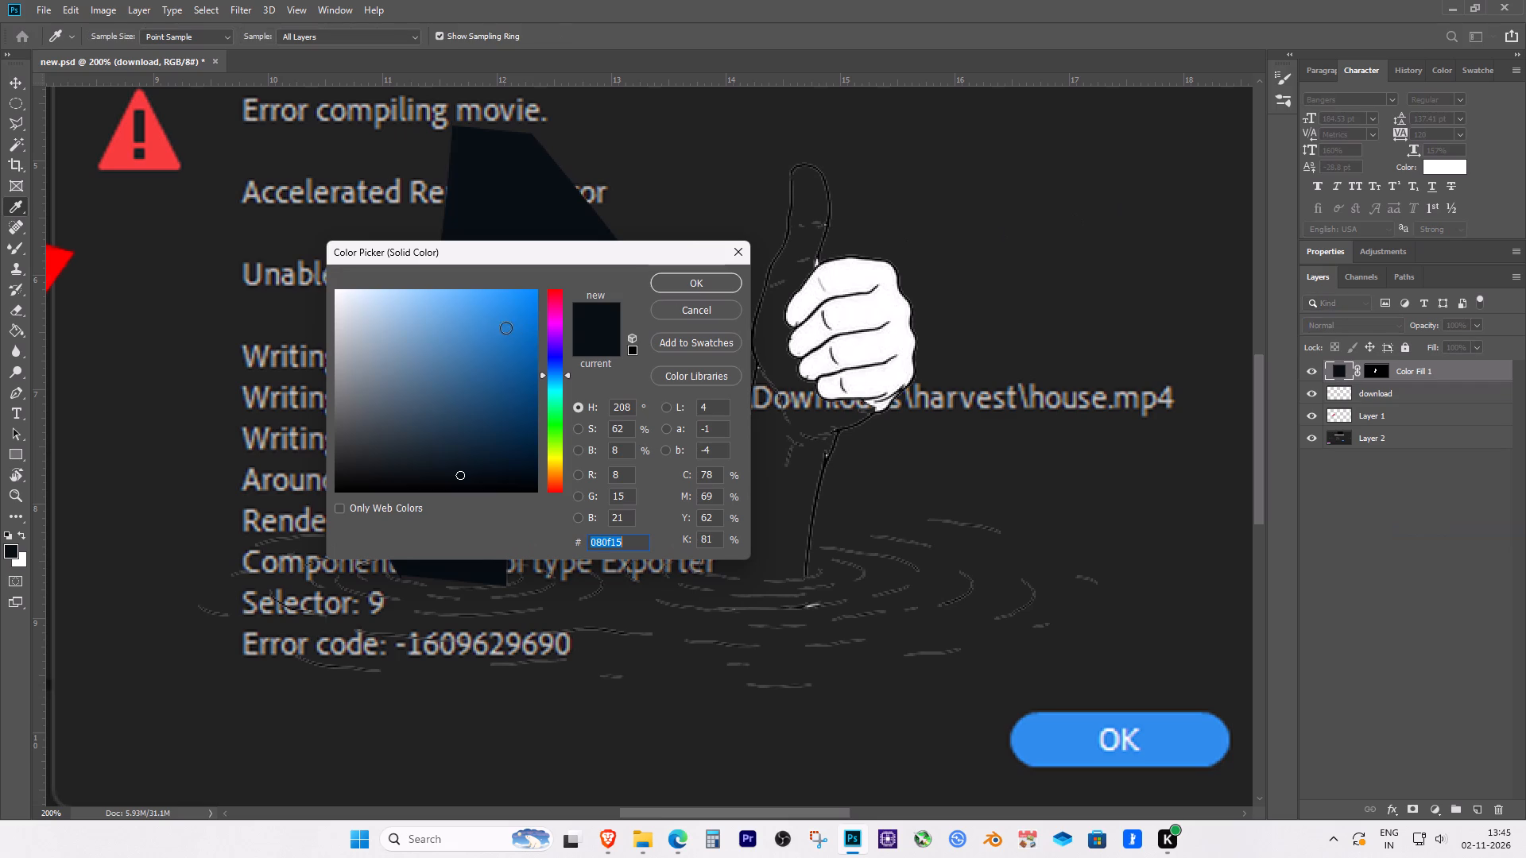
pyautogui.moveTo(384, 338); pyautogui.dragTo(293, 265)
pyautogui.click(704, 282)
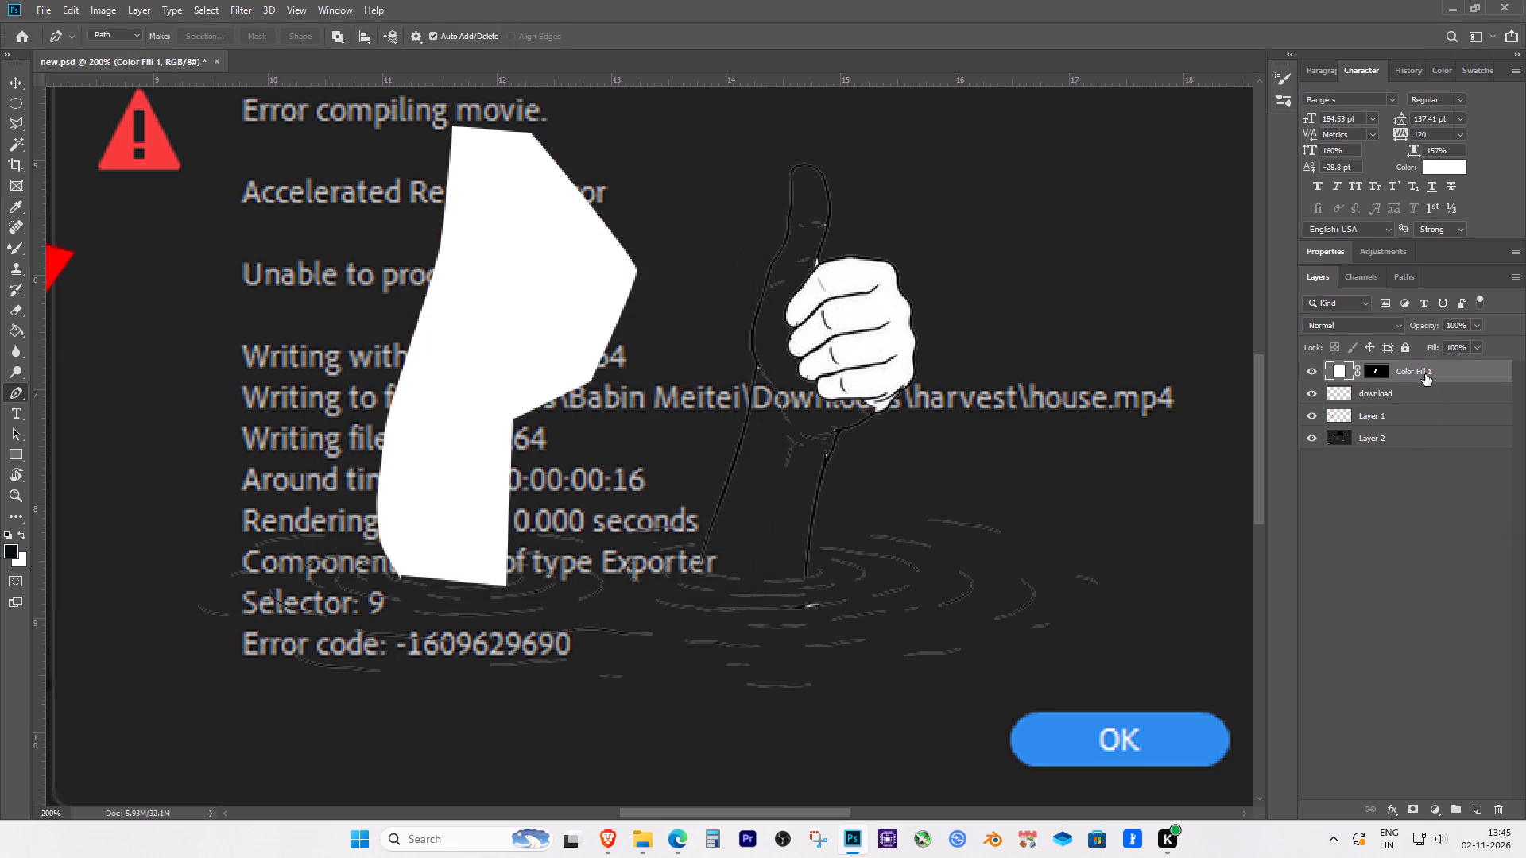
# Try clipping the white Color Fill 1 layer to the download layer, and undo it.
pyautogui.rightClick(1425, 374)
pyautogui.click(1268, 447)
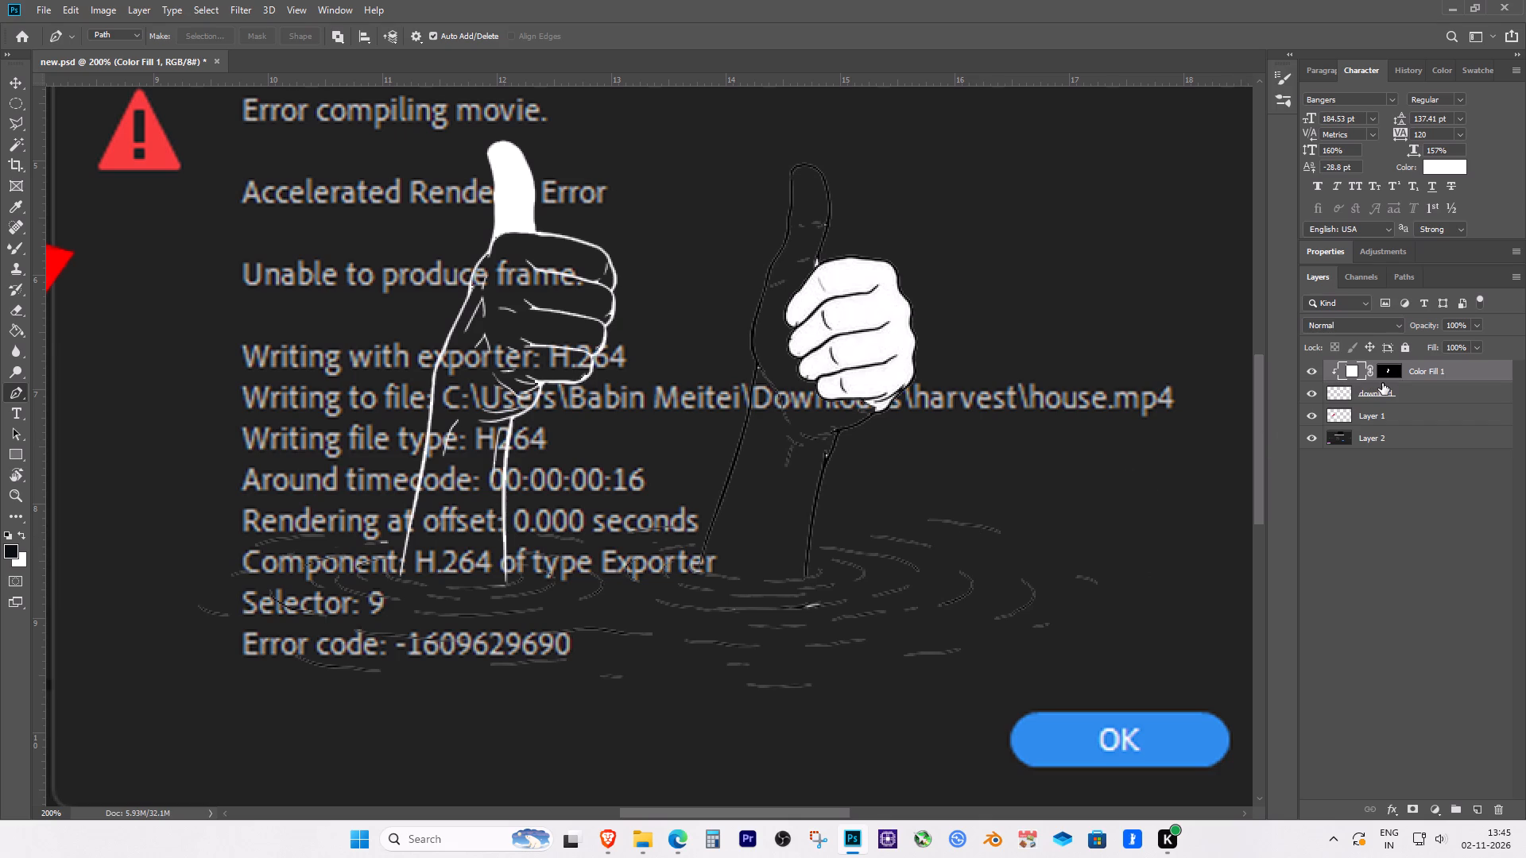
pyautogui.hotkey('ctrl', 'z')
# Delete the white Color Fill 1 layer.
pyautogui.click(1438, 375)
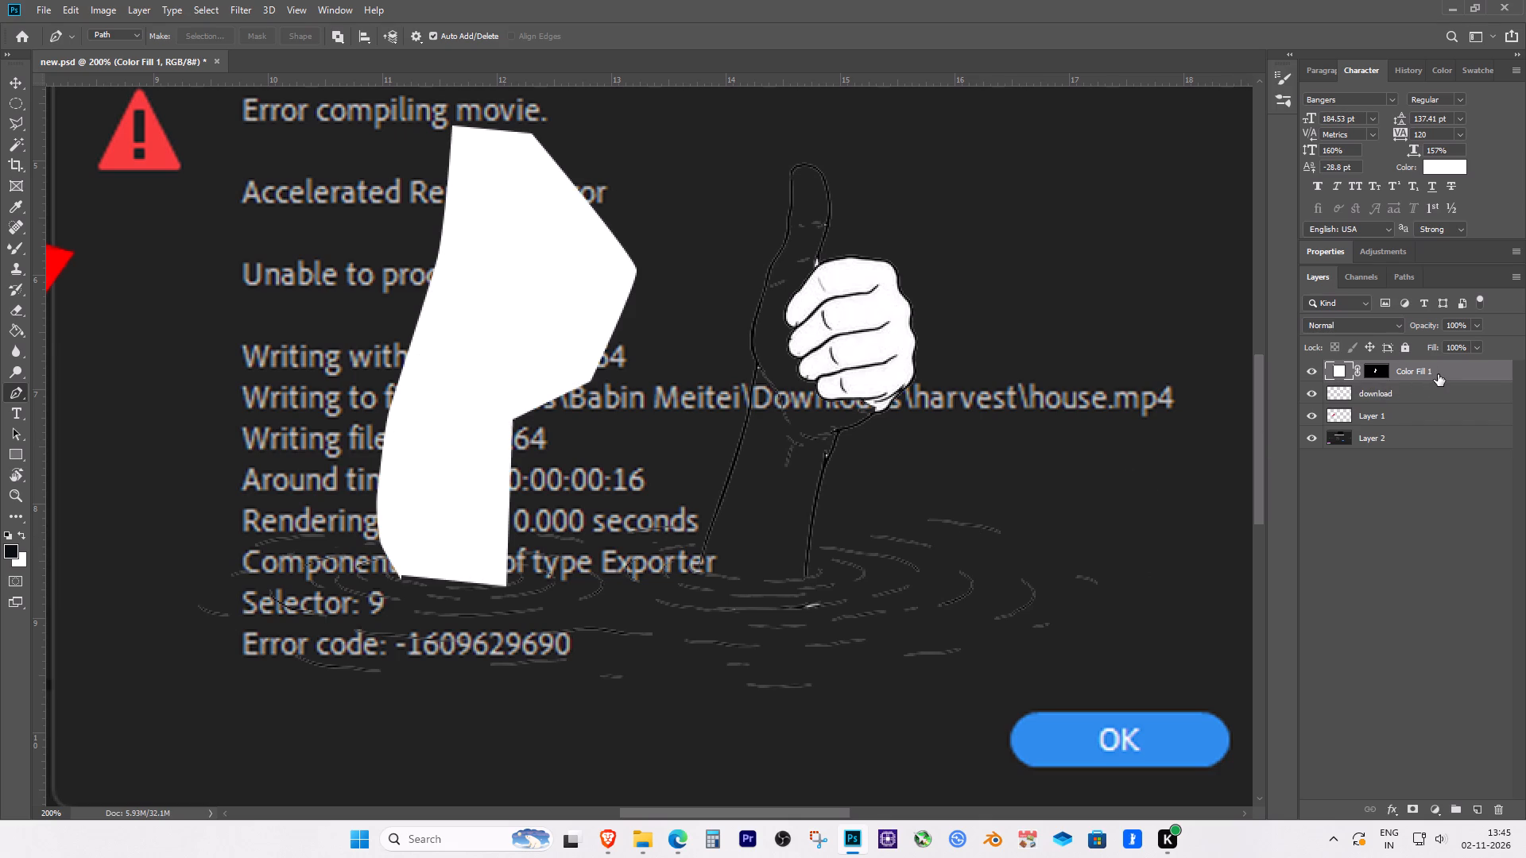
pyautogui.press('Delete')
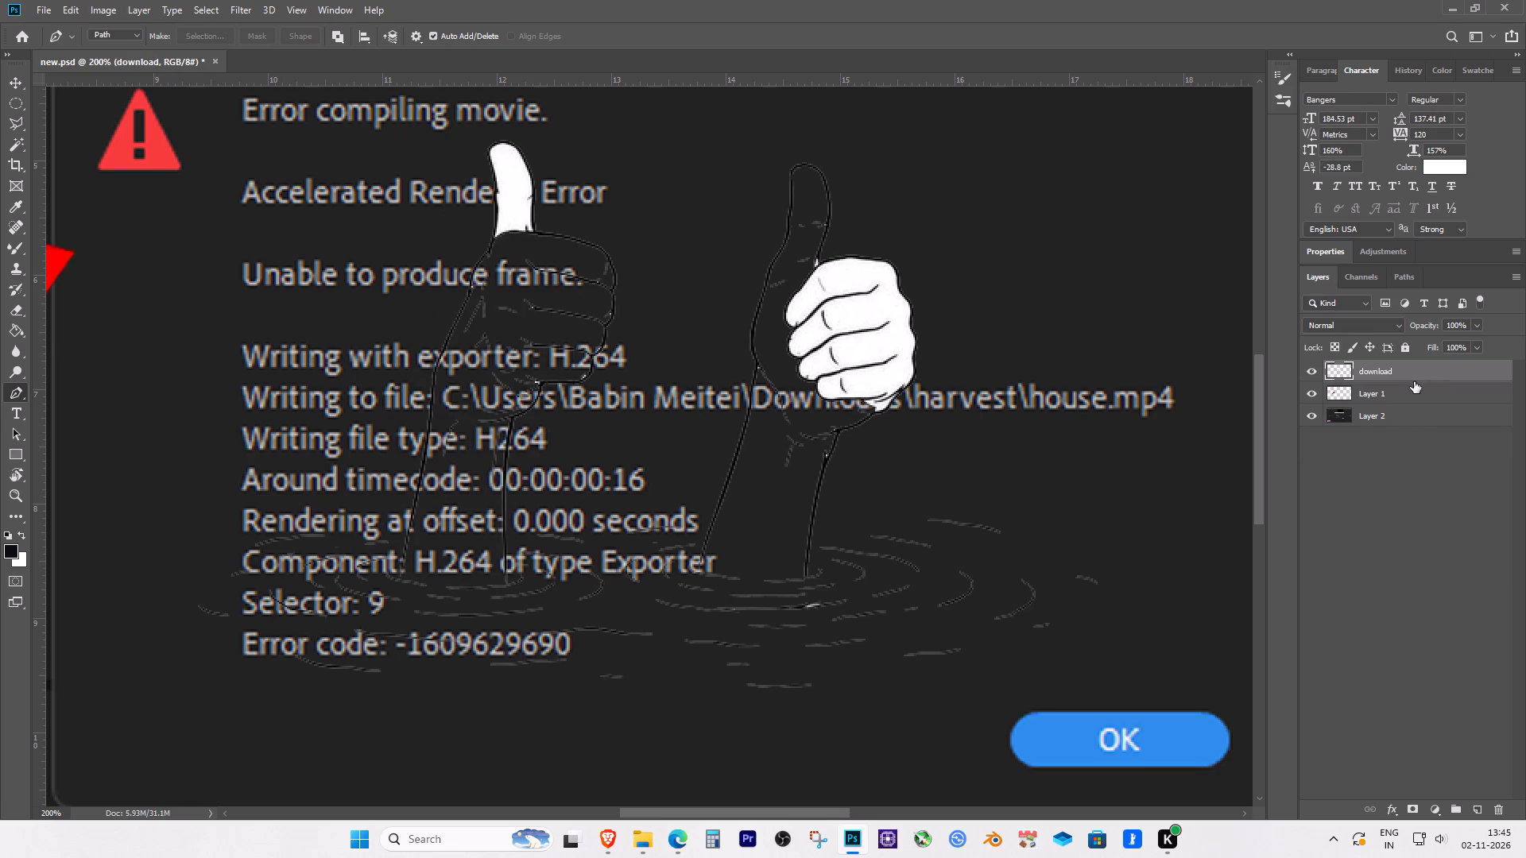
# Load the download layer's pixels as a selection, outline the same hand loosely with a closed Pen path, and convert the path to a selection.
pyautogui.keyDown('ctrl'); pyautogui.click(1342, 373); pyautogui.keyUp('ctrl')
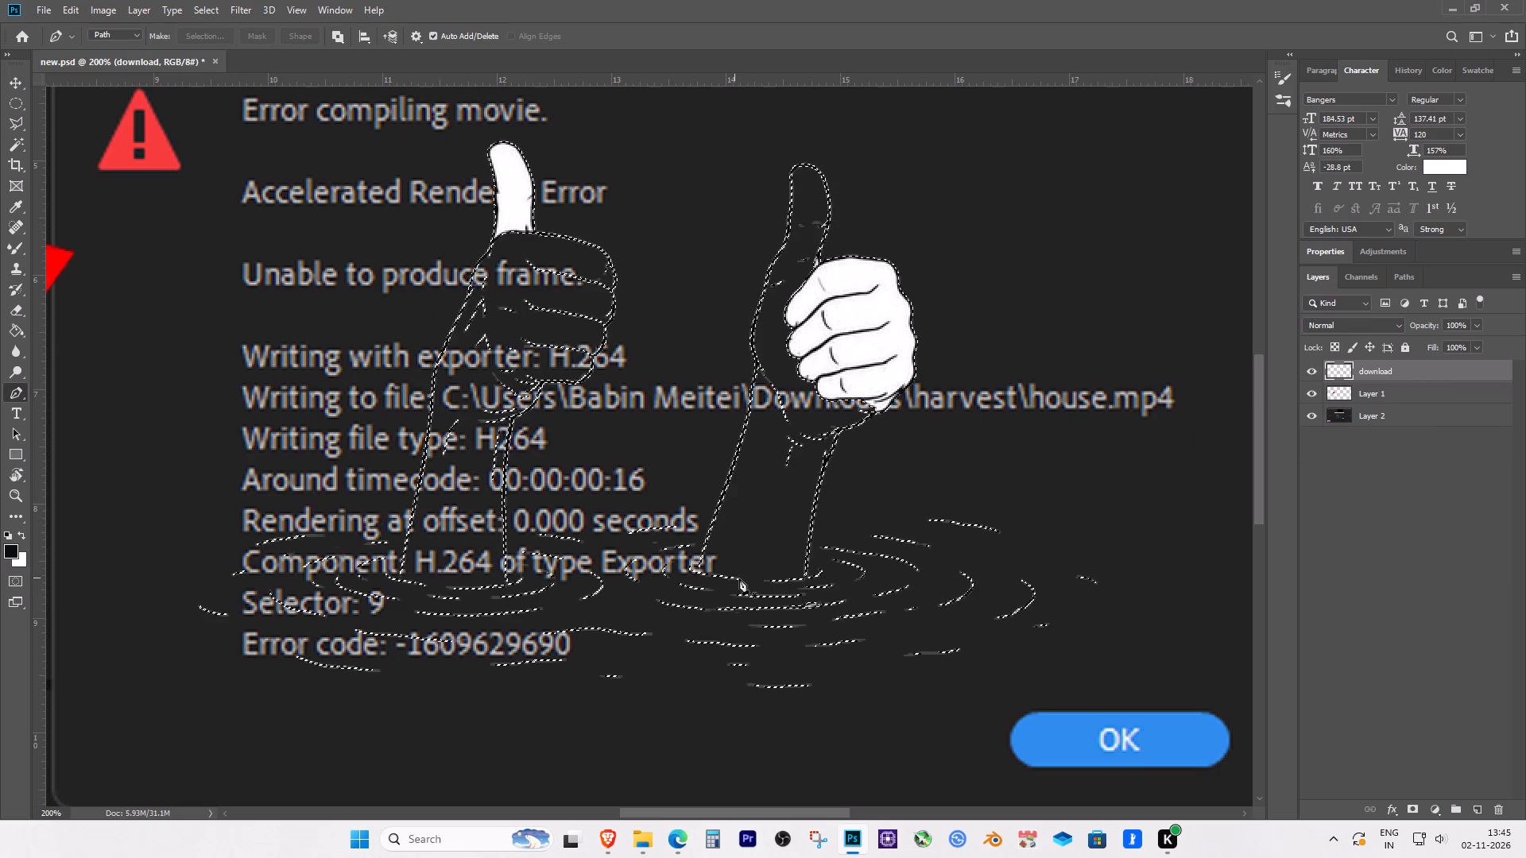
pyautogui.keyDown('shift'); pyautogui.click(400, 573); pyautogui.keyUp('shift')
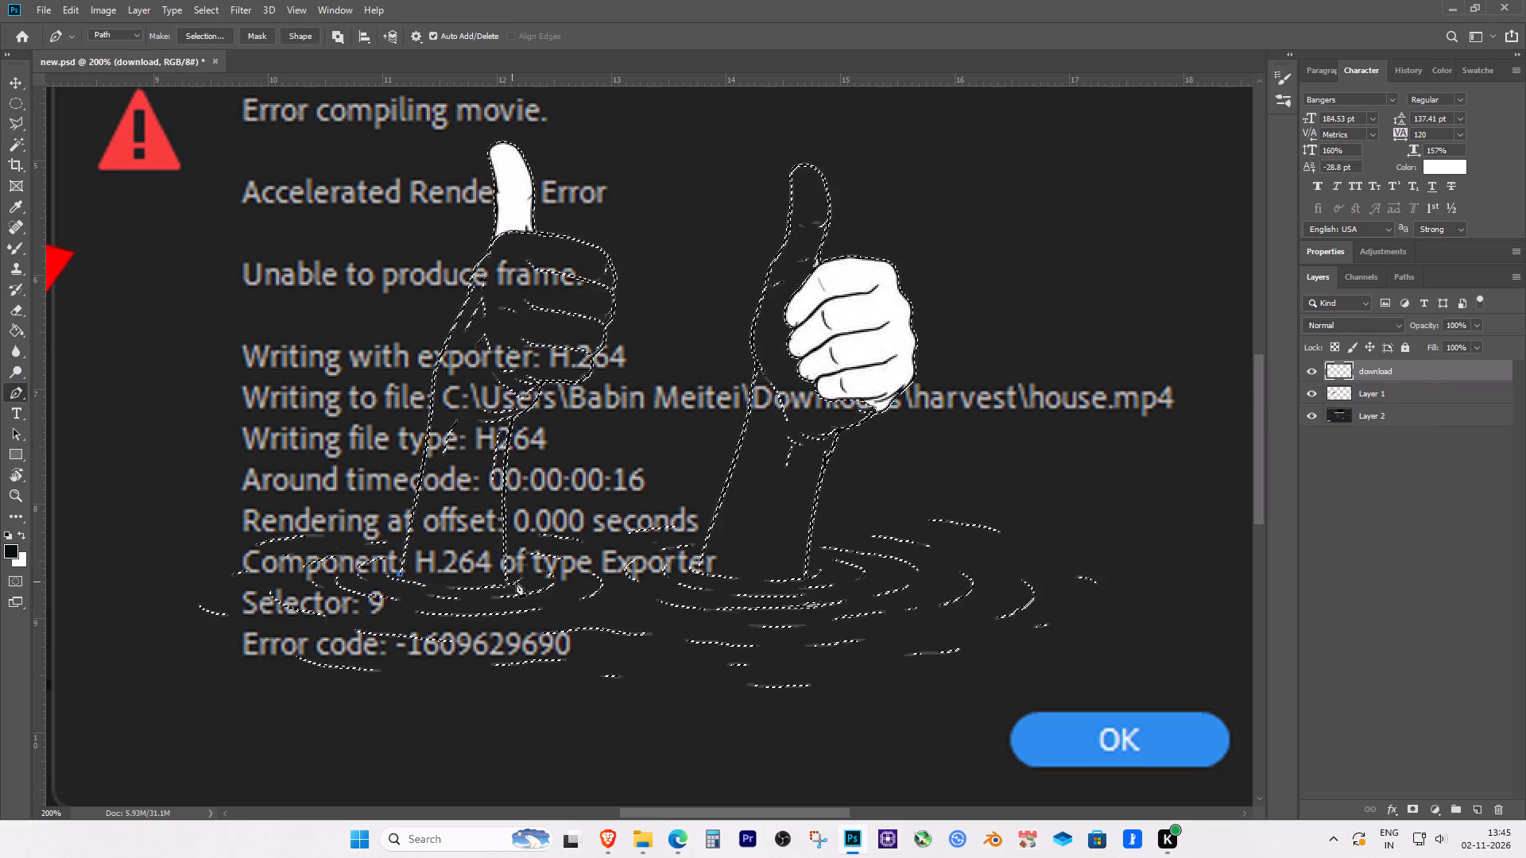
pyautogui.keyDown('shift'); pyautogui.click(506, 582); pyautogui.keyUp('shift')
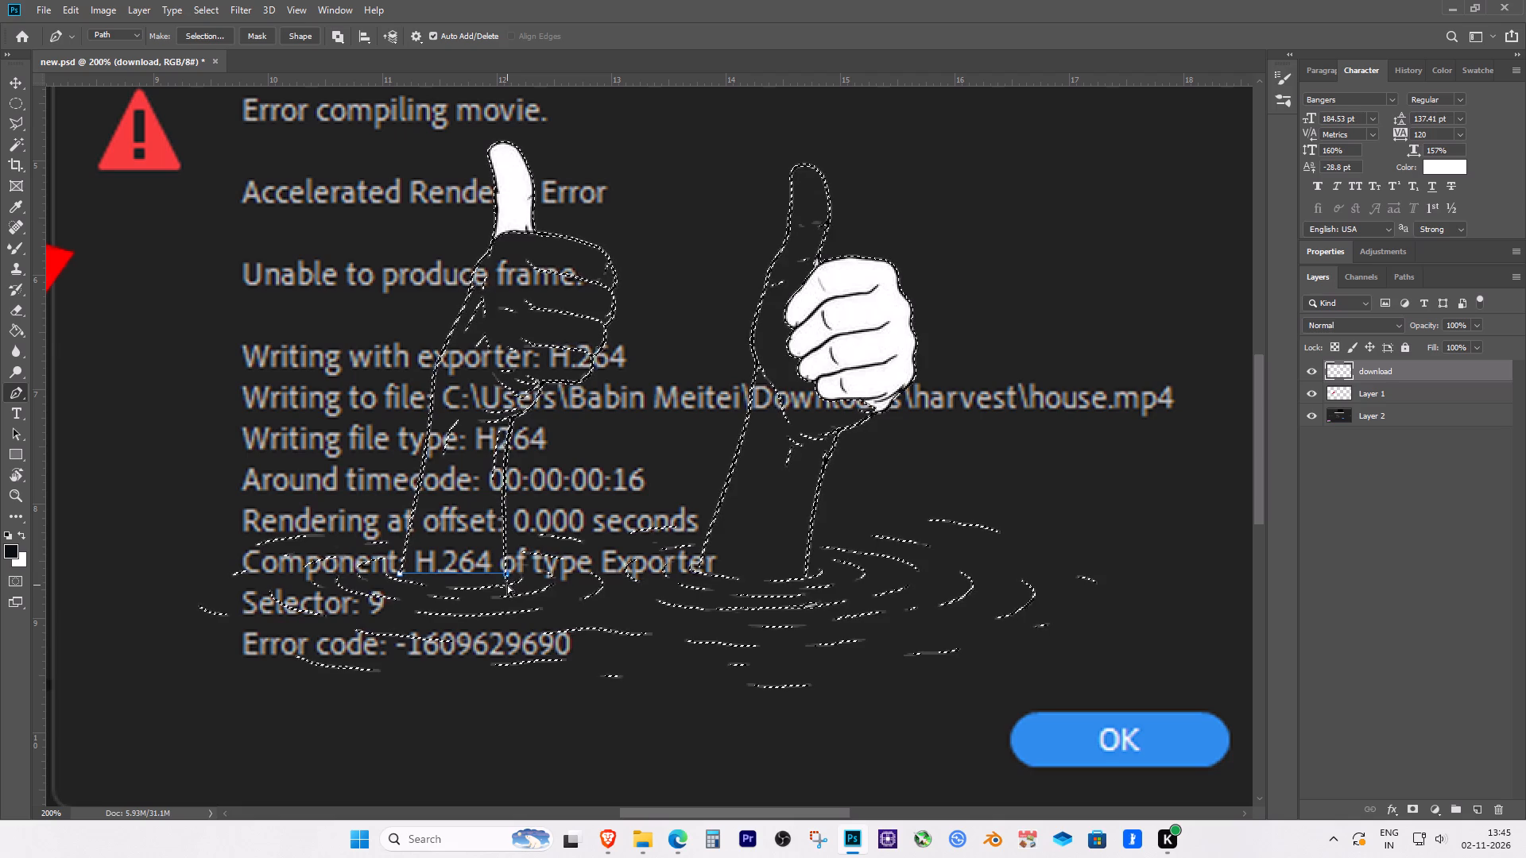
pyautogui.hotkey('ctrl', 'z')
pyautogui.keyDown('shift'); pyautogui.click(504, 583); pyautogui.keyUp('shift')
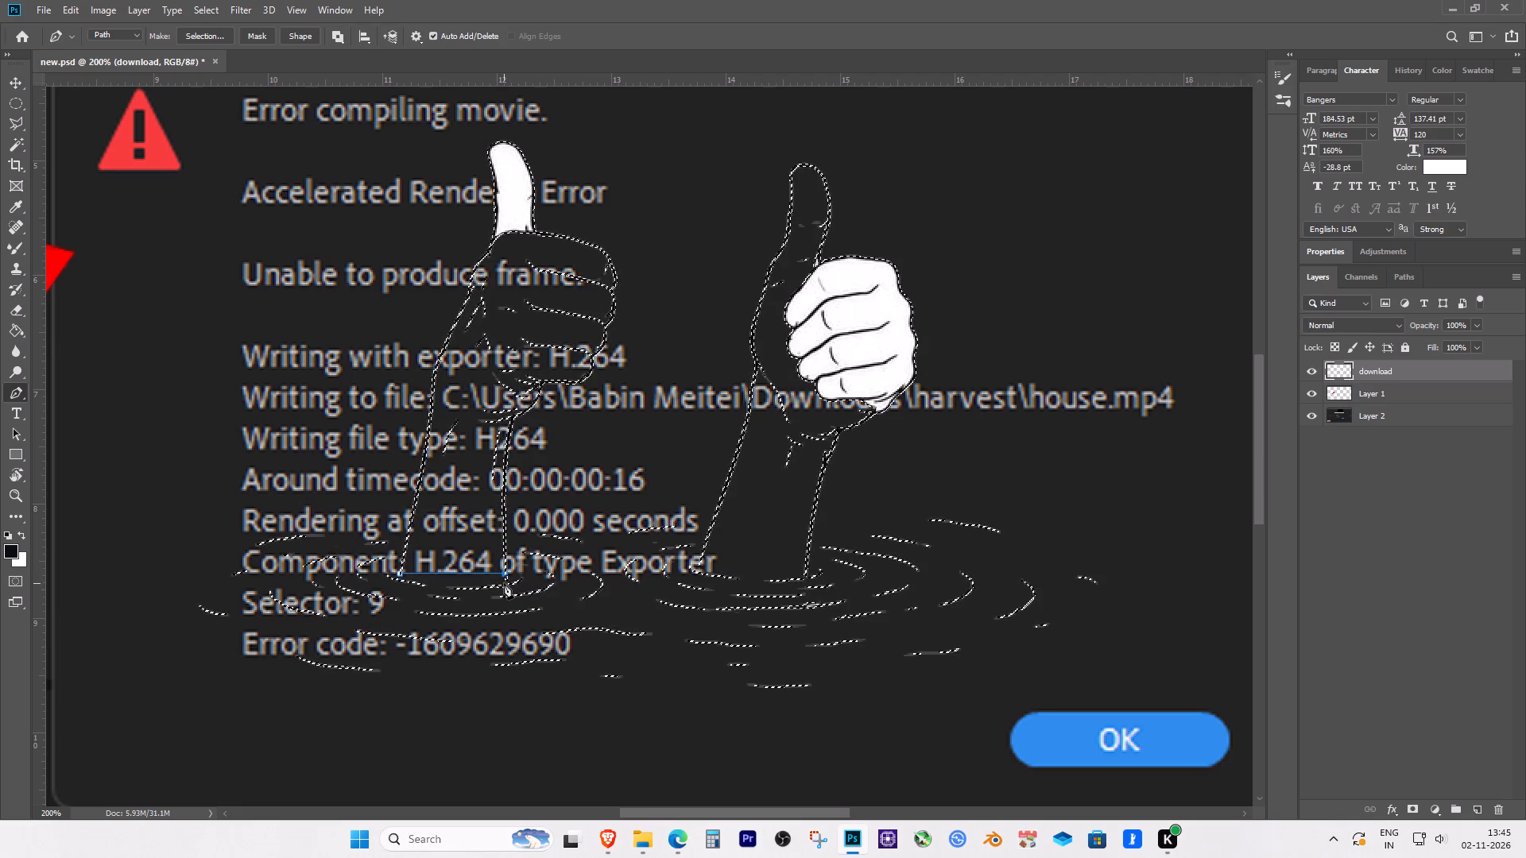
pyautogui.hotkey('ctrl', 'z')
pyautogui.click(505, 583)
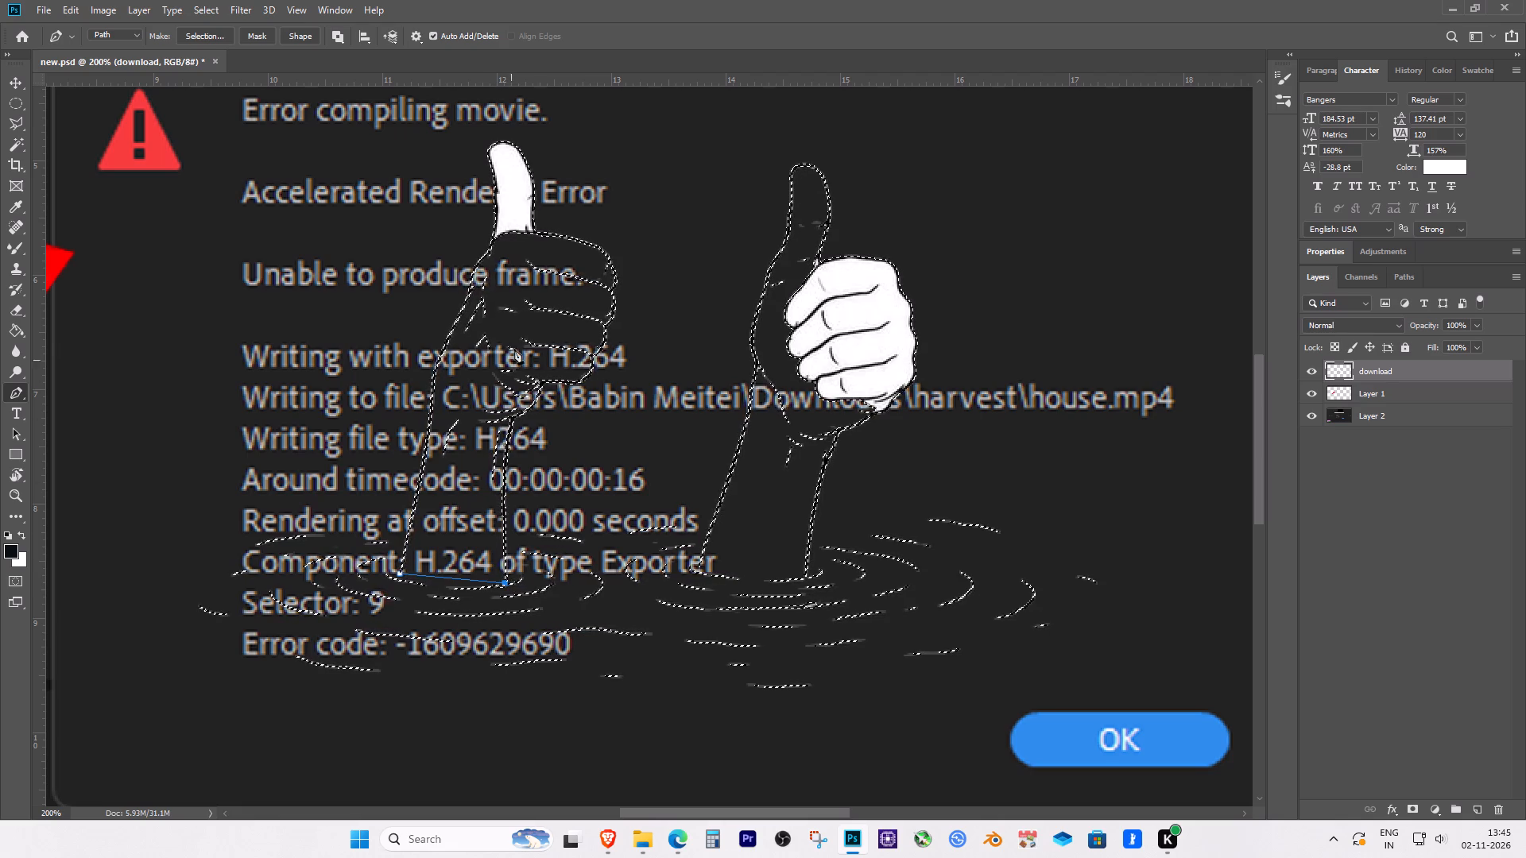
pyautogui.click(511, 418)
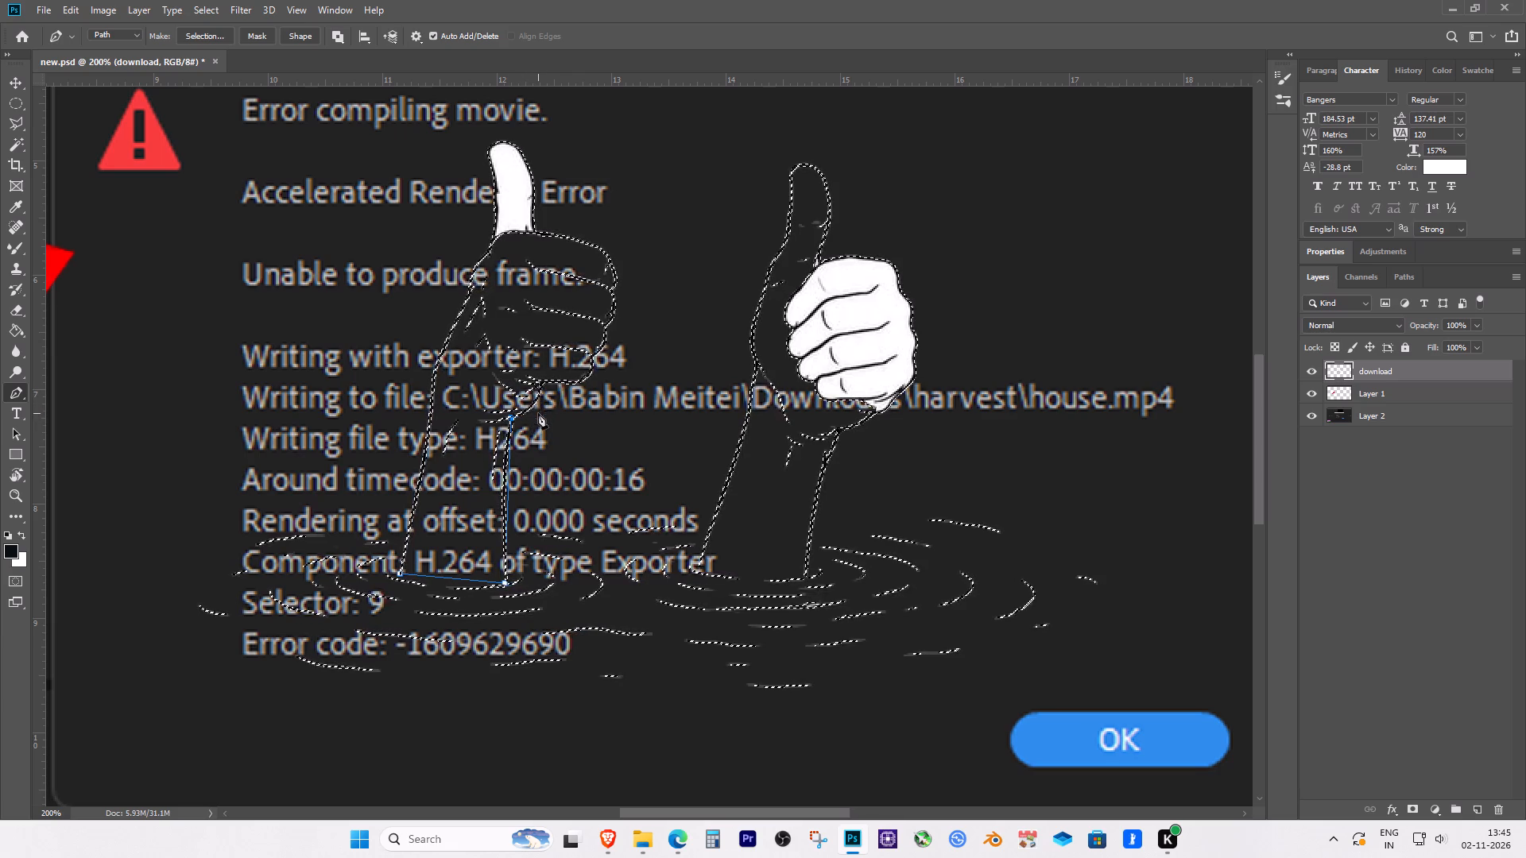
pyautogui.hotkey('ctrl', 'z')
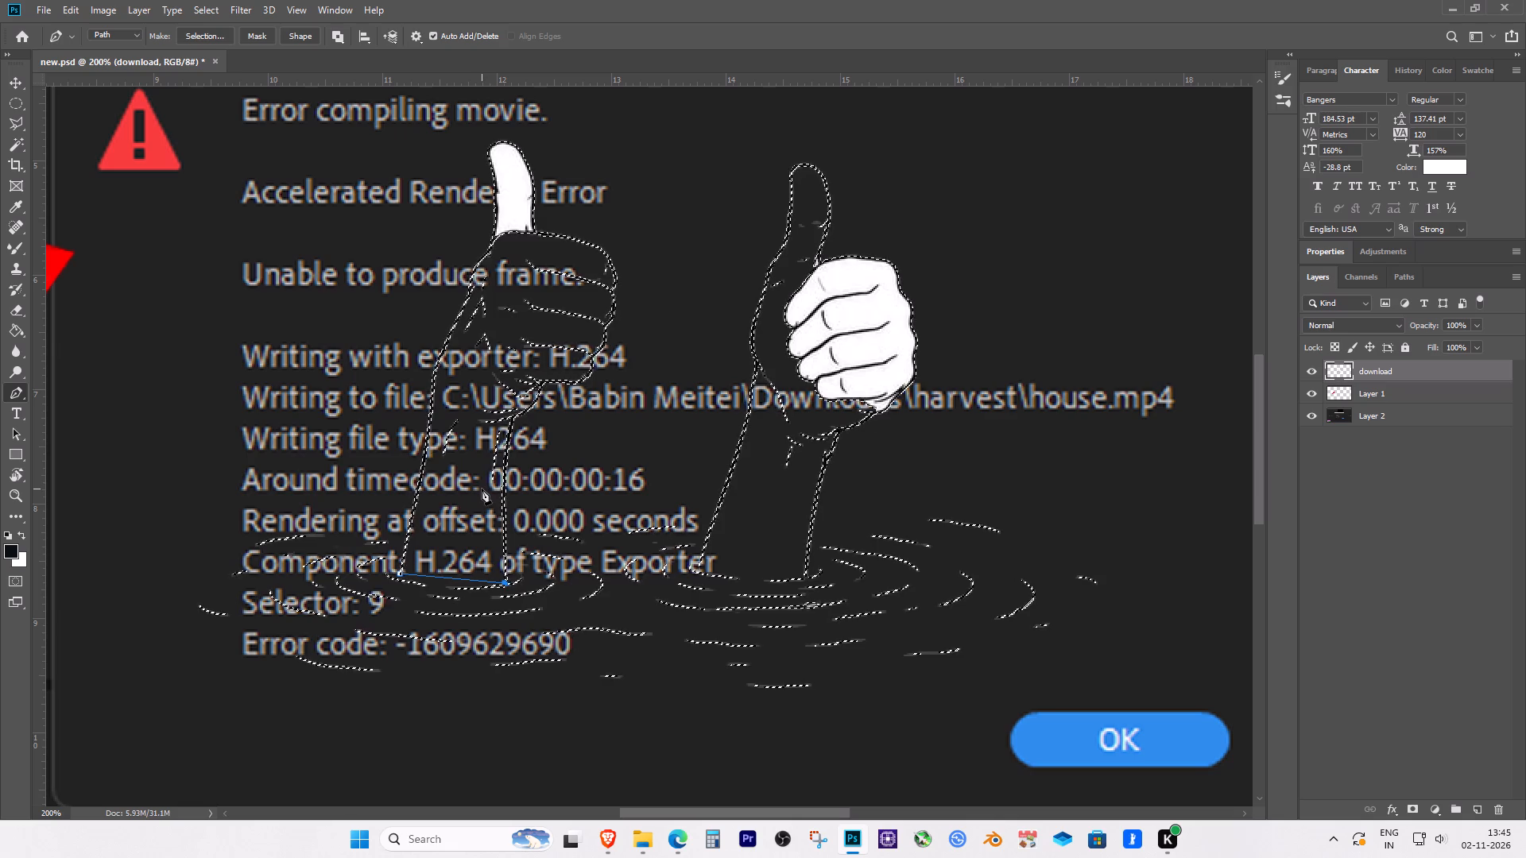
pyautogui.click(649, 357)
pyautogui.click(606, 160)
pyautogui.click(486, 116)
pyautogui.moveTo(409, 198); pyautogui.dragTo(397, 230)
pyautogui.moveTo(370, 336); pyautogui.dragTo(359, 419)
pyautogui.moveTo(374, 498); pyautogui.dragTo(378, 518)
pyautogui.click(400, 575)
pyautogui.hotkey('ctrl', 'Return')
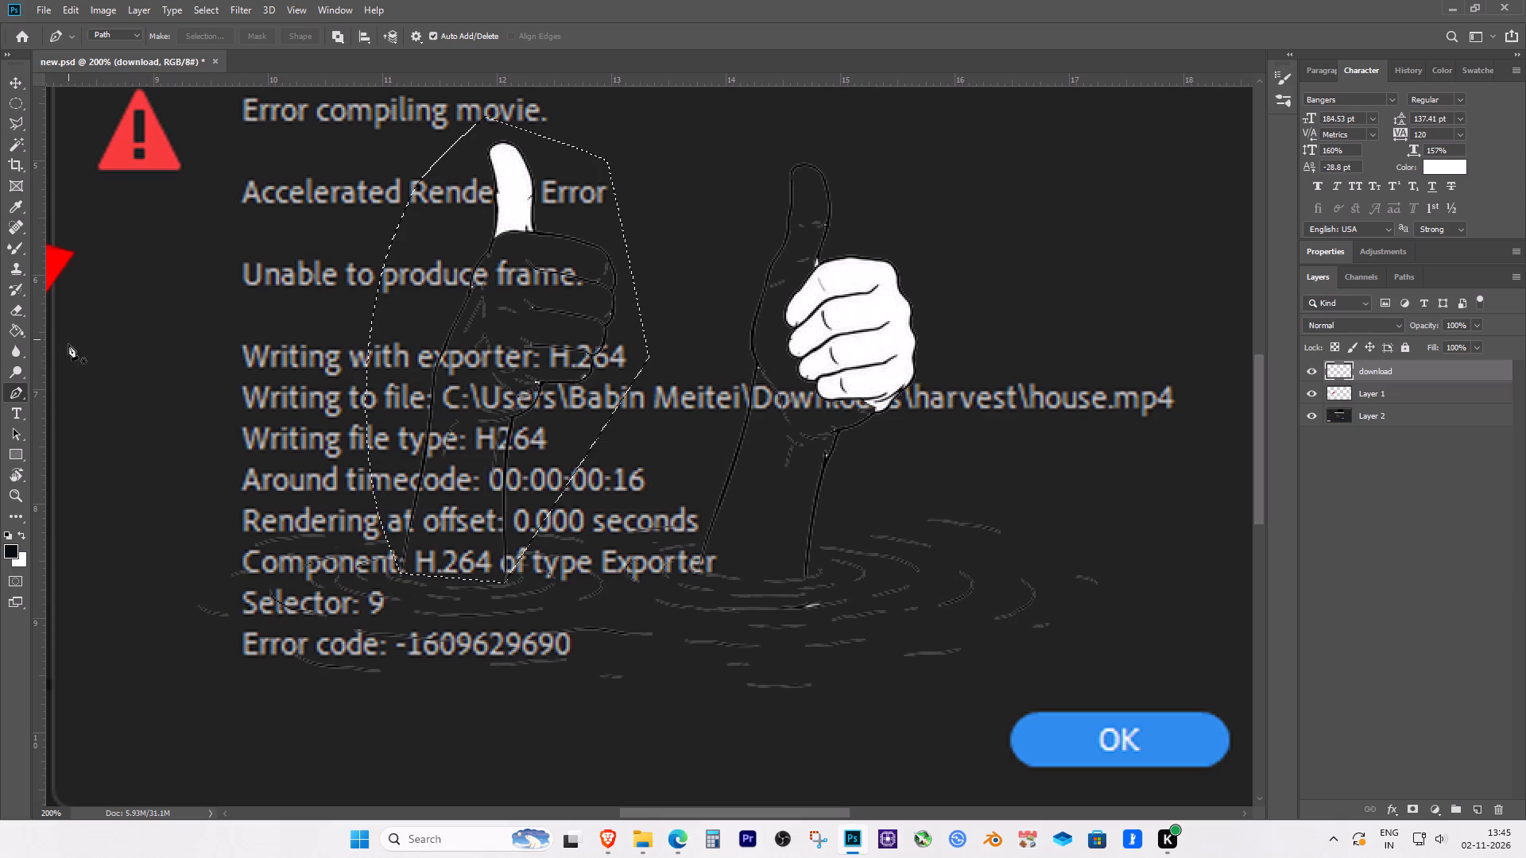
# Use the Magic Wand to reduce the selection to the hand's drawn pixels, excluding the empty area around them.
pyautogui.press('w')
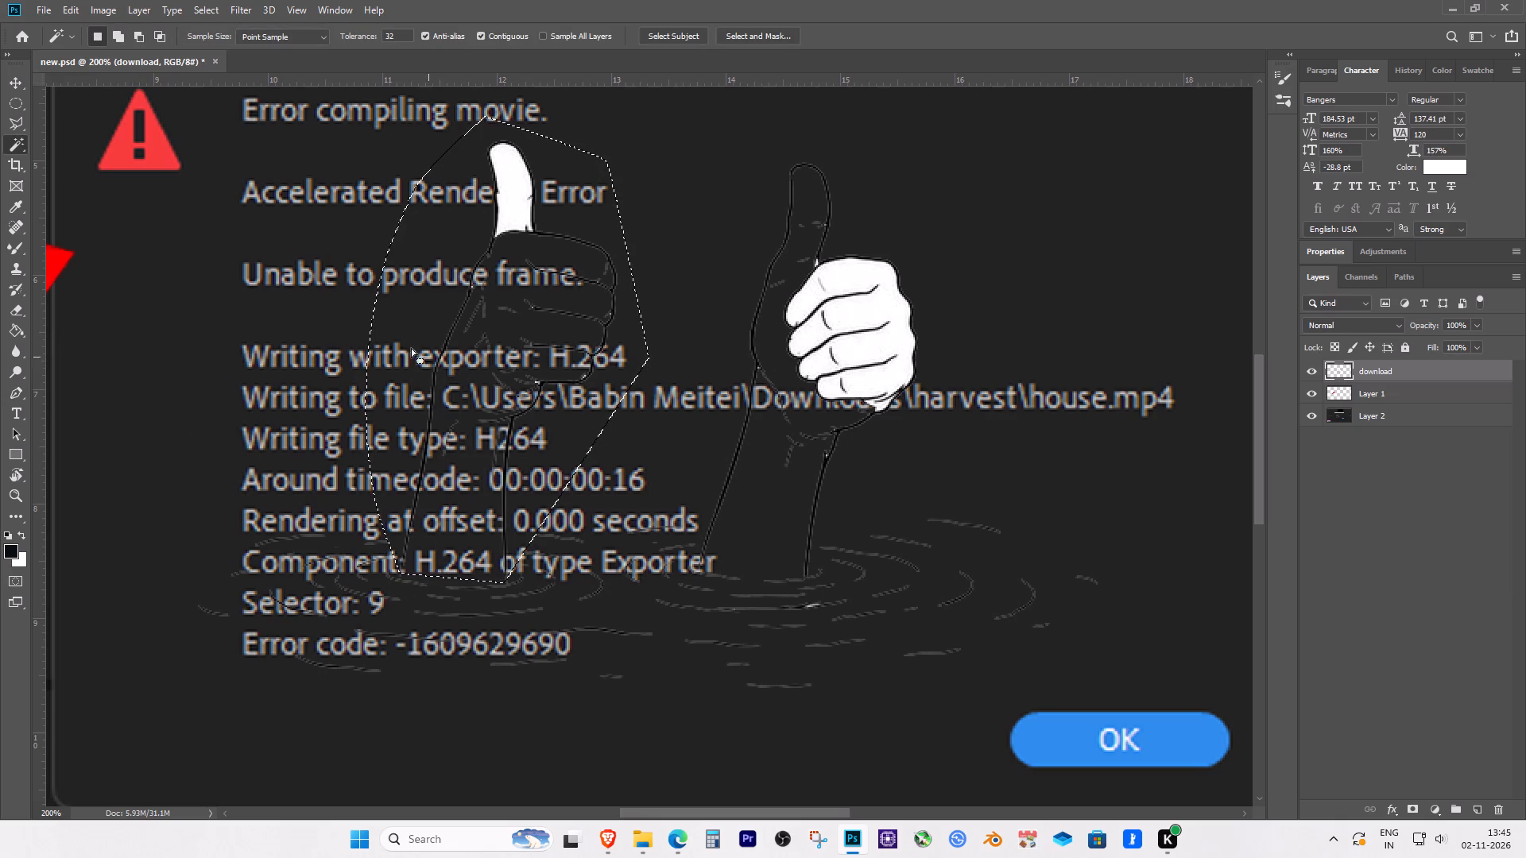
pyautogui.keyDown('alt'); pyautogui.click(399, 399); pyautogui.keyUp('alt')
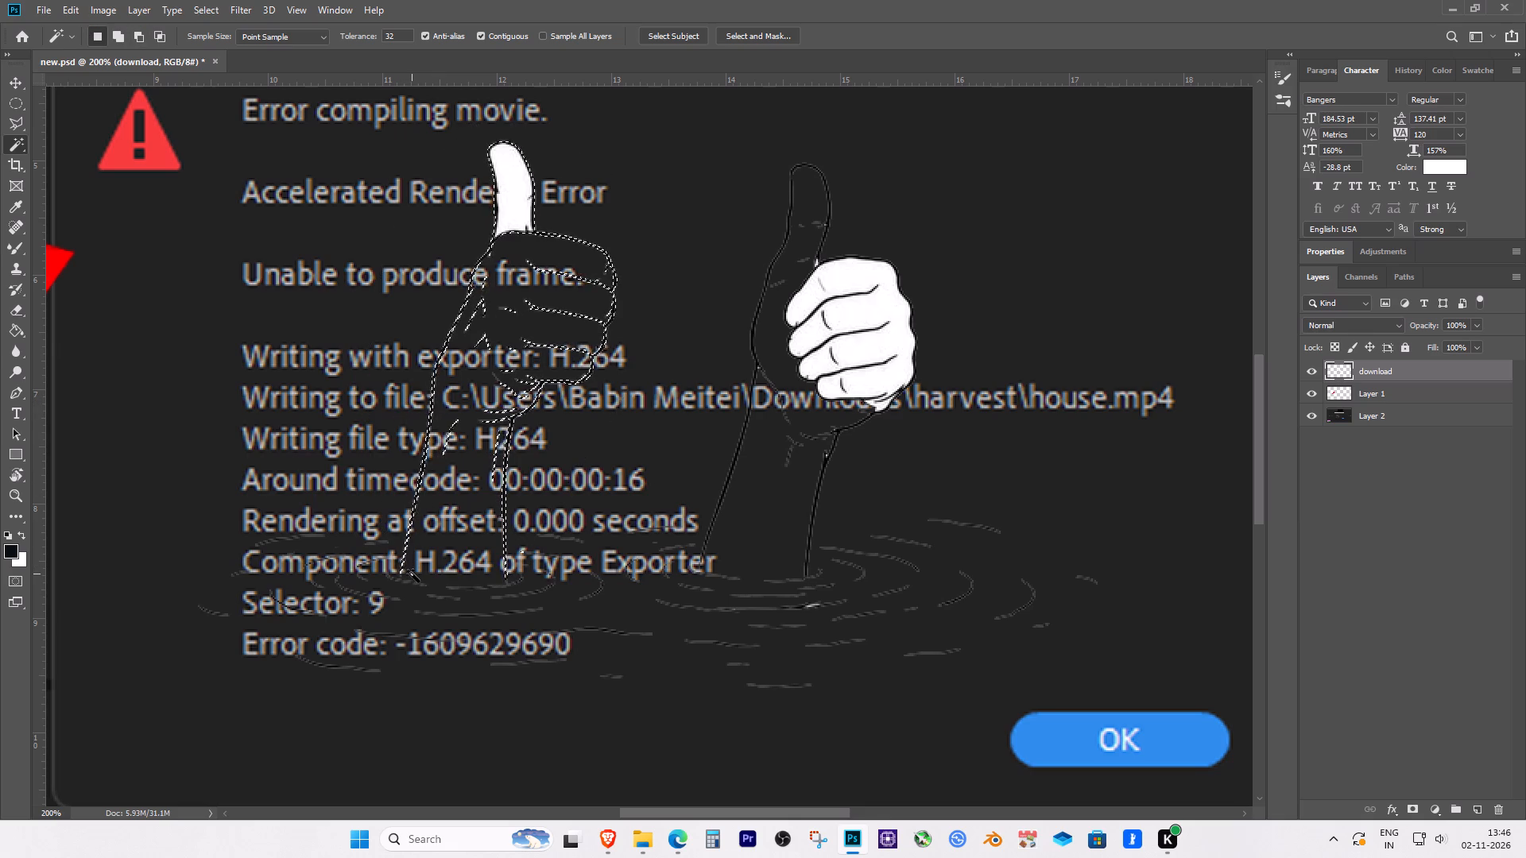
# Trace a closed Polygonal Lasso selection around the first hand's fist and forearm, following the drawn outline and leaving out the white thumb.
pyautogui.click(14, 127)
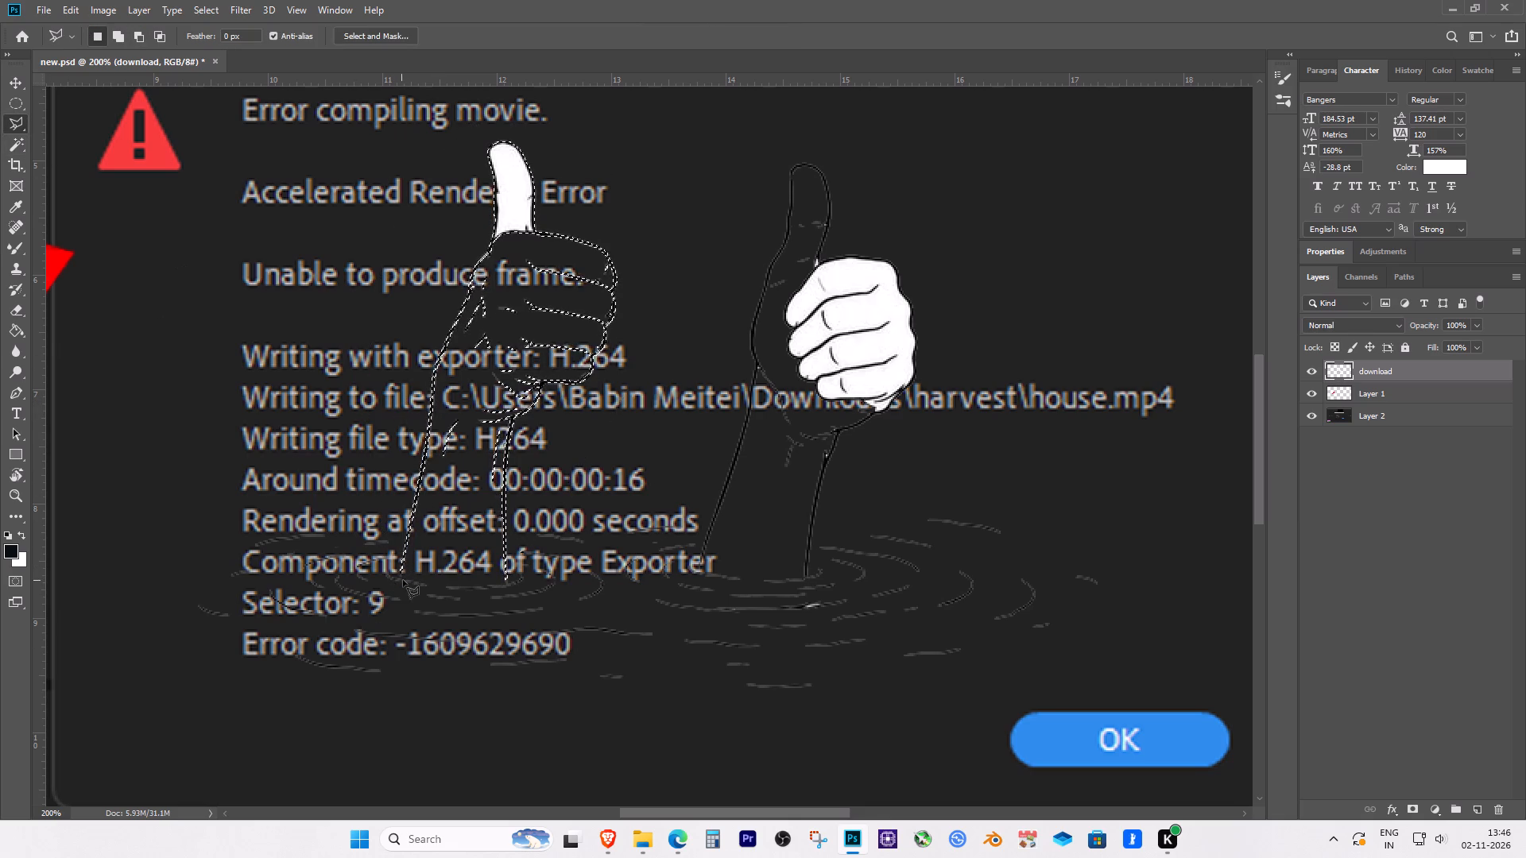
pyautogui.click(401, 575)
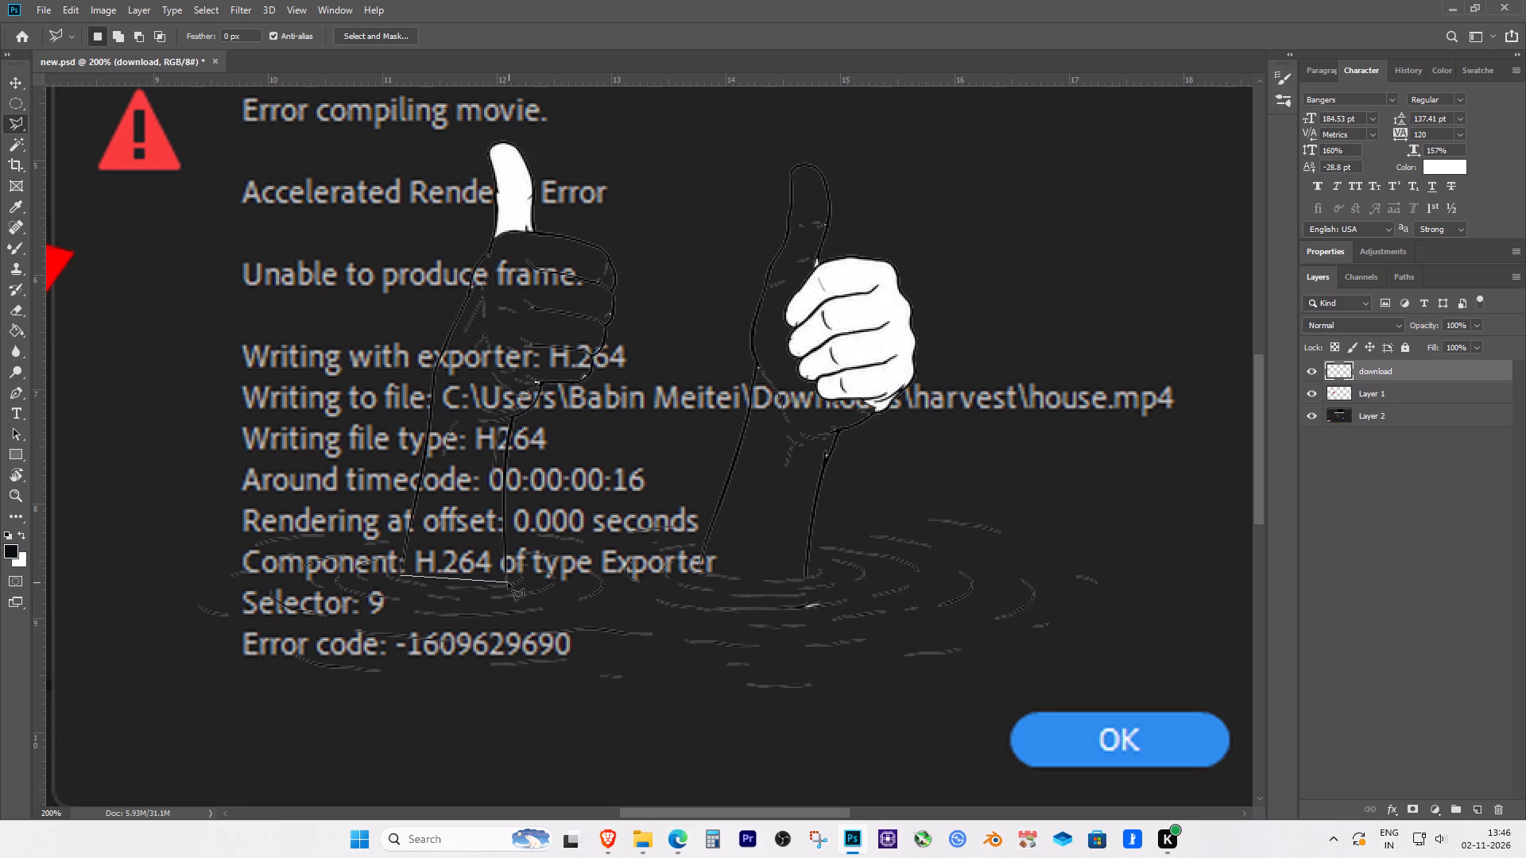
pyautogui.click(508, 582)
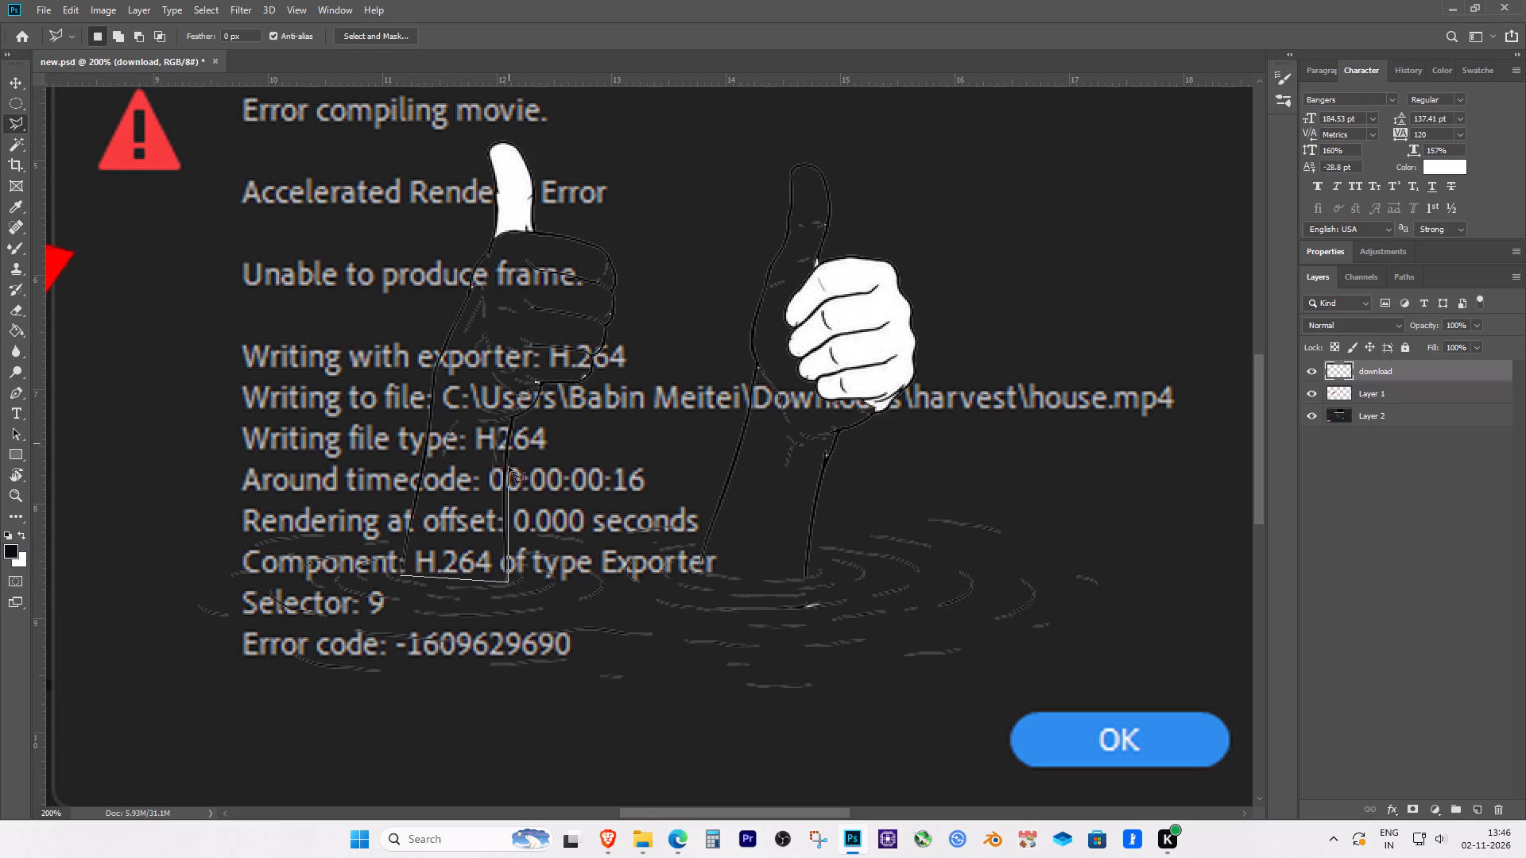
pyautogui.click(505, 473)
pyautogui.click(513, 415)
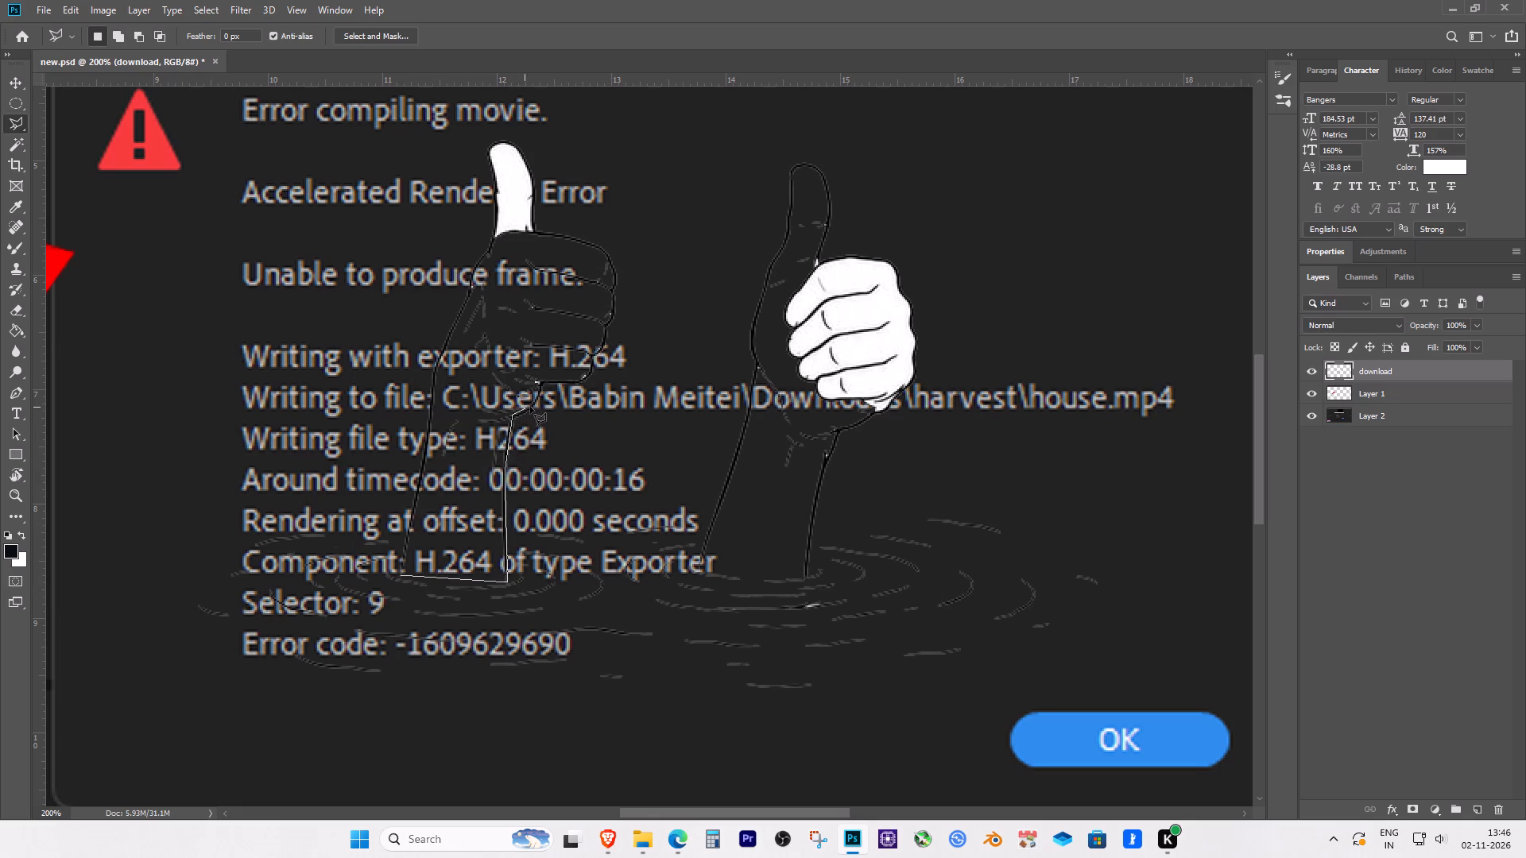
pyautogui.click(530, 408)
pyautogui.click(540, 392)
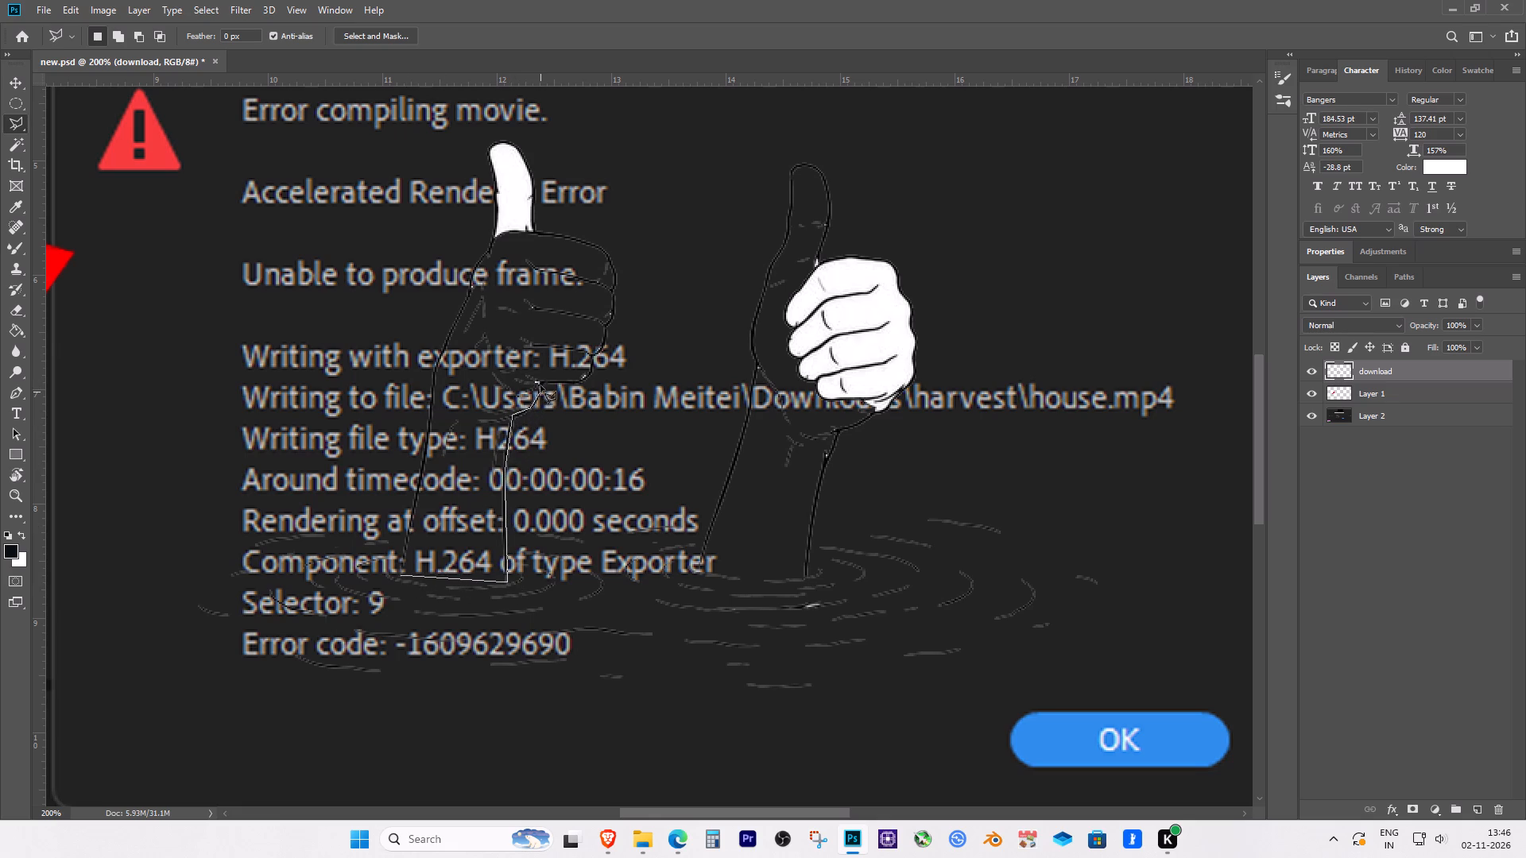
pyautogui.click(540, 383)
pyautogui.click(579, 381)
pyautogui.click(591, 373)
pyautogui.click(594, 354)
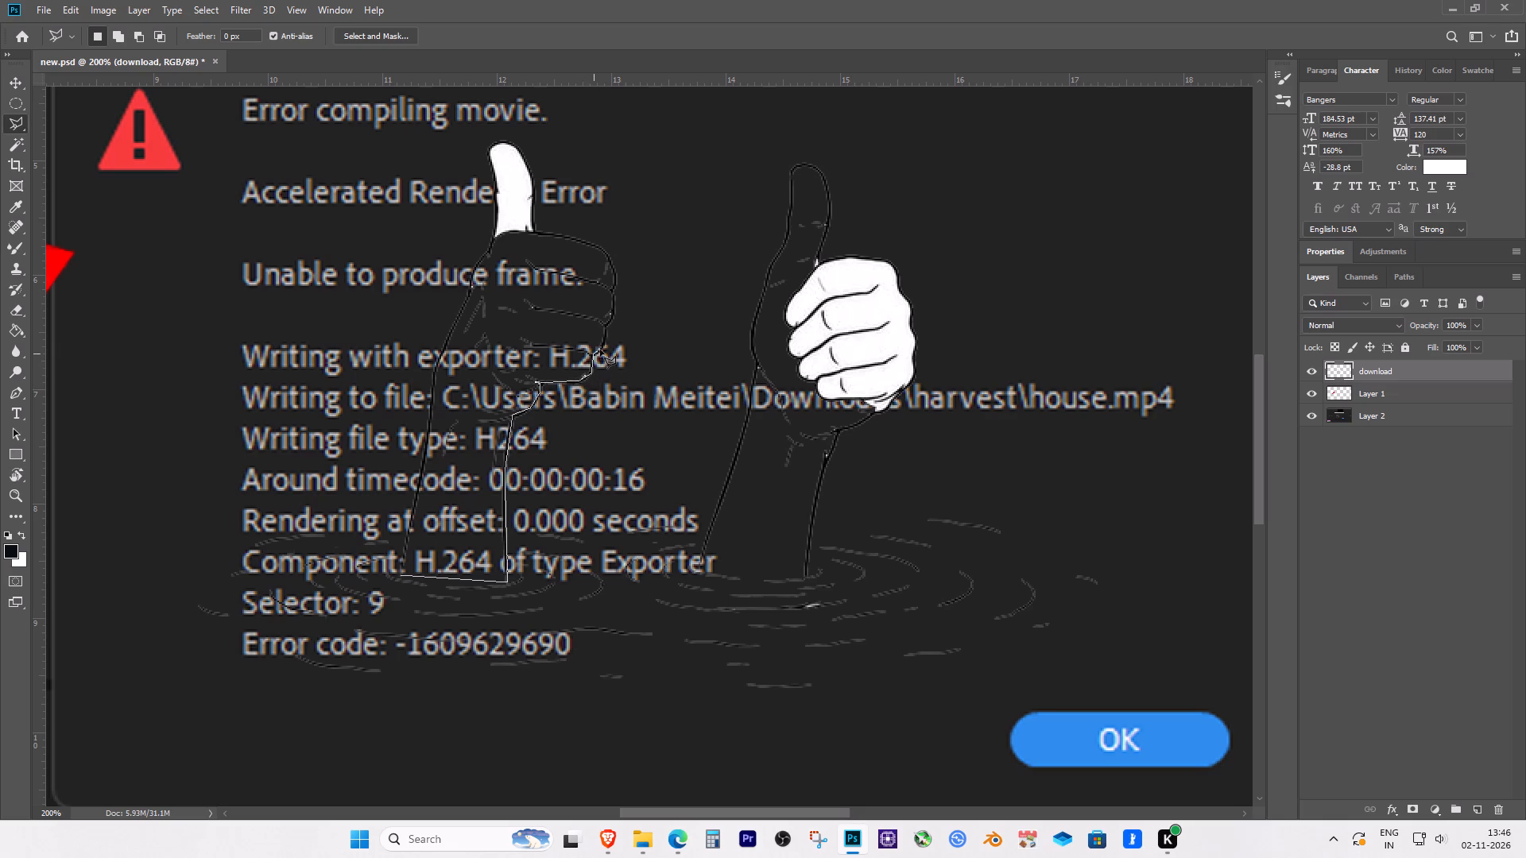
pyautogui.click(600, 350)
pyautogui.click(606, 345)
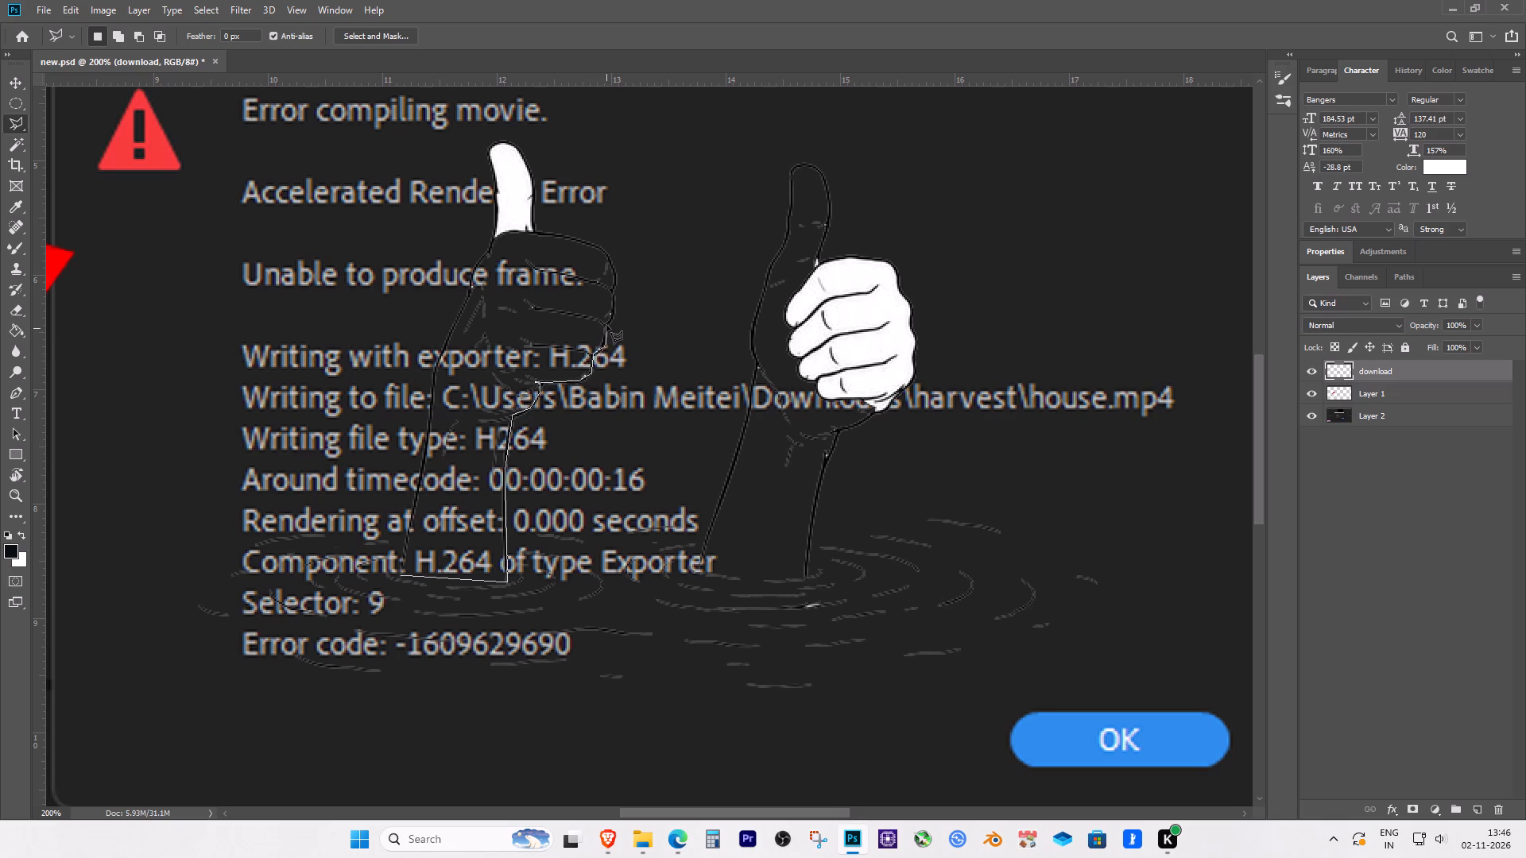
pyautogui.click(606, 324)
pyautogui.click(612, 320)
pyautogui.click(614, 316)
pyautogui.click(614, 297)
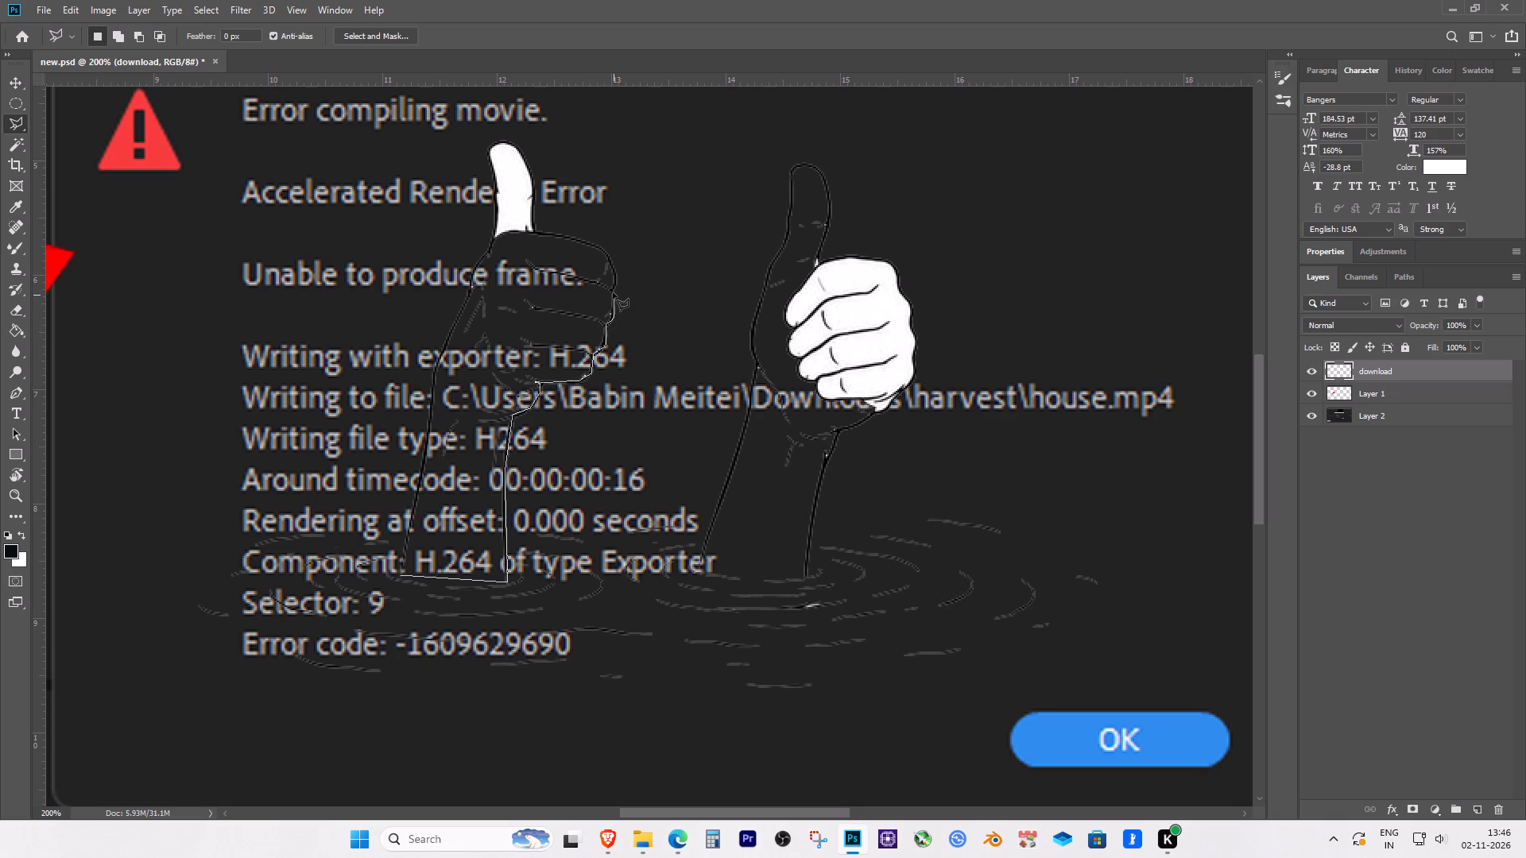
pyautogui.click(613, 292)
pyautogui.click(616, 288)
pyautogui.click(615, 283)
pyautogui.click(617, 279)
pyautogui.click(614, 268)
pyautogui.click(610, 258)
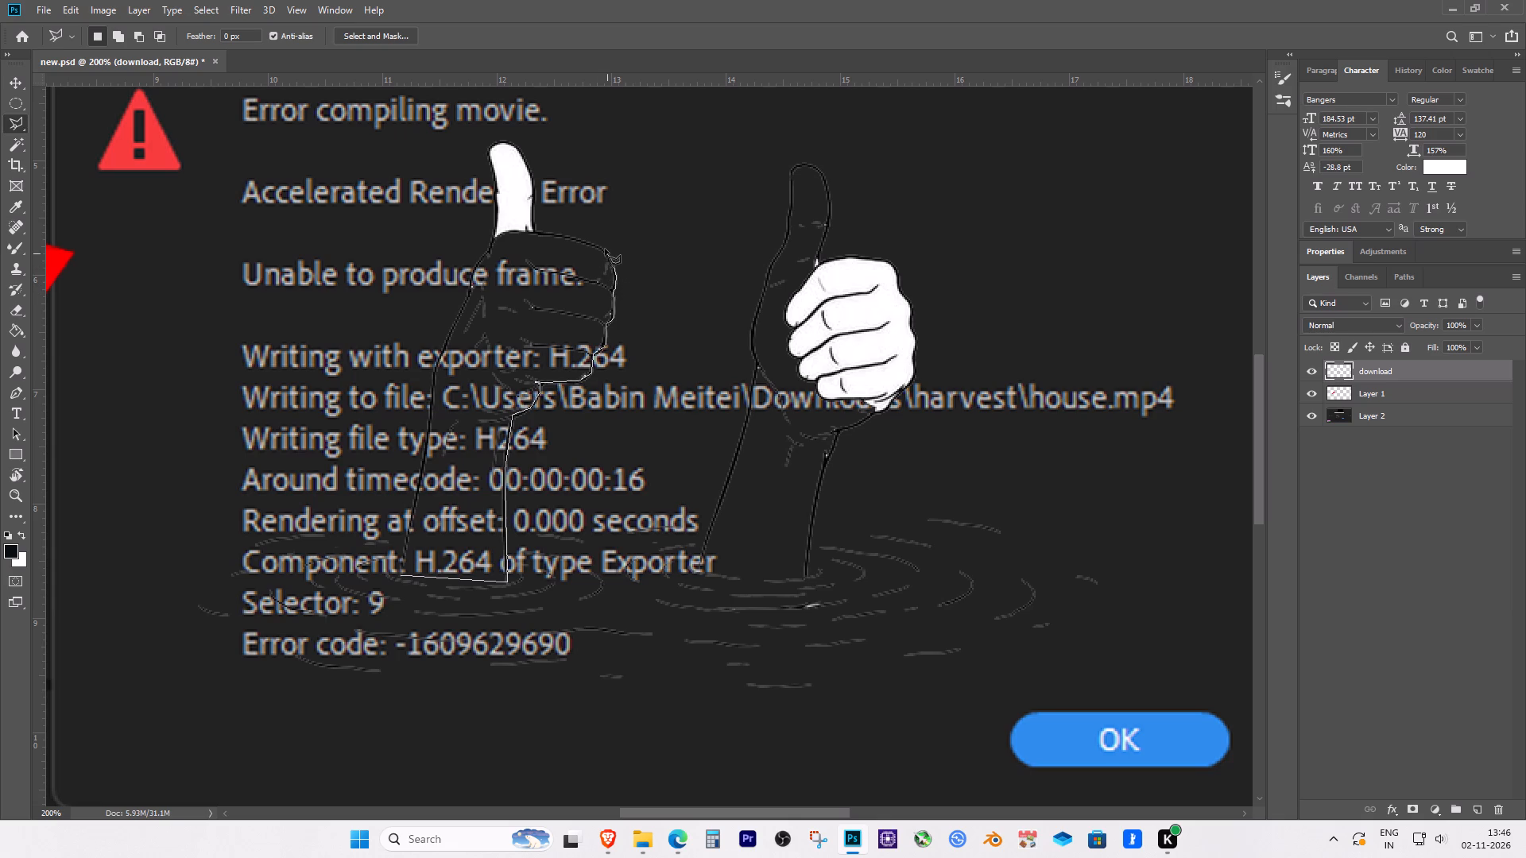
pyautogui.click(605, 248)
pyautogui.click(592, 243)
pyautogui.click(571, 239)
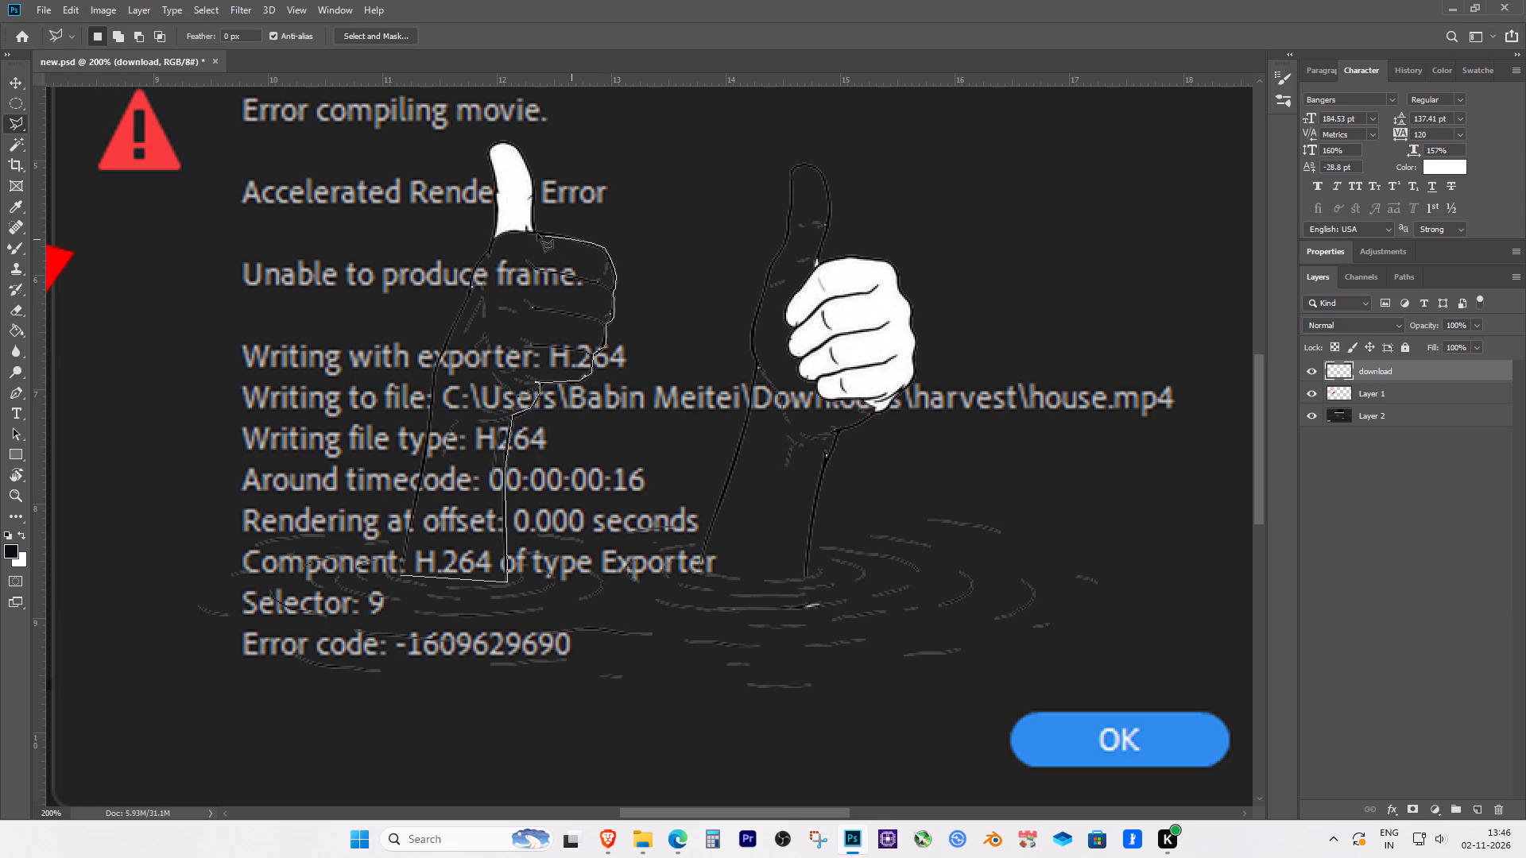
pyautogui.click(536, 234)
pyautogui.click(529, 231)
pyautogui.click(502, 230)
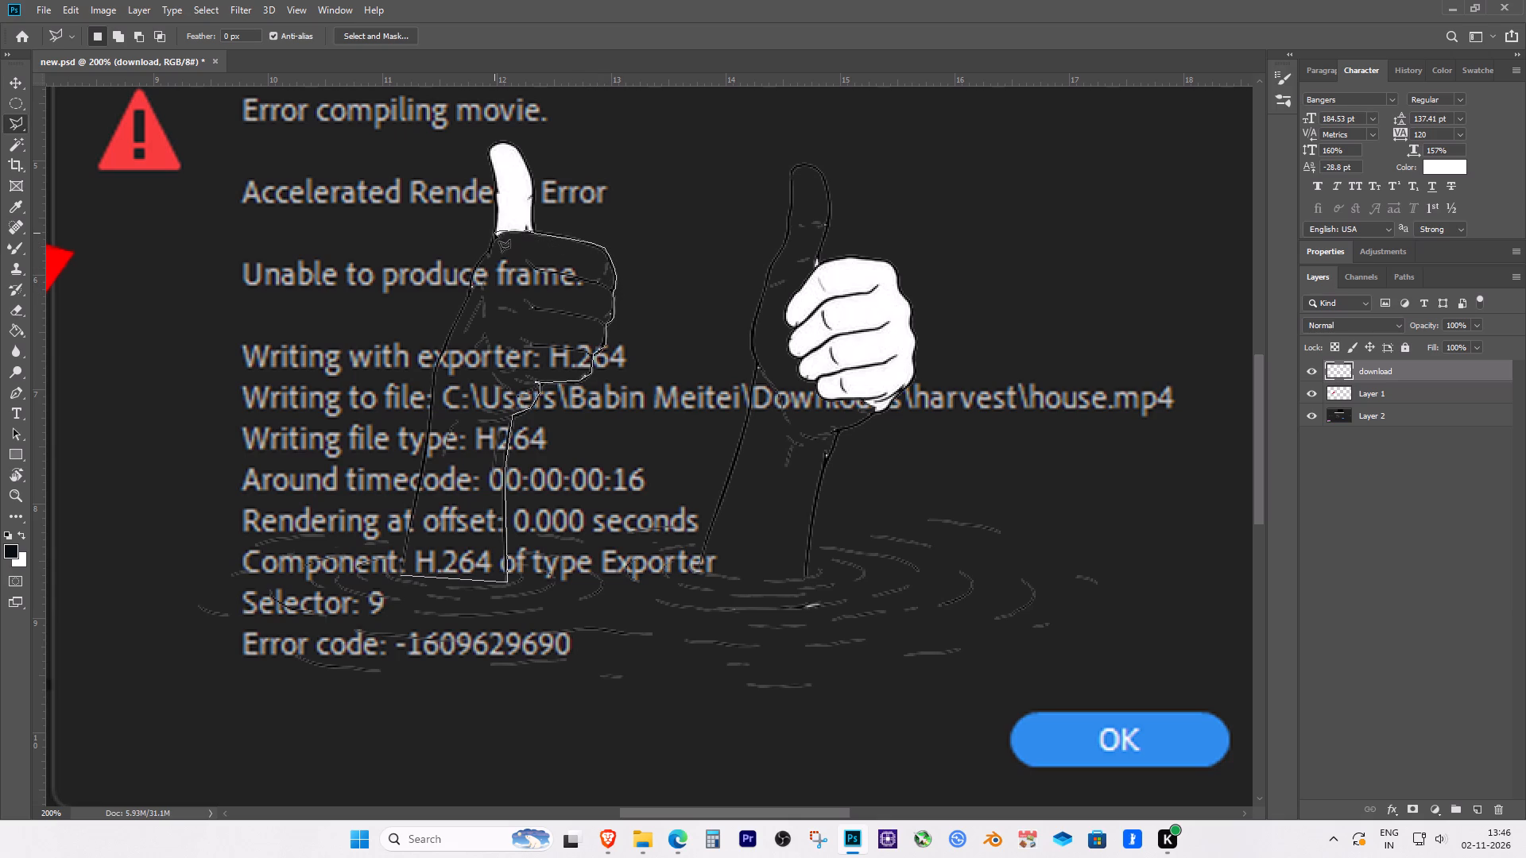
pyautogui.click(494, 236)
pyautogui.click(490, 253)
pyautogui.click(483, 257)
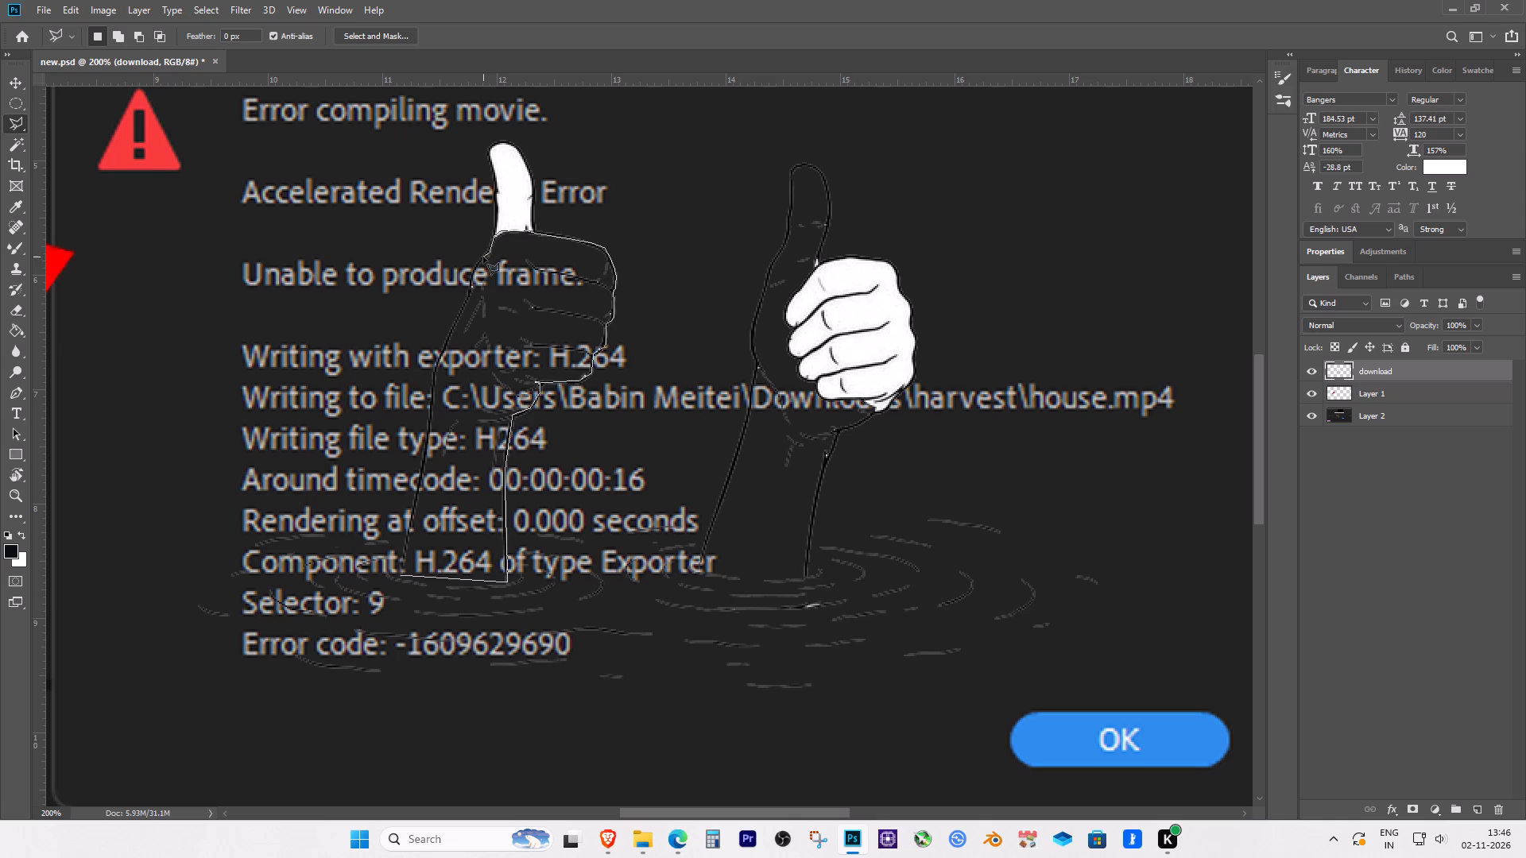
pyautogui.click(477, 267)
pyautogui.click(471, 275)
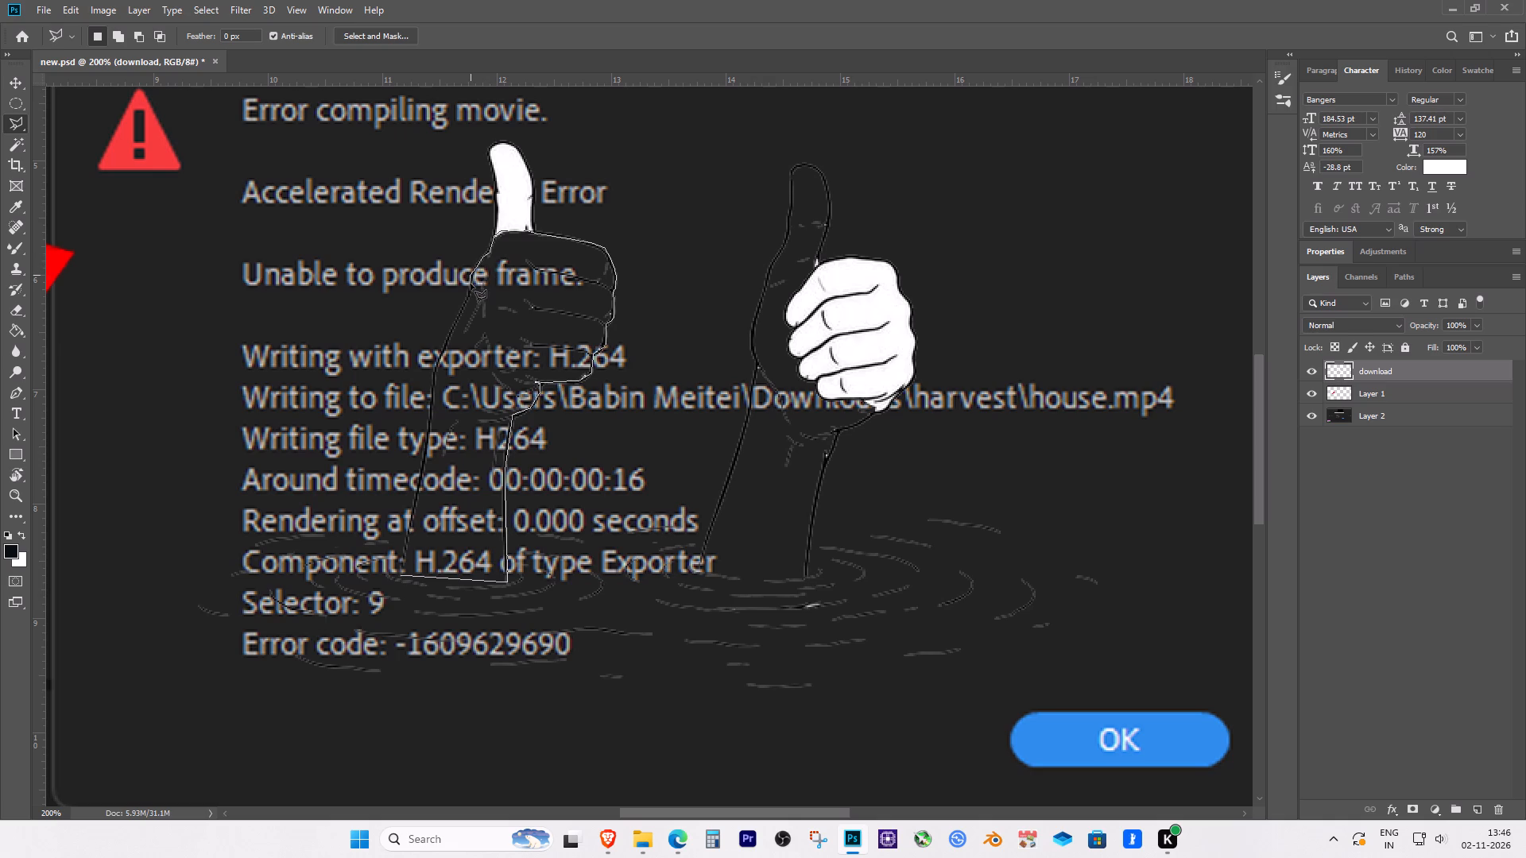
pyautogui.click(471, 284)
pyautogui.click(471, 293)
pyautogui.click(463, 304)
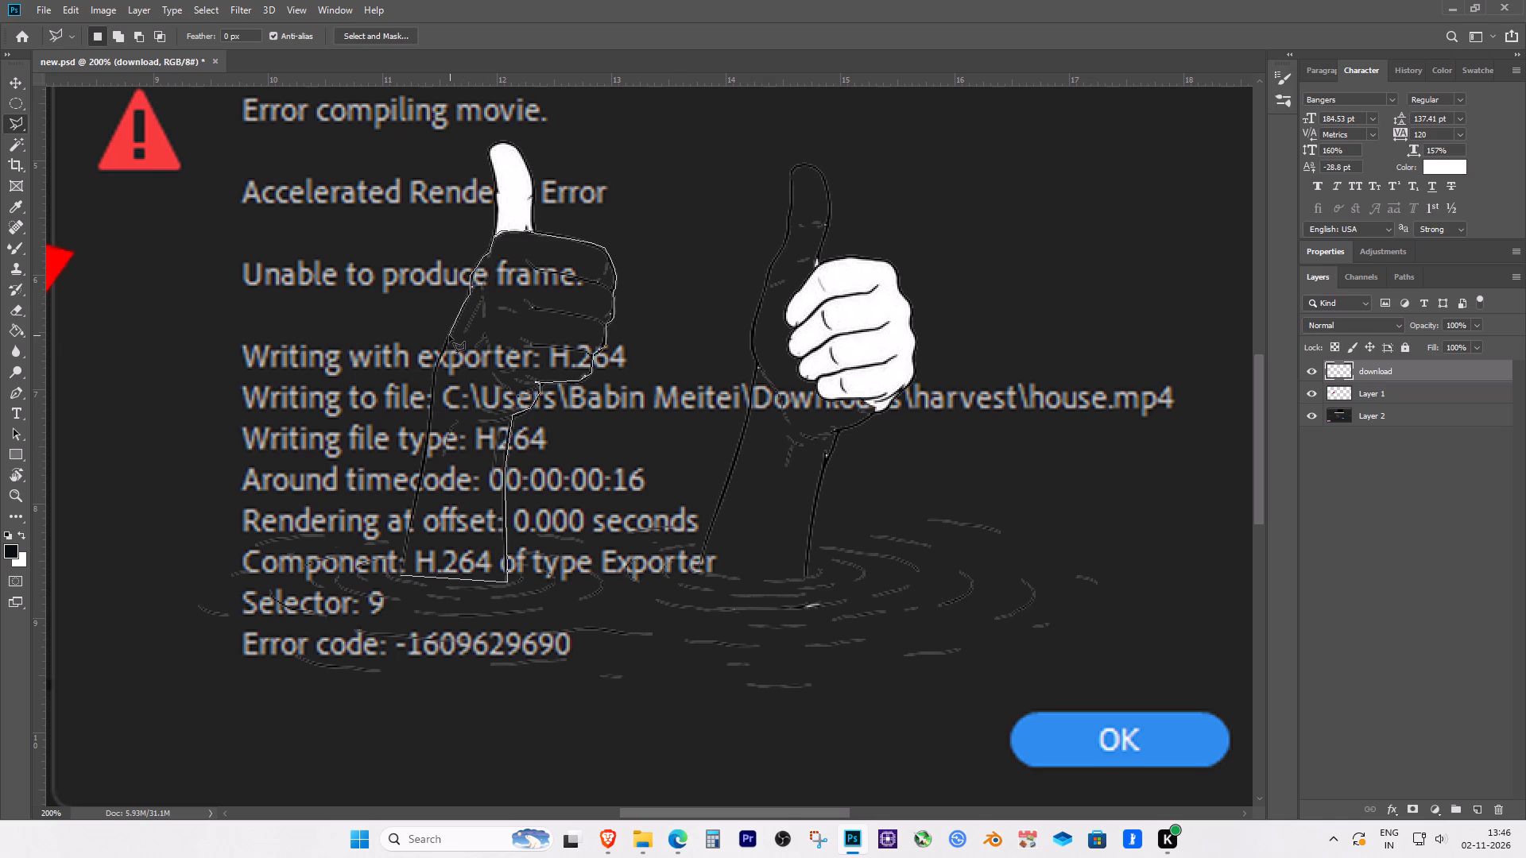
pyautogui.click(449, 335)
pyautogui.click(435, 367)
pyautogui.click(434, 384)
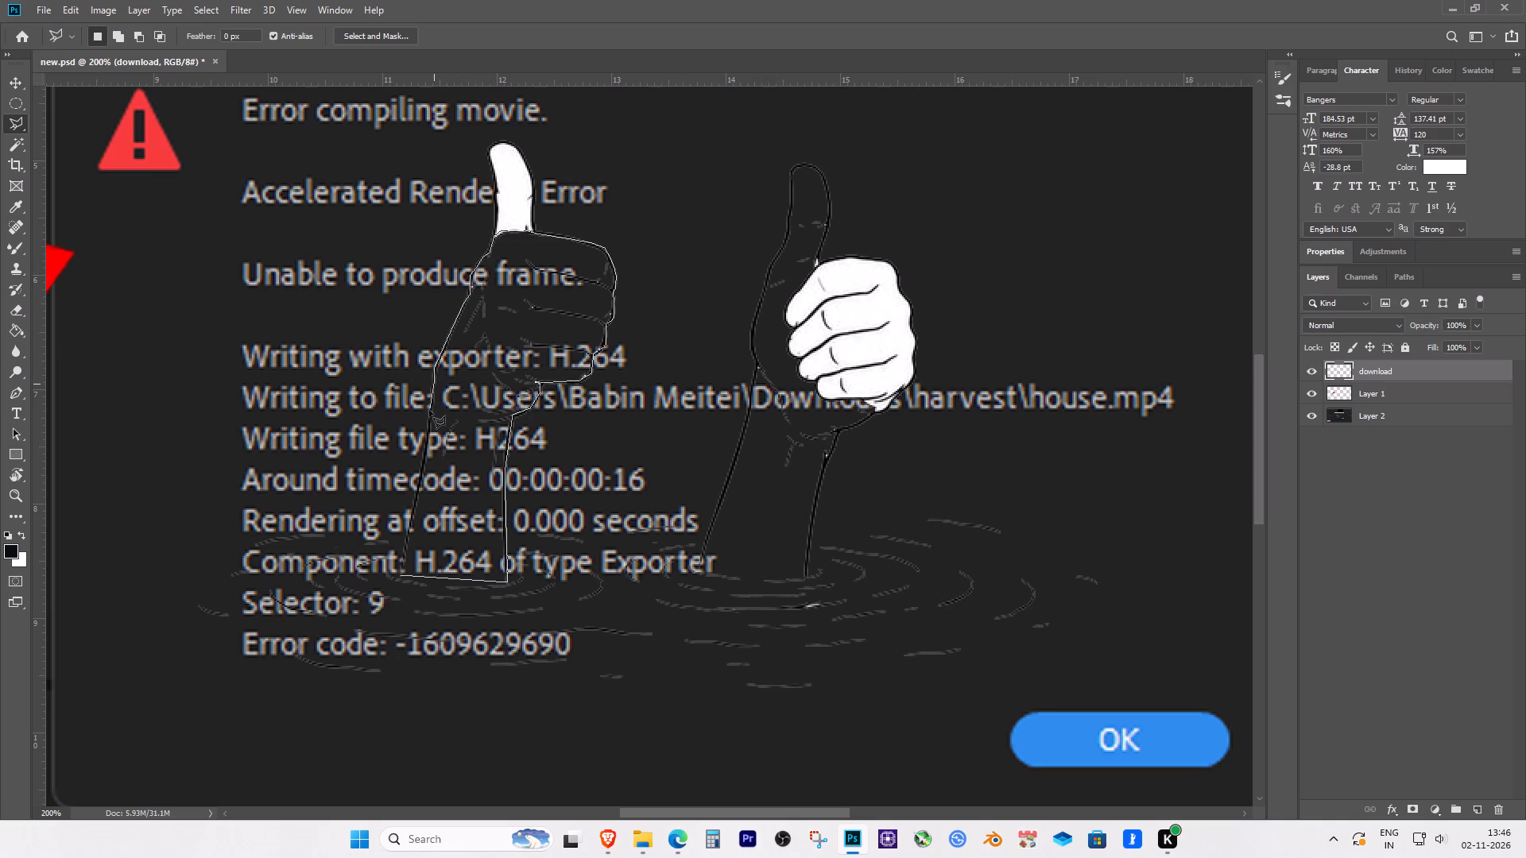
pyautogui.click(429, 412)
pyautogui.click(412, 522)
pyautogui.click(401, 569)
pyautogui.click(401, 575)
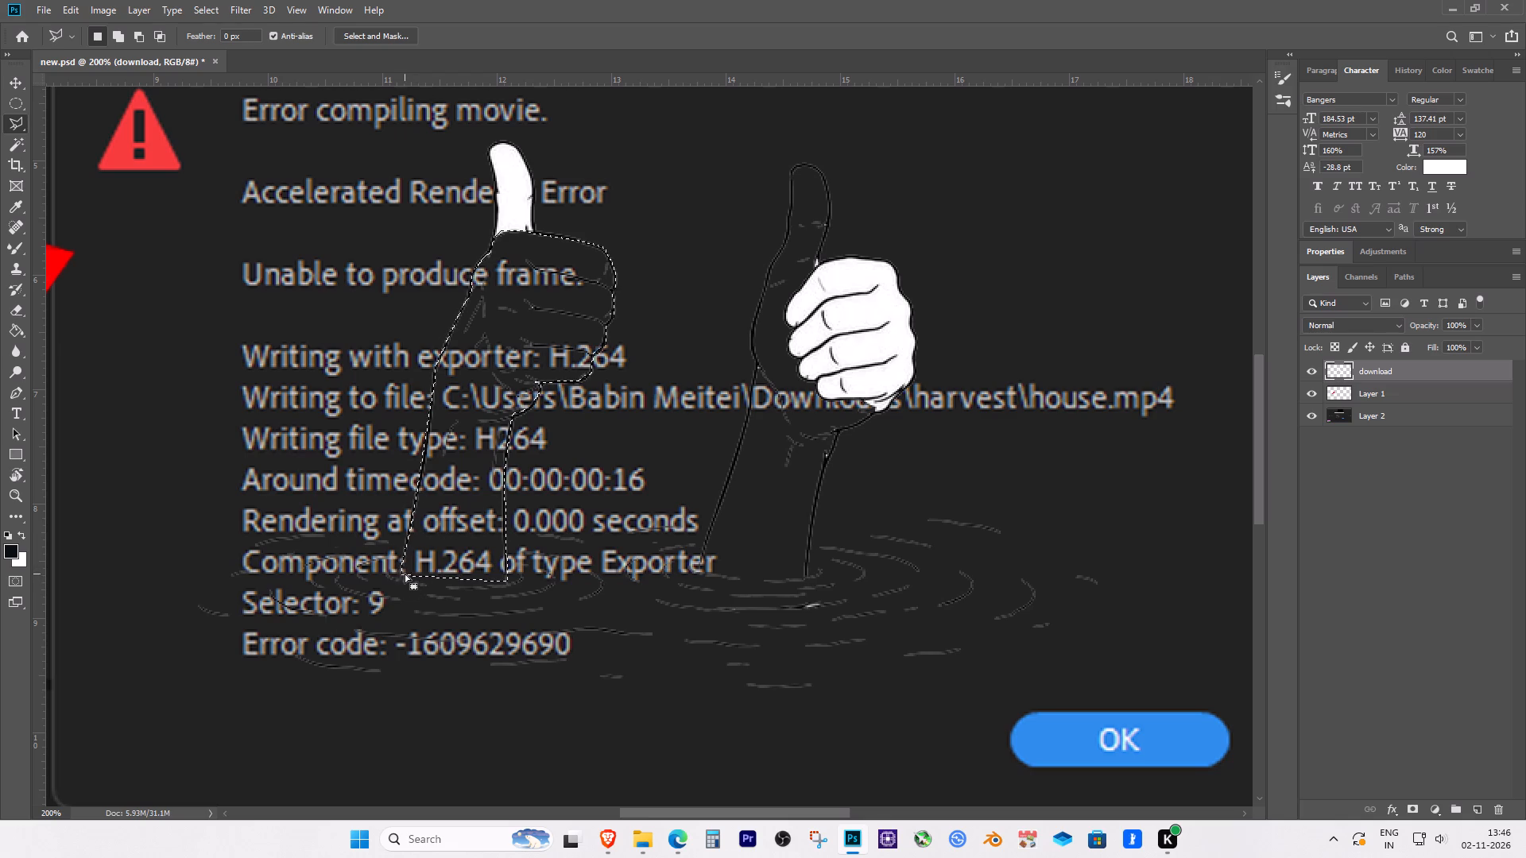
# Fill the selection with a white Solid Color layer and place that layer directly beneath the download layer.
pyautogui.click(1433, 813)
pyautogui.click(1427, 530)
pyautogui.moveTo(443, 346); pyautogui.dragTo(254, 235)
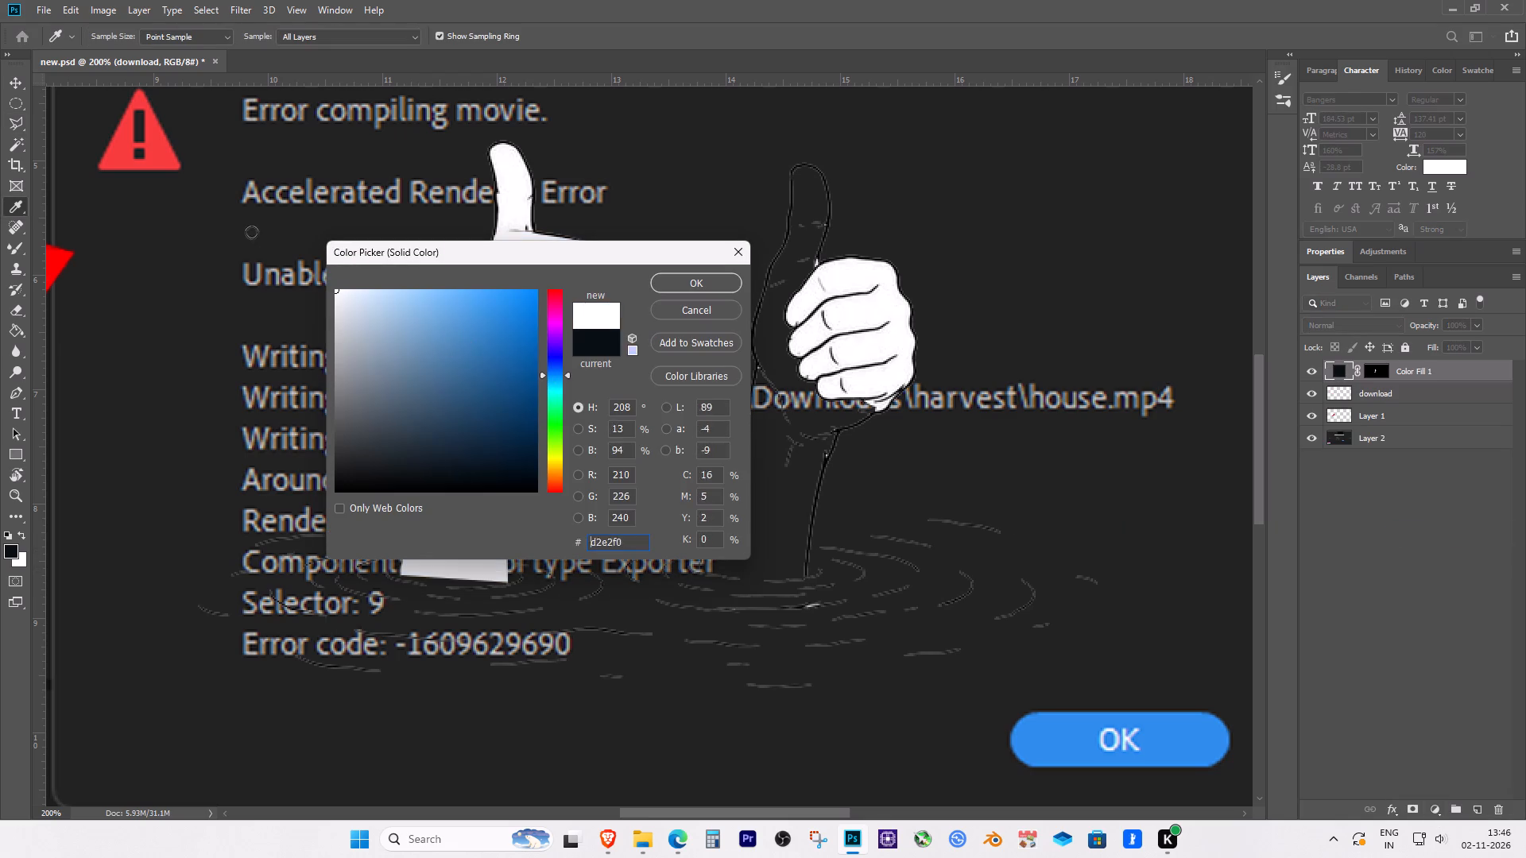
pyautogui.click(706, 288)
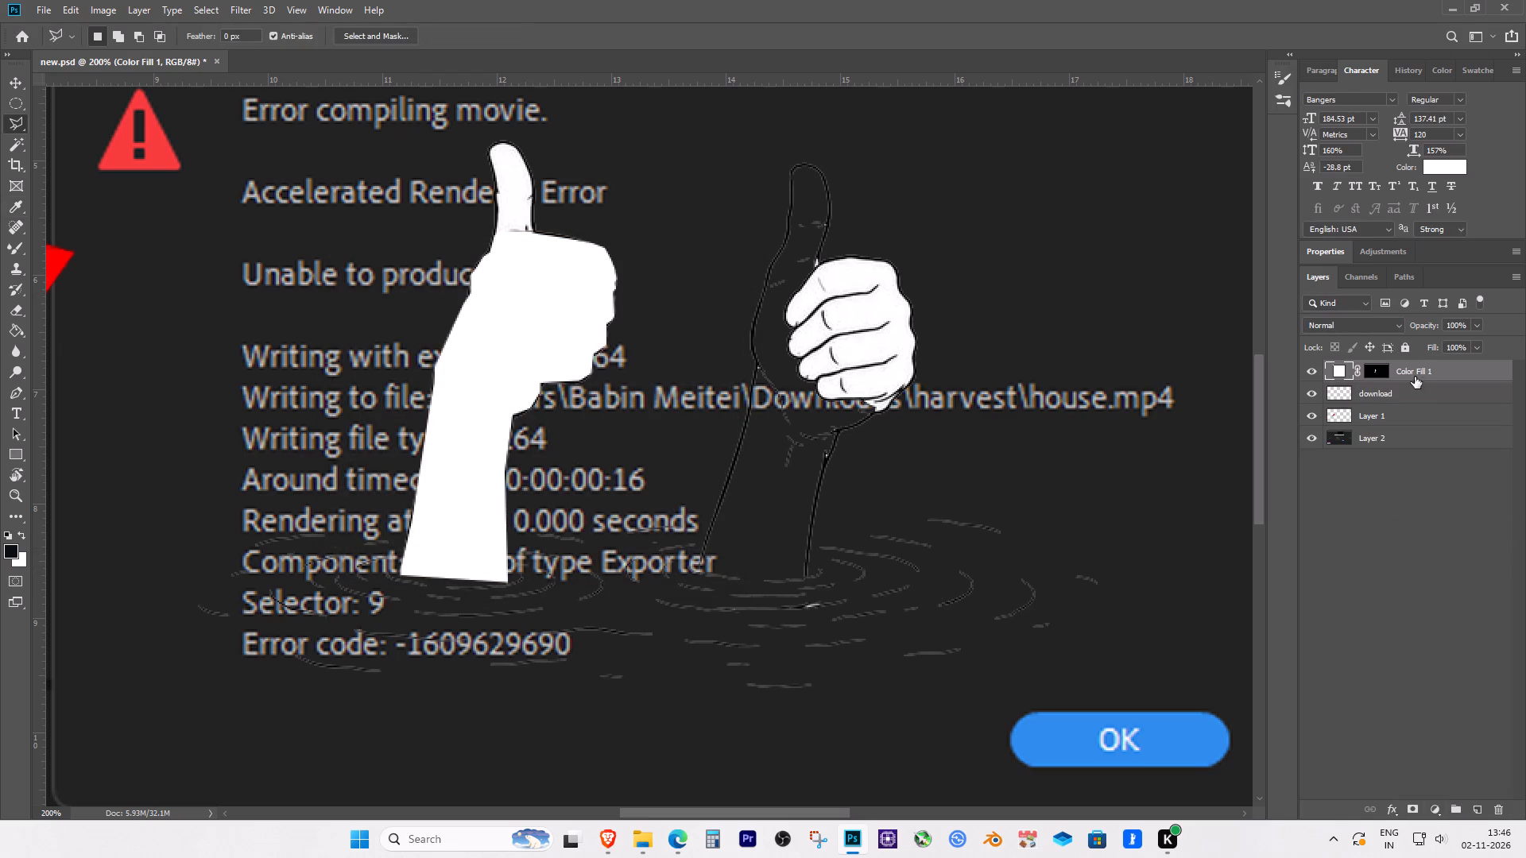
pyautogui.moveTo(1415, 377); pyautogui.dragTo(1423, 404)
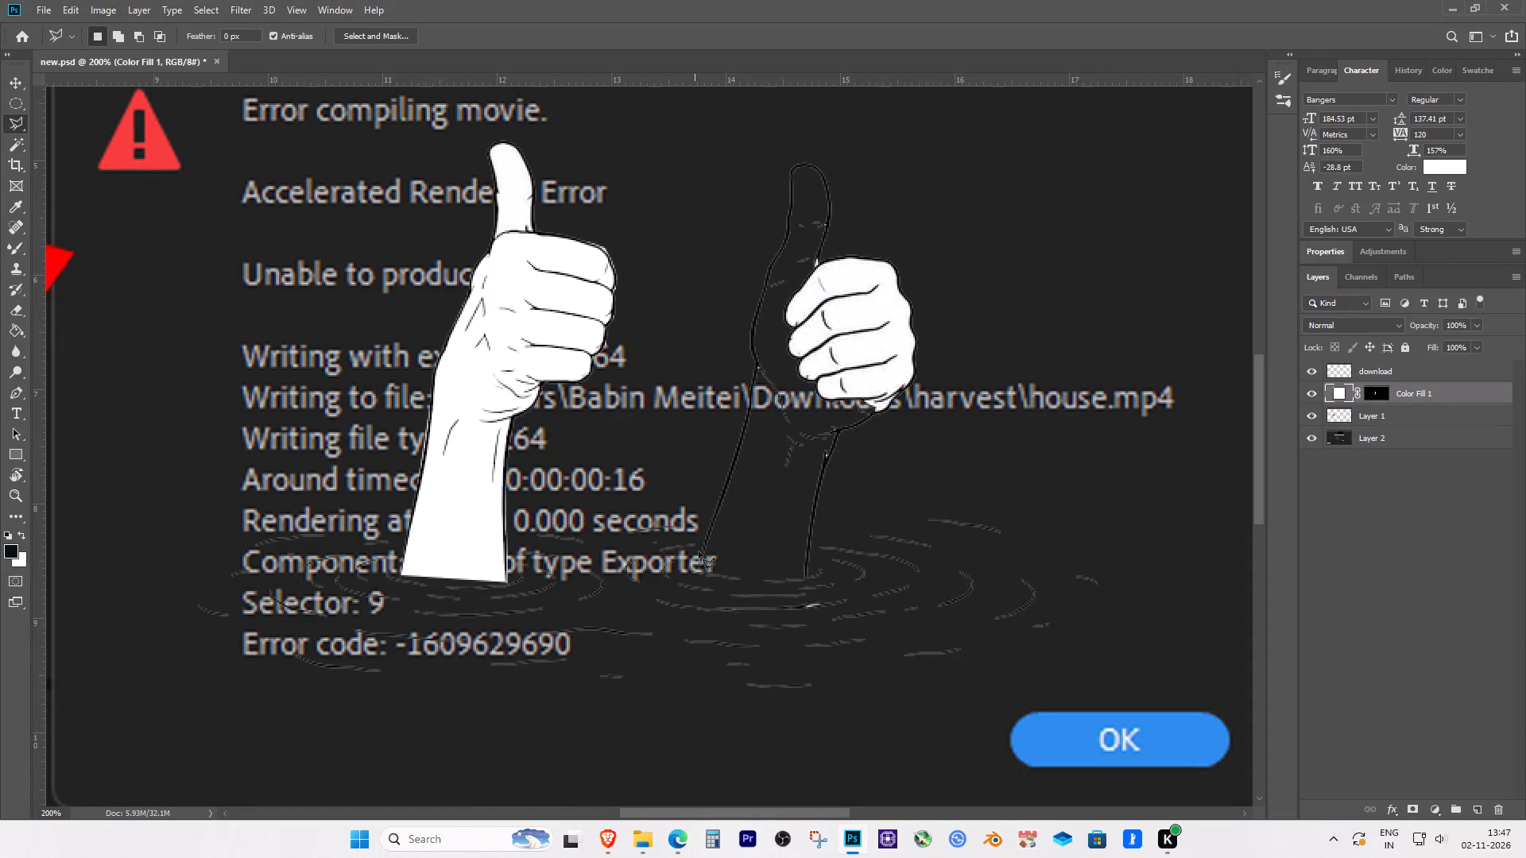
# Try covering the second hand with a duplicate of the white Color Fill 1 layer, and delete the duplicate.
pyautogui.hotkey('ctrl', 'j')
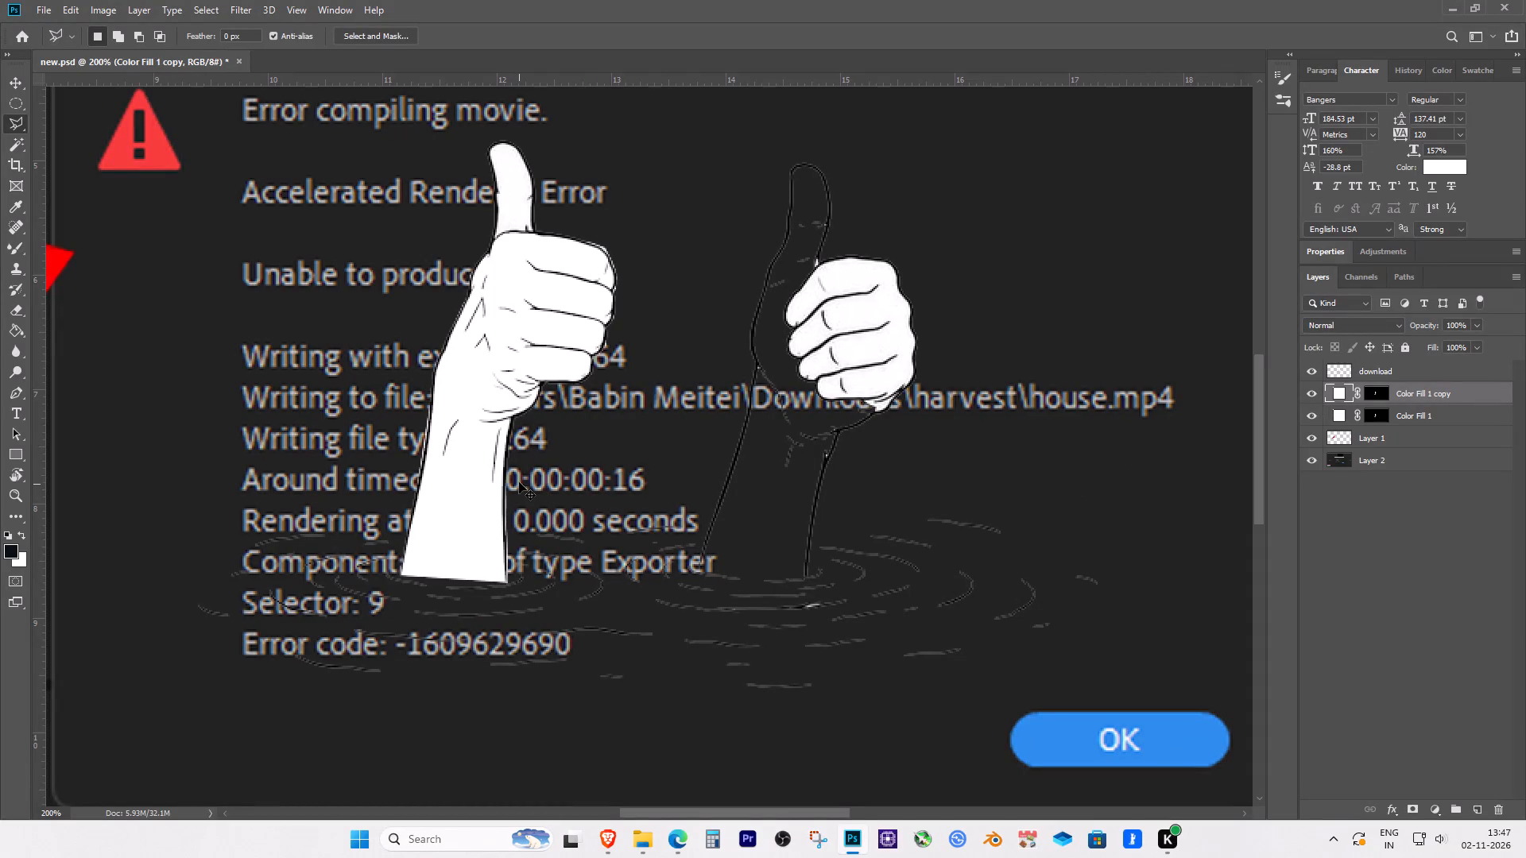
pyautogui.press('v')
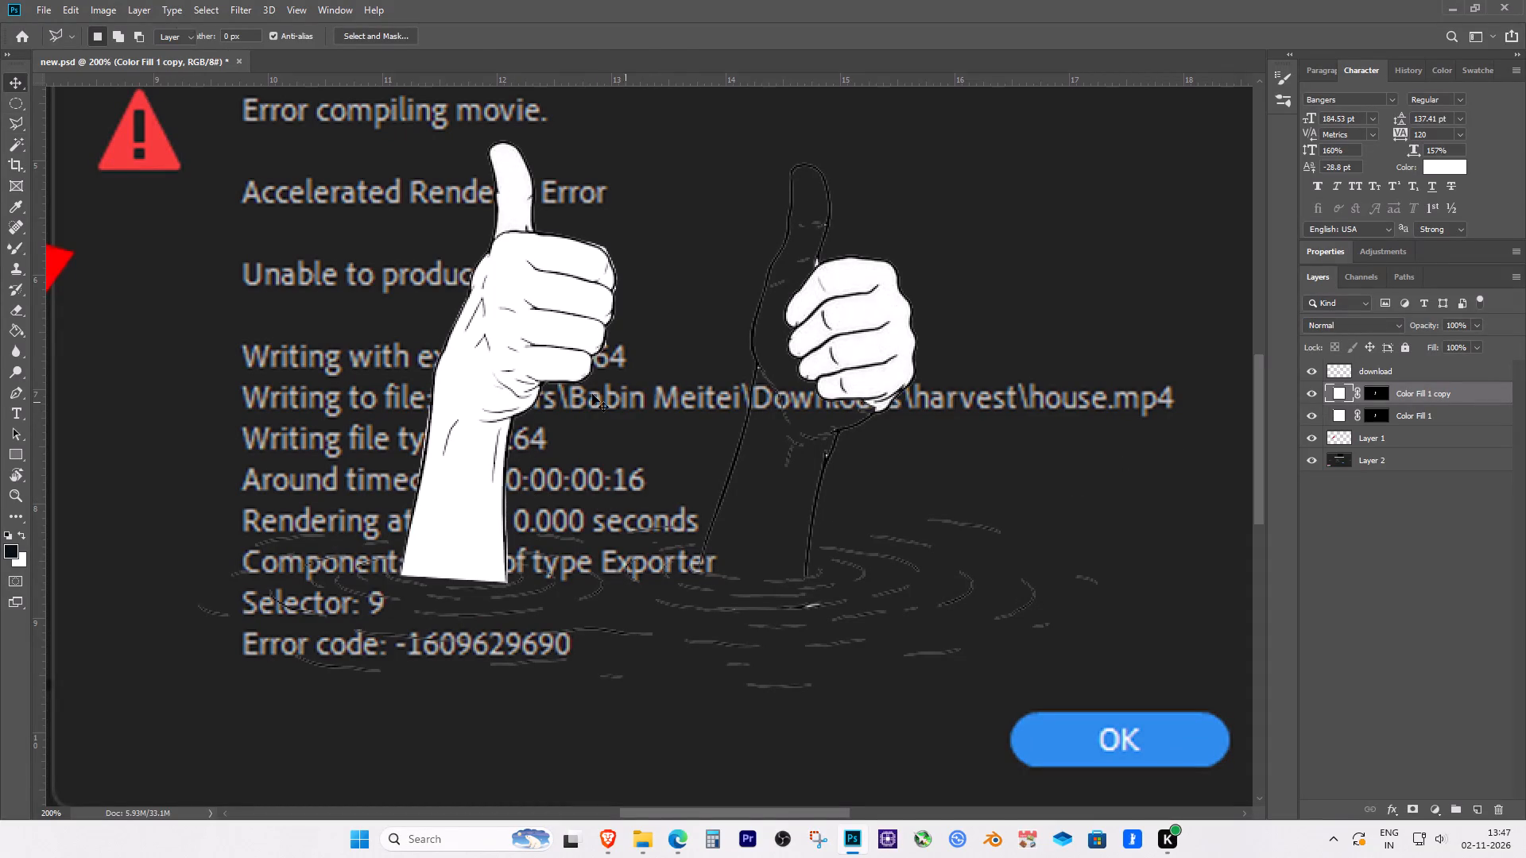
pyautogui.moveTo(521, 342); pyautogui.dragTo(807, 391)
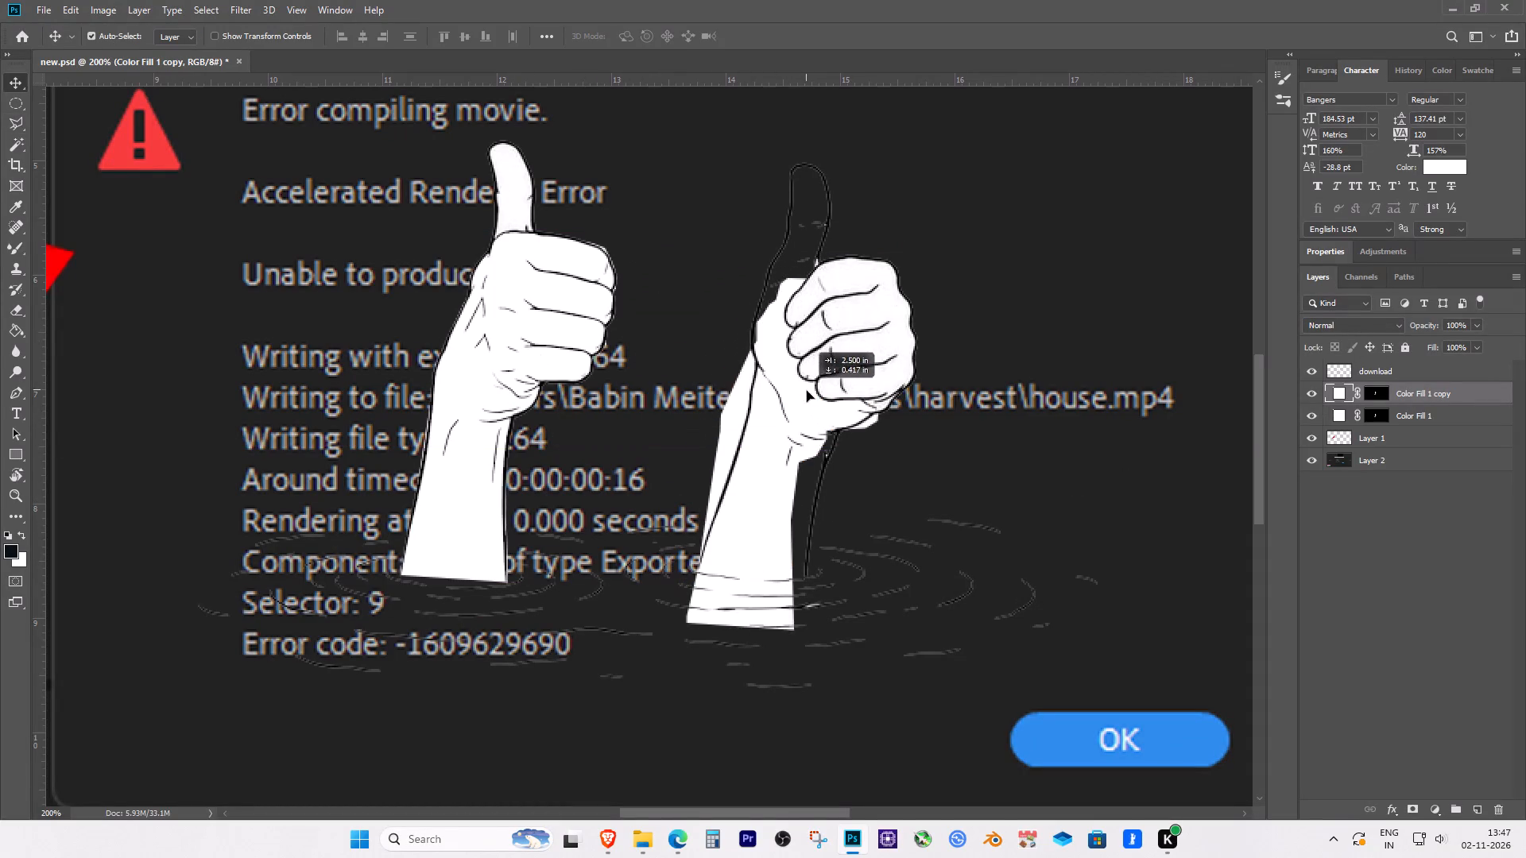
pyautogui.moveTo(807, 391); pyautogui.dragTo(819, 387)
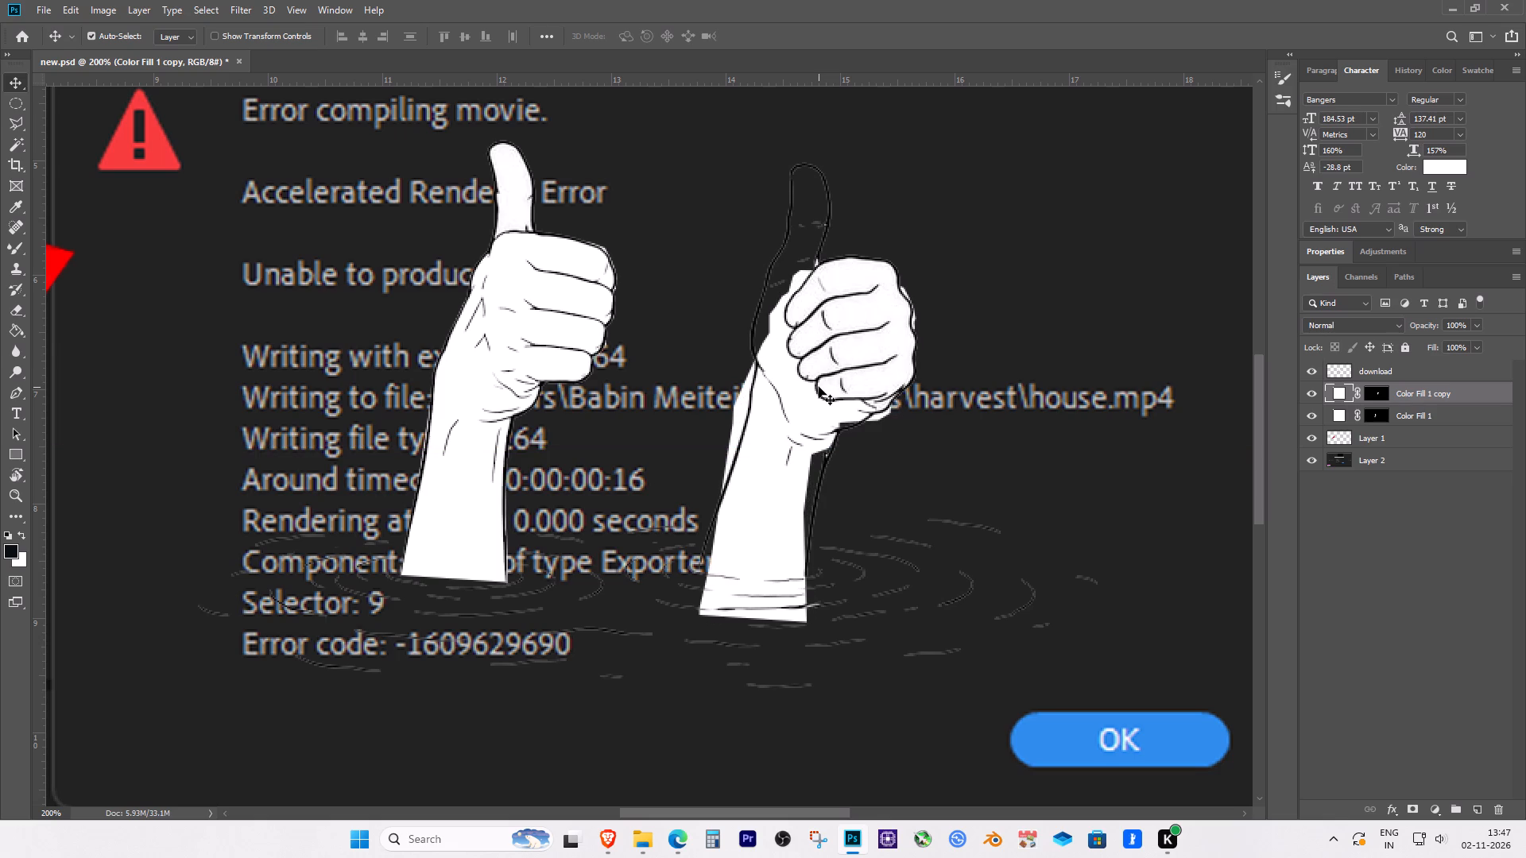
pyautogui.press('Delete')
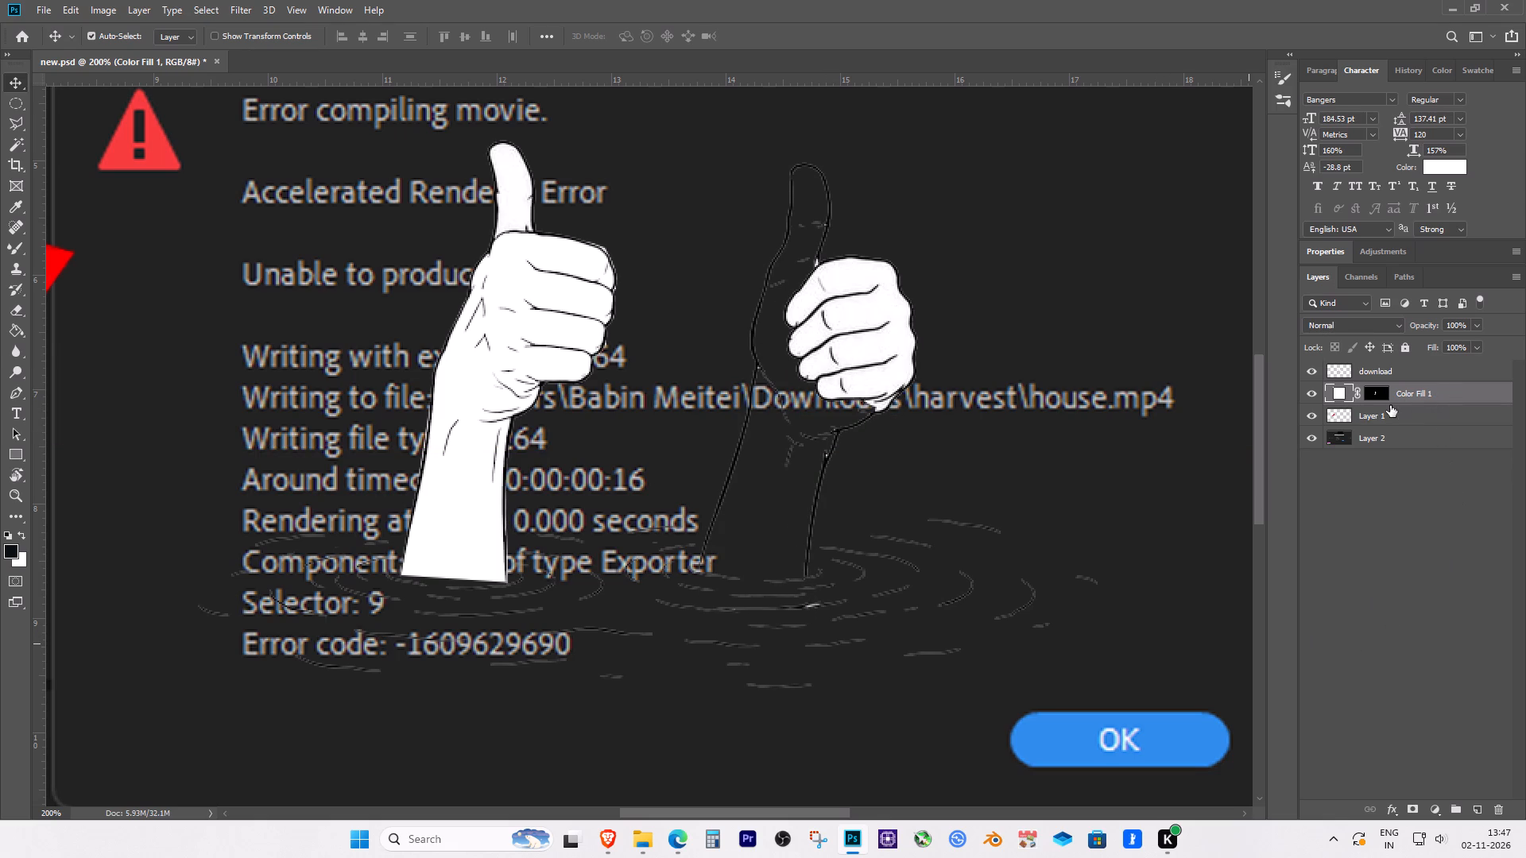
# Trace a closed Polygonal Lasso selection around the second hand's forearm and thumb along the outline, cutting through its already white fist.
pyautogui.press('l')
pyautogui.click(699, 562)
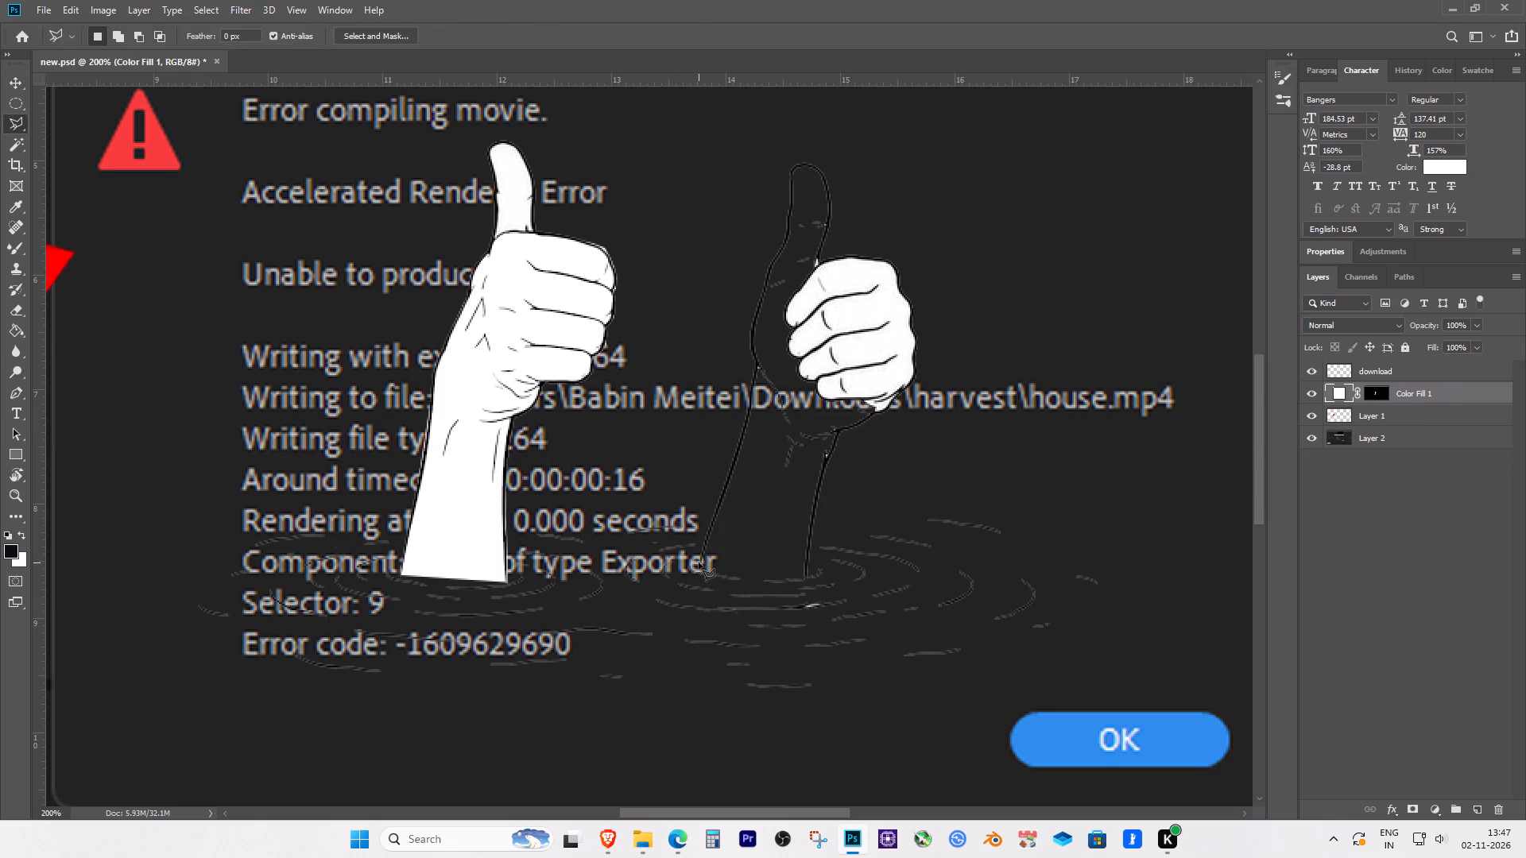
pyautogui.click(806, 580)
pyautogui.click(811, 528)
pyautogui.click(820, 481)
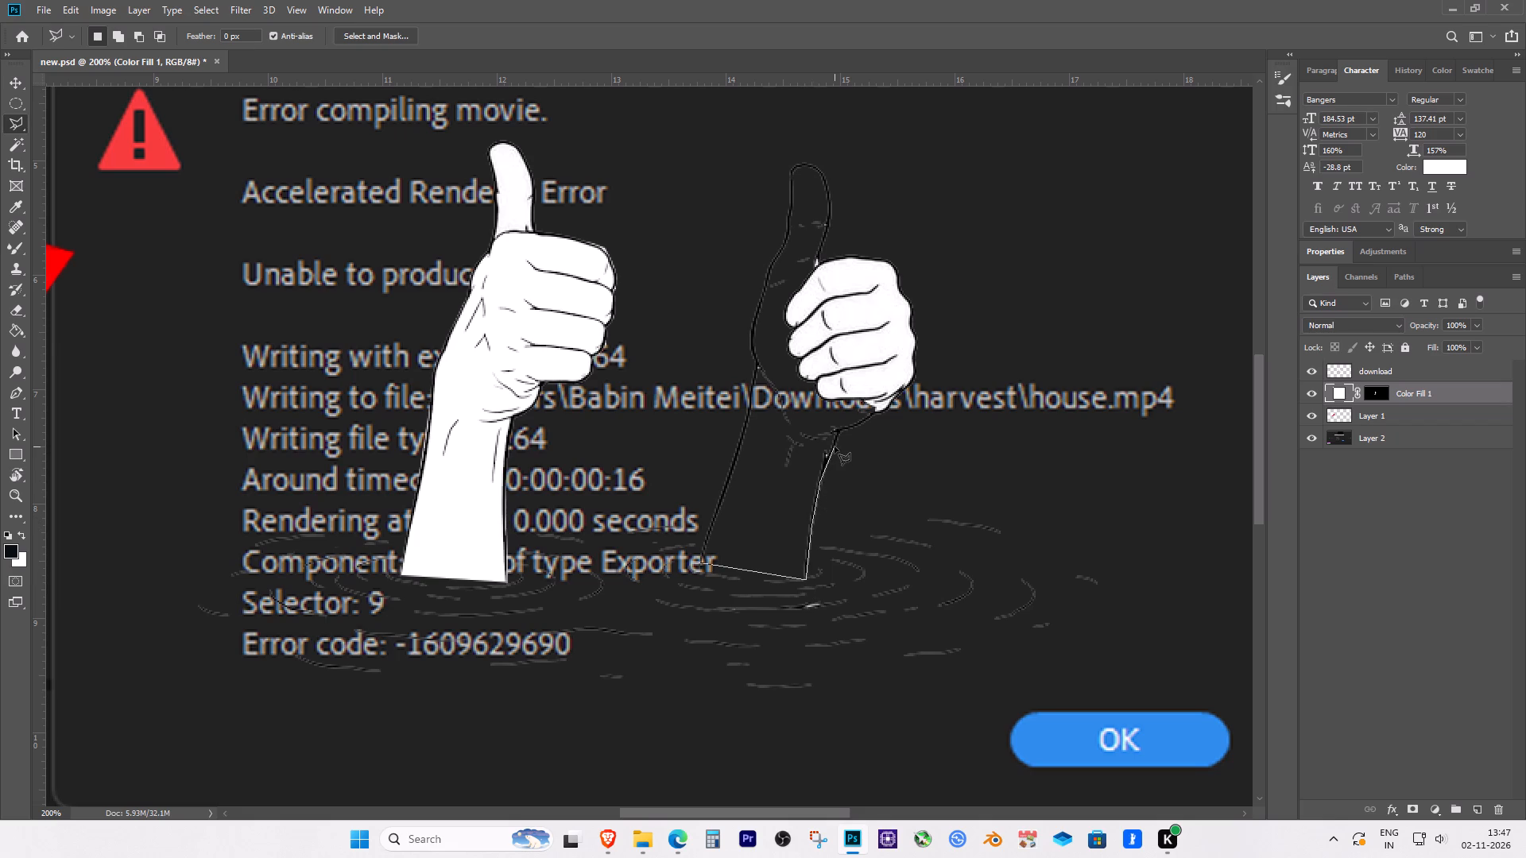
pyautogui.click(835, 446)
pyautogui.click(837, 434)
pyautogui.click(839, 430)
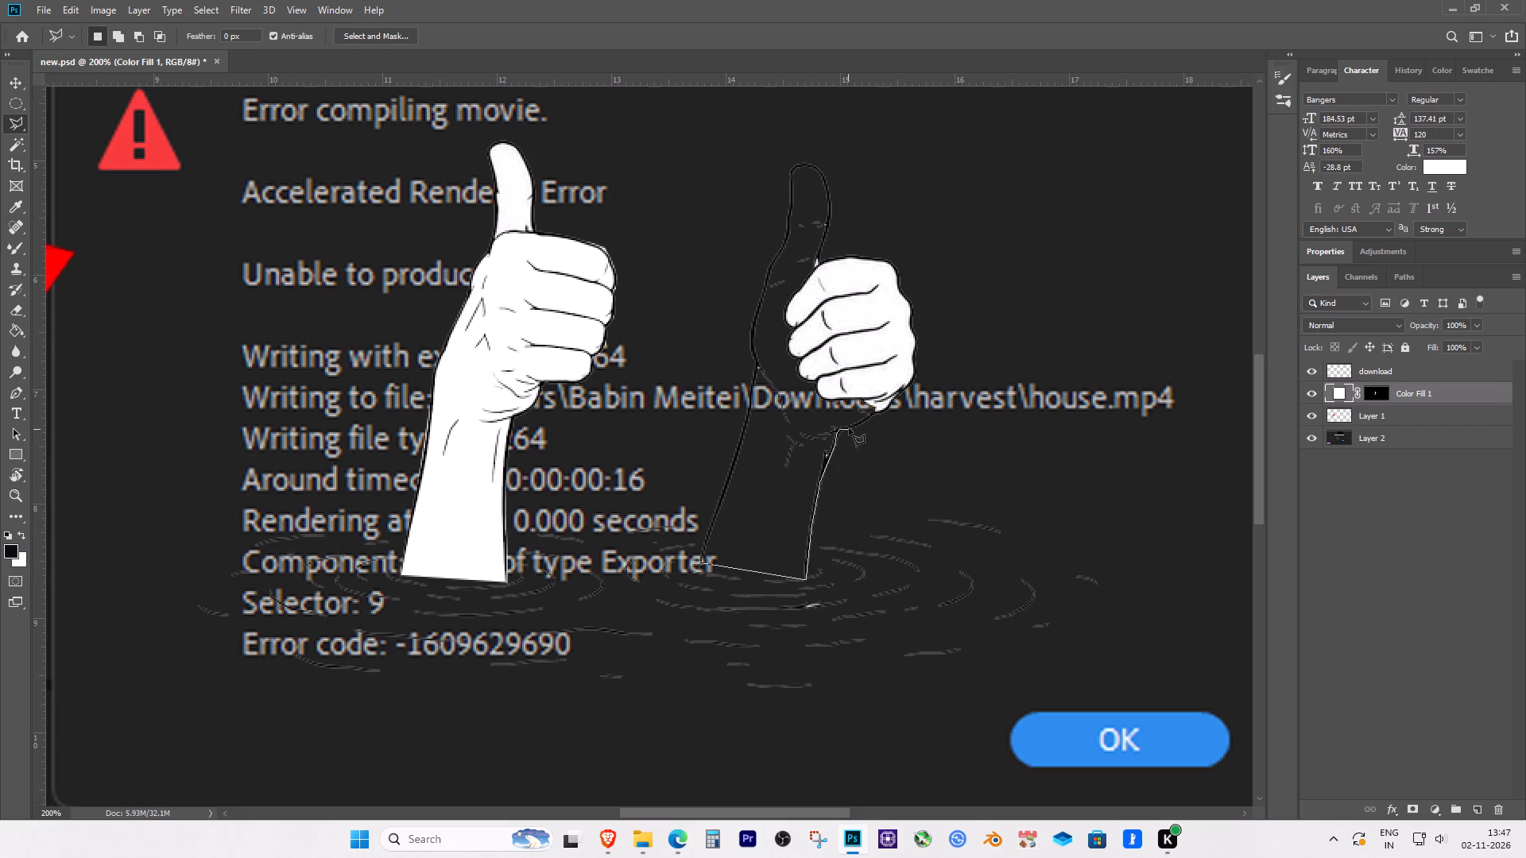
pyautogui.click(849, 428)
pyautogui.click(871, 416)
pyautogui.click(877, 412)
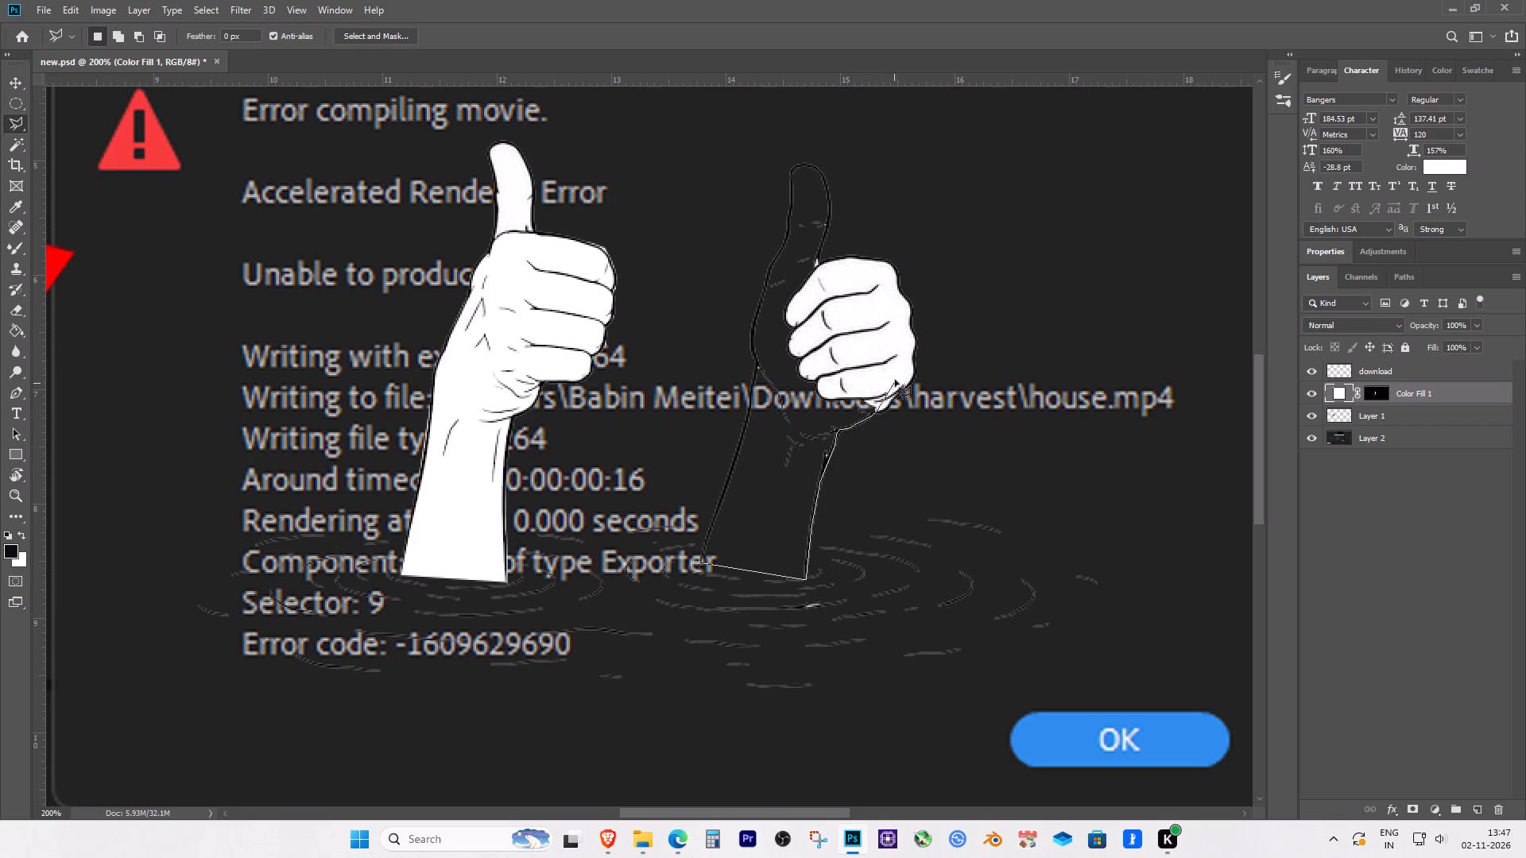
pyautogui.click(901, 385)
pyautogui.click(840, 271)
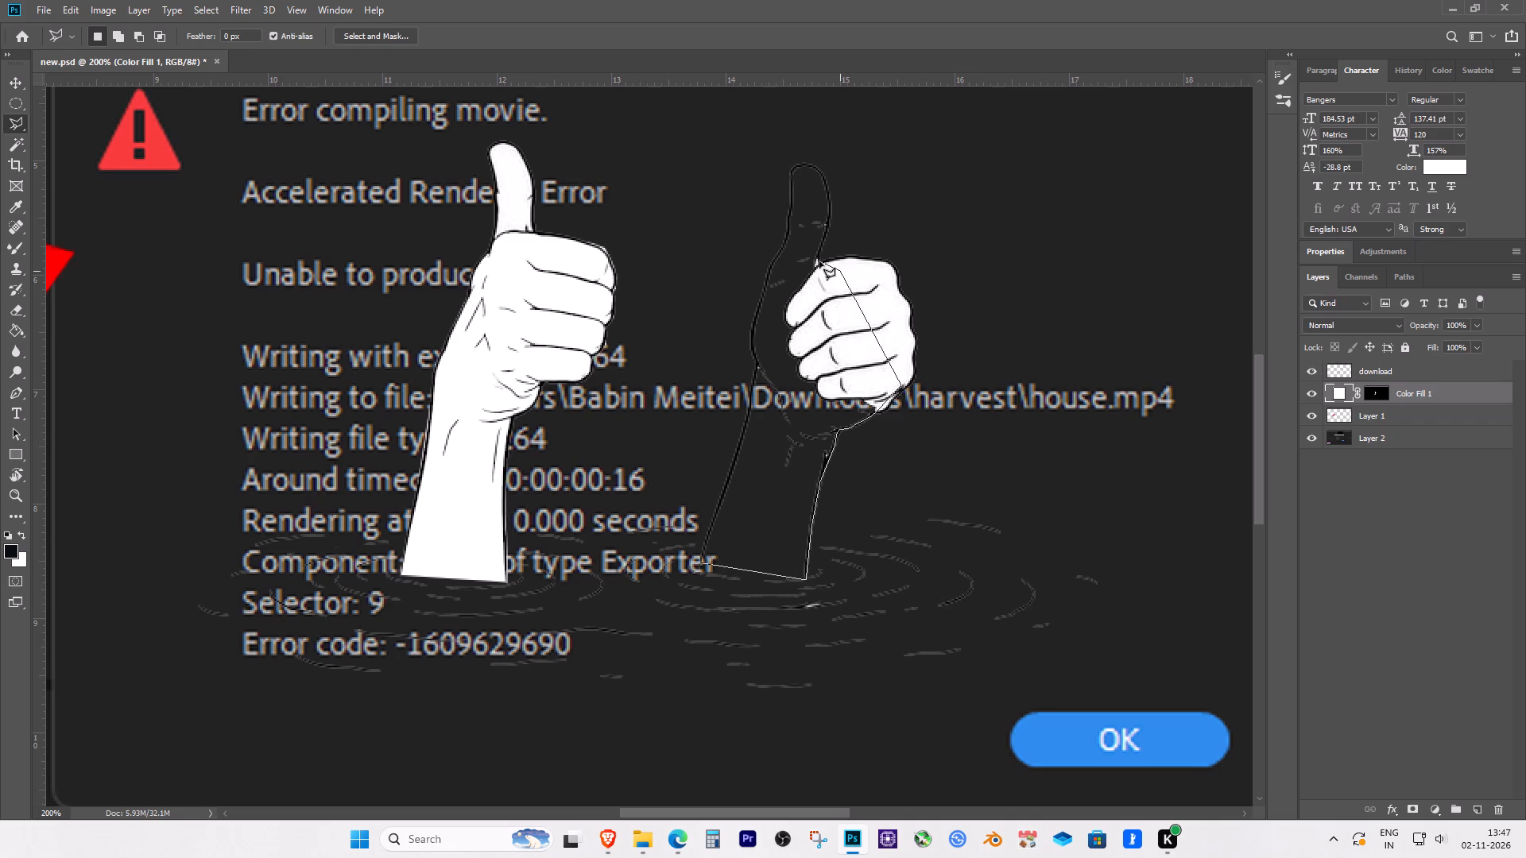
pyautogui.click(816, 265)
pyautogui.click(824, 234)
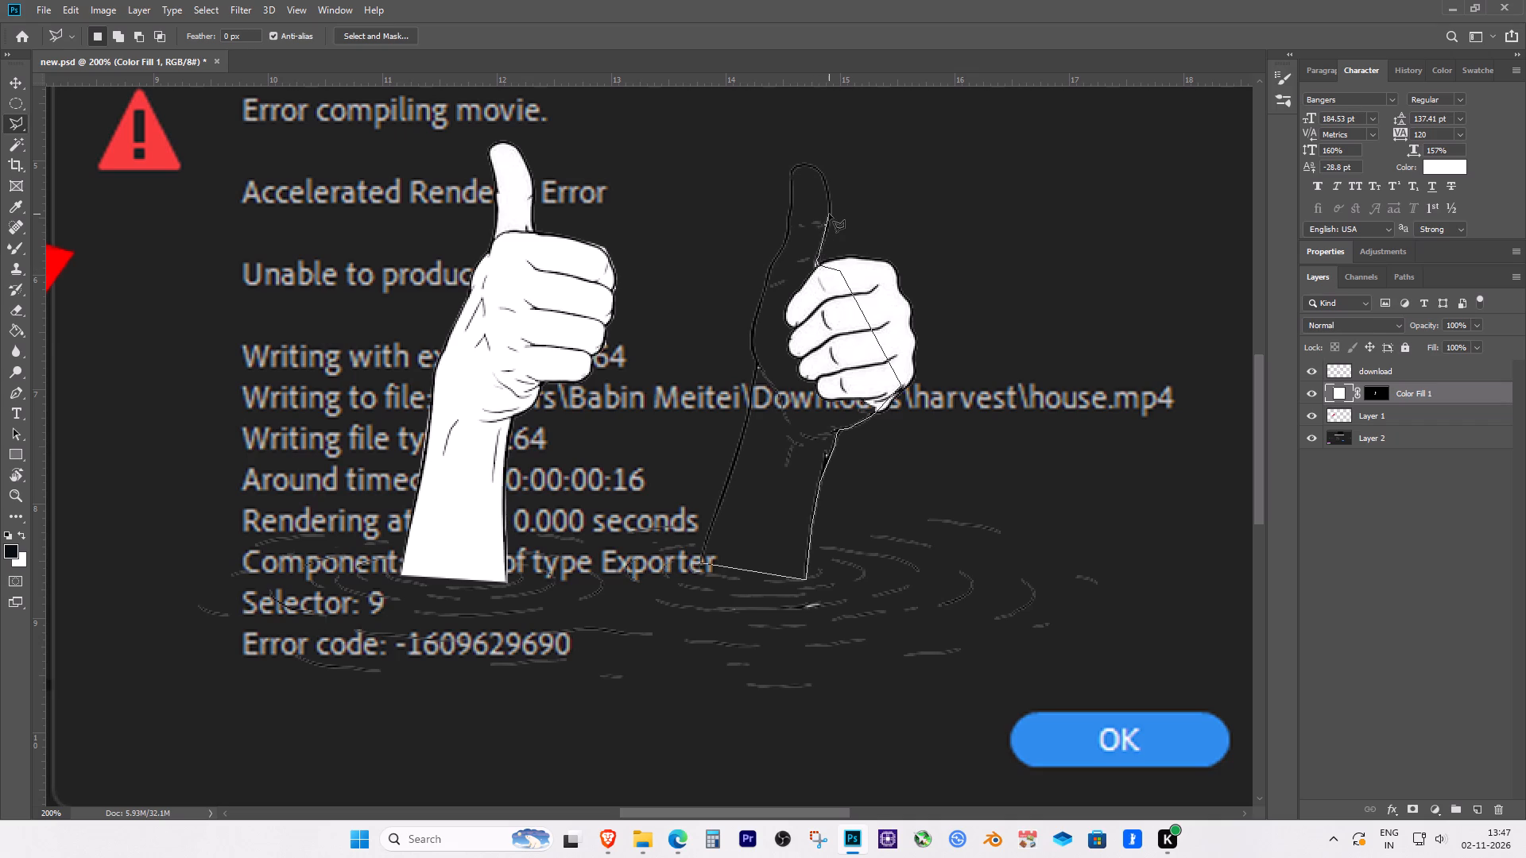
pyautogui.click(829, 214)
pyautogui.click(829, 195)
pyautogui.click(825, 179)
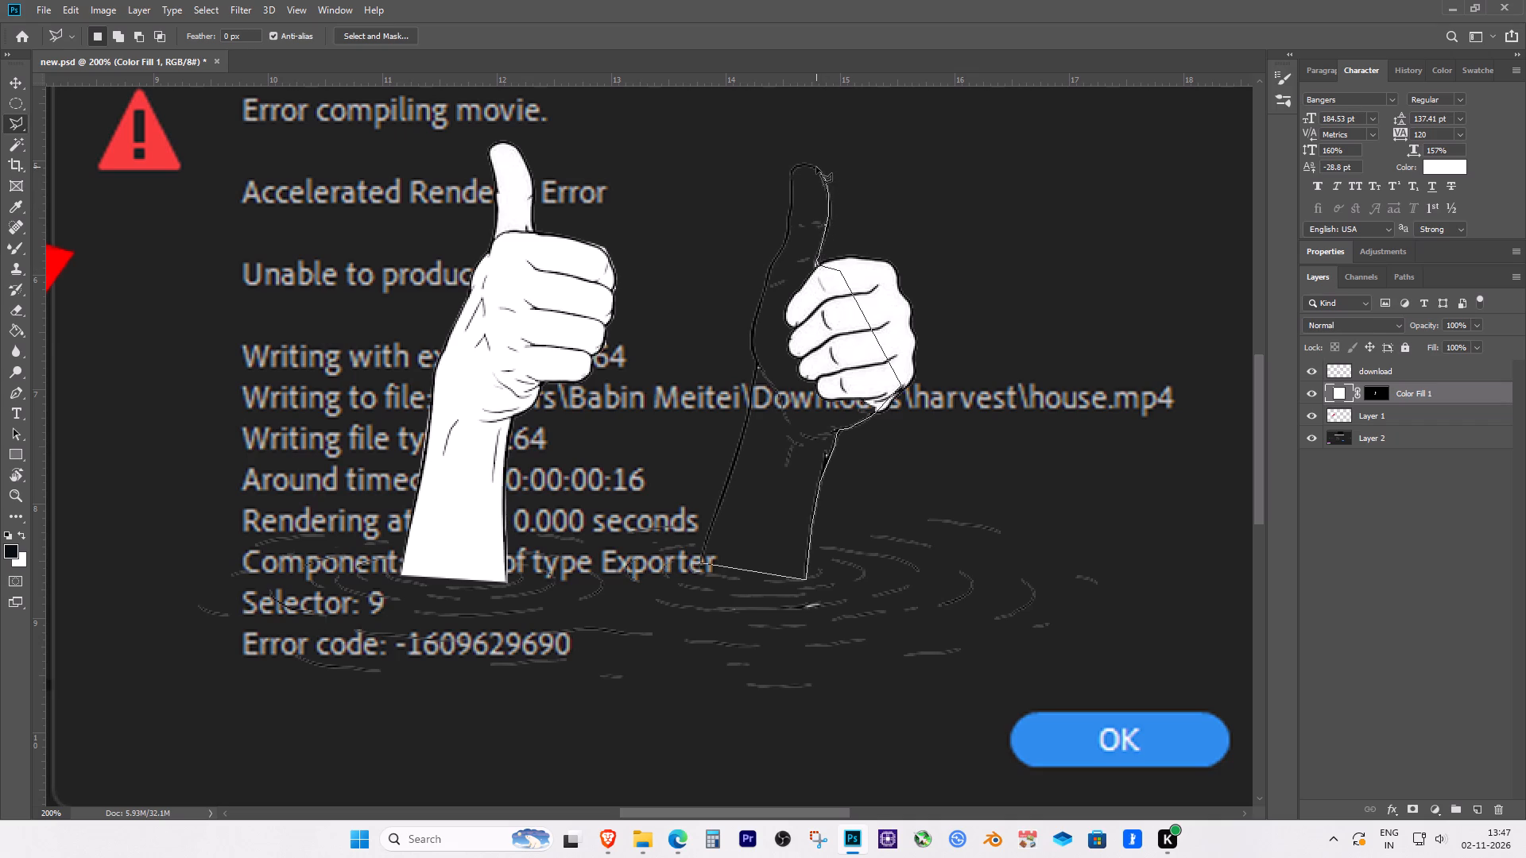
pyautogui.click(816, 167)
pyautogui.click(810, 167)
pyautogui.click(802, 166)
pyautogui.click(795, 168)
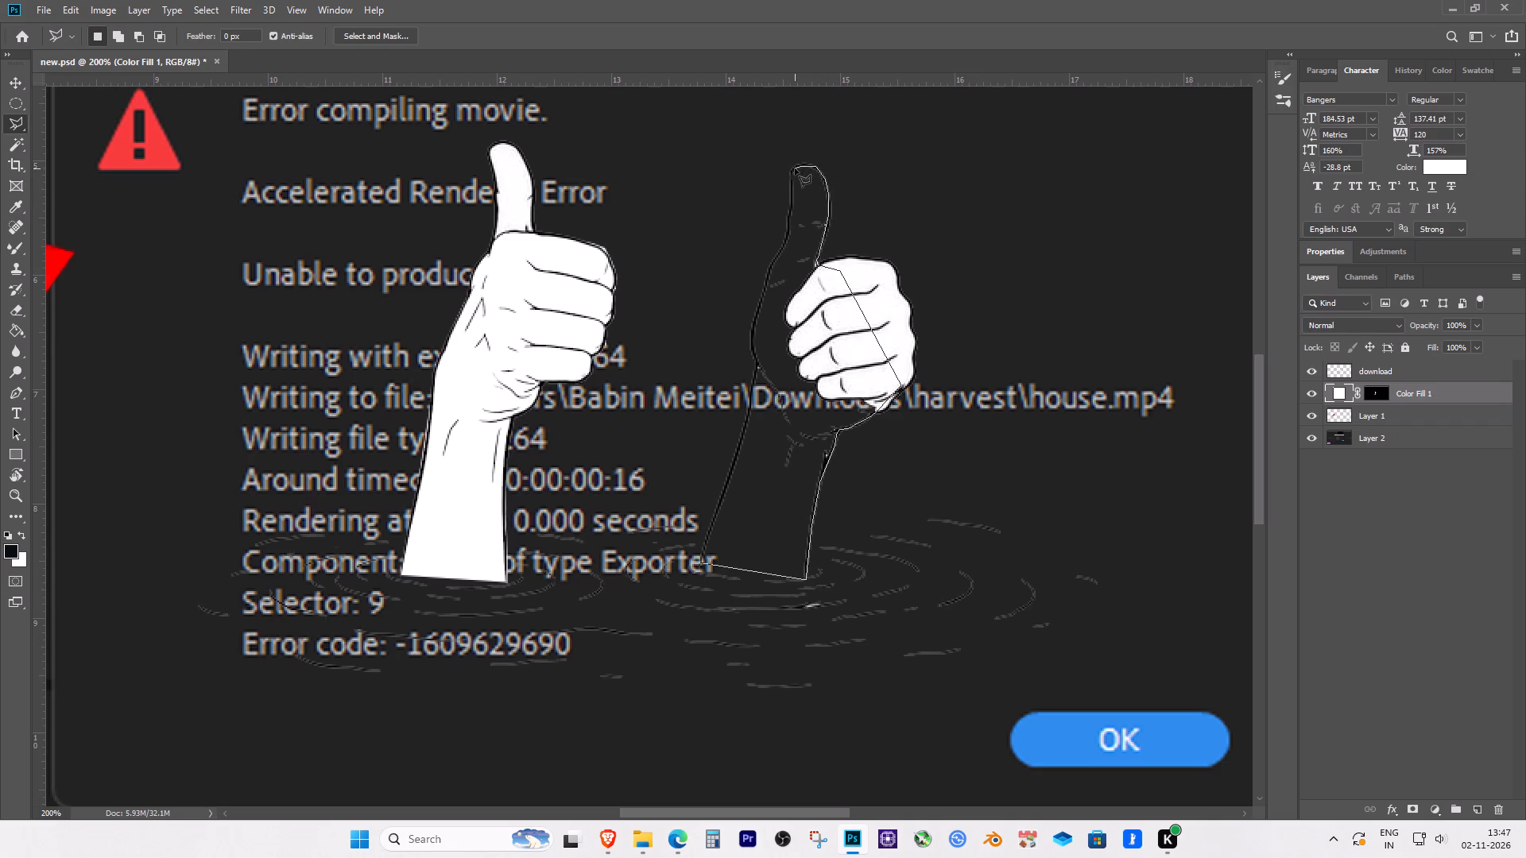
pyautogui.click(791, 174)
pyautogui.click(792, 187)
pyautogui.click(792, 211)
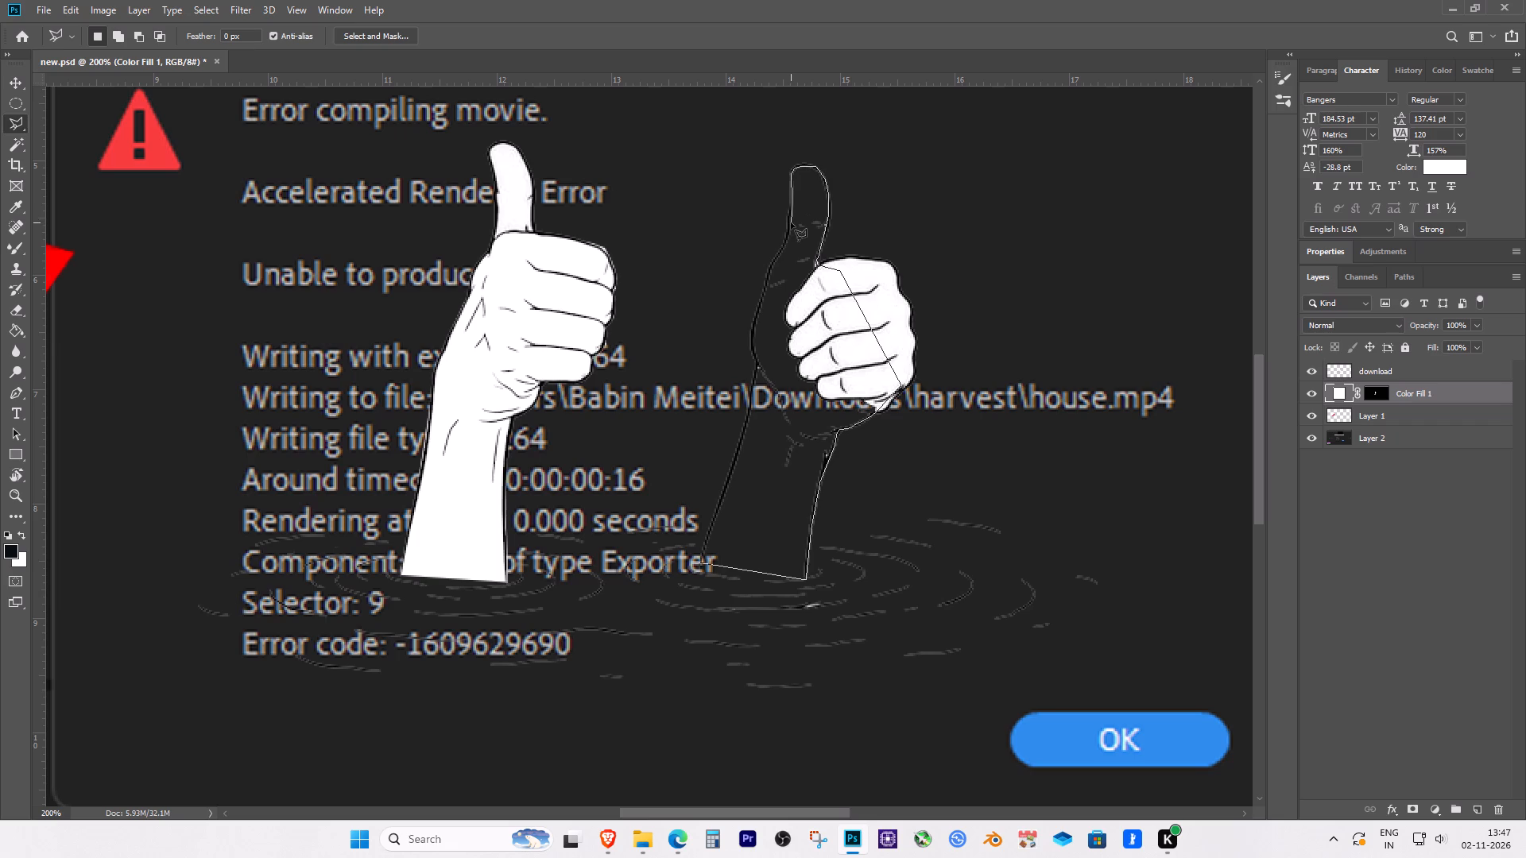
pyautogui.click(788, 223)
pyautogui.click(788, 234)
pyautogui.click(787, 242)
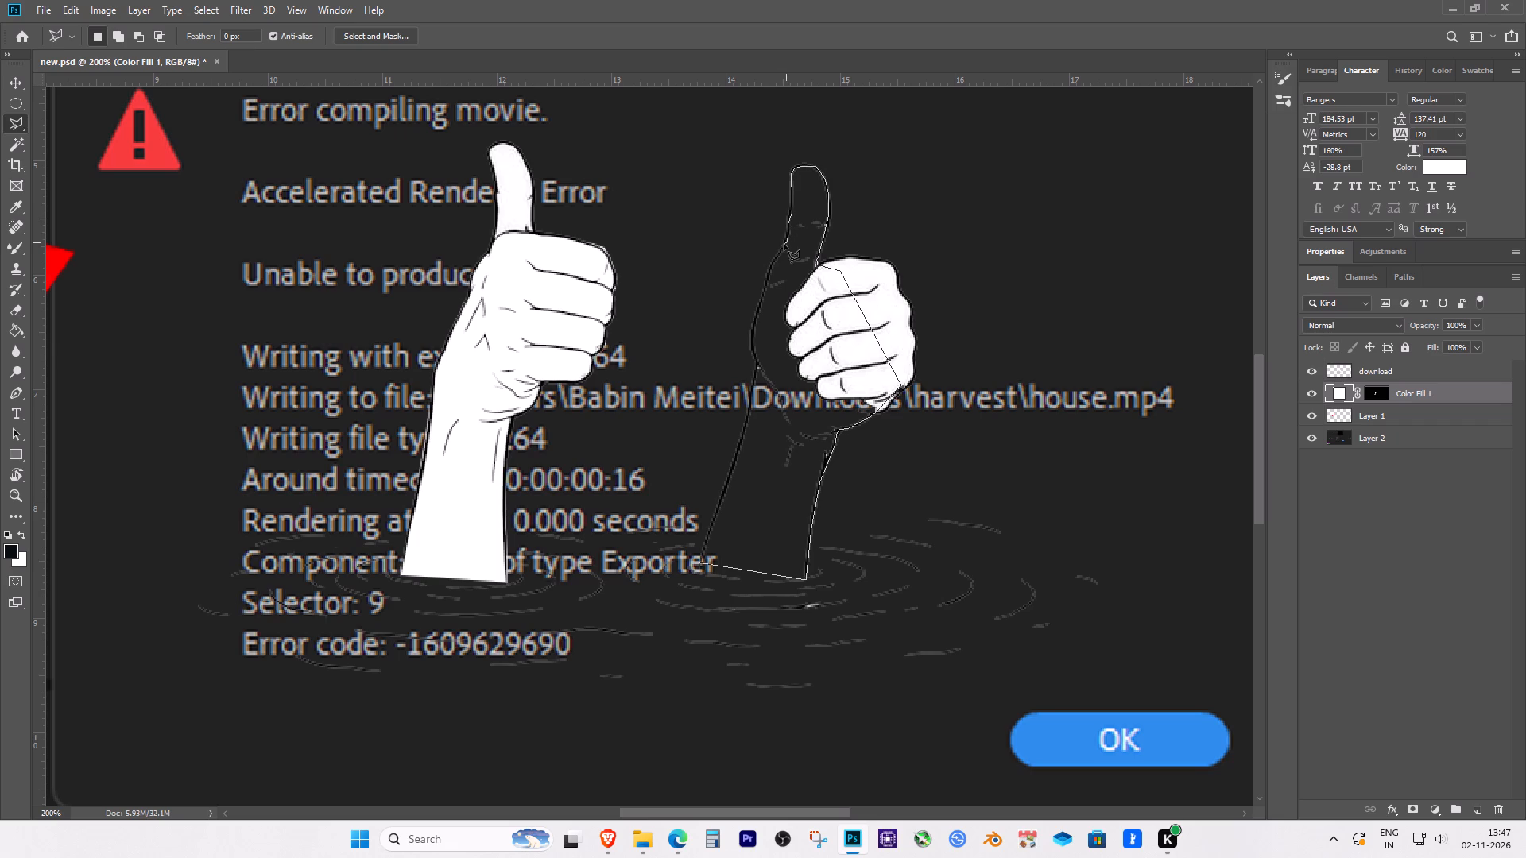
pyautogui.click(782, 245)
pyautogui.click(776, 261)
pyautogui.click(767, 271)
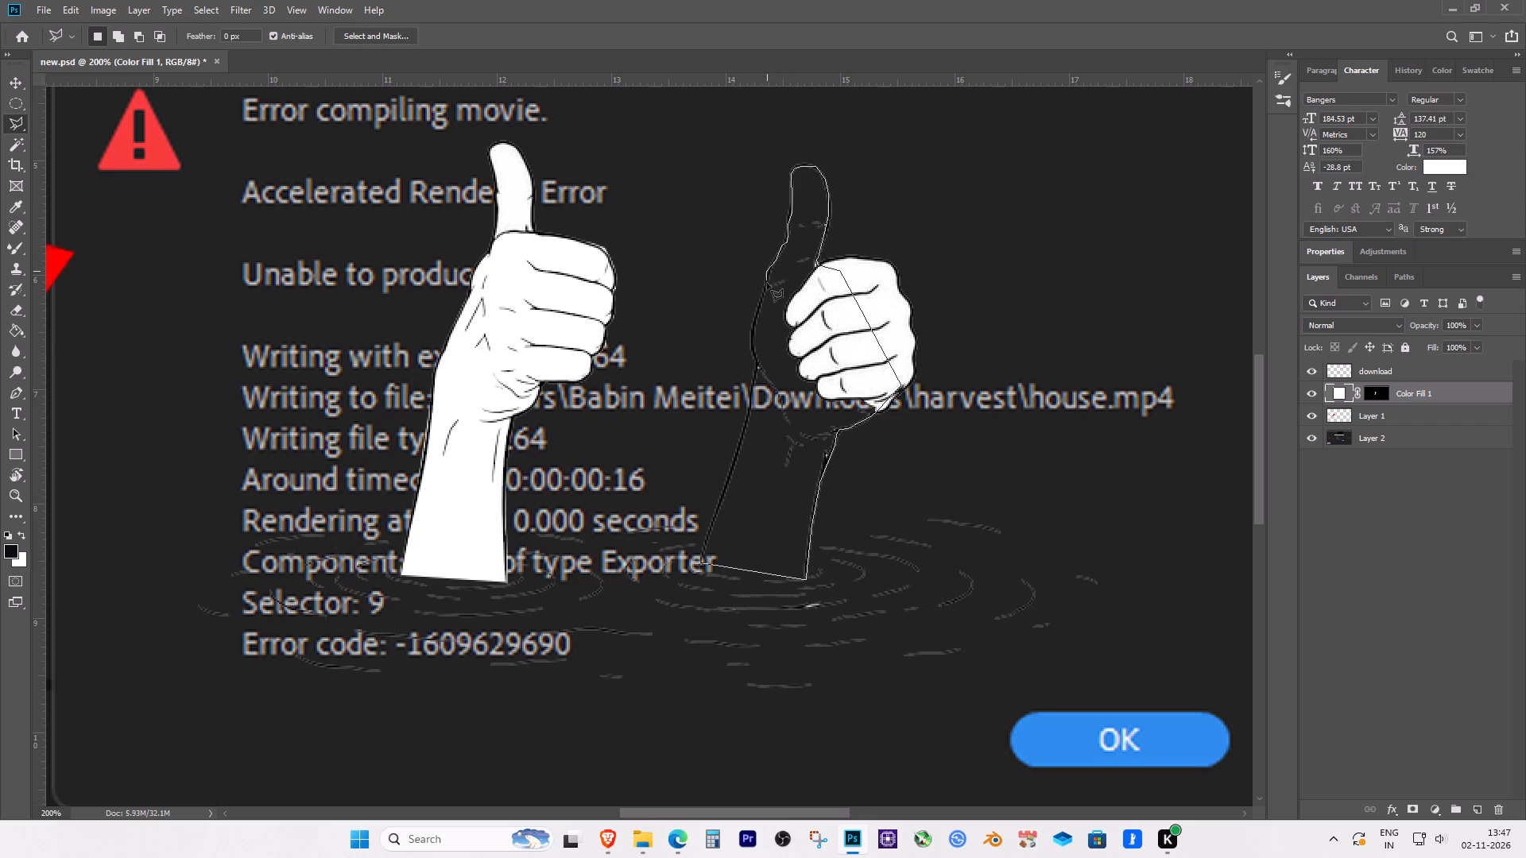
pyautogui.click(765, 292)
pyautogui.click(758, 304)
pyautogui.click(753, 323)
pyautogui.click(752, 333)
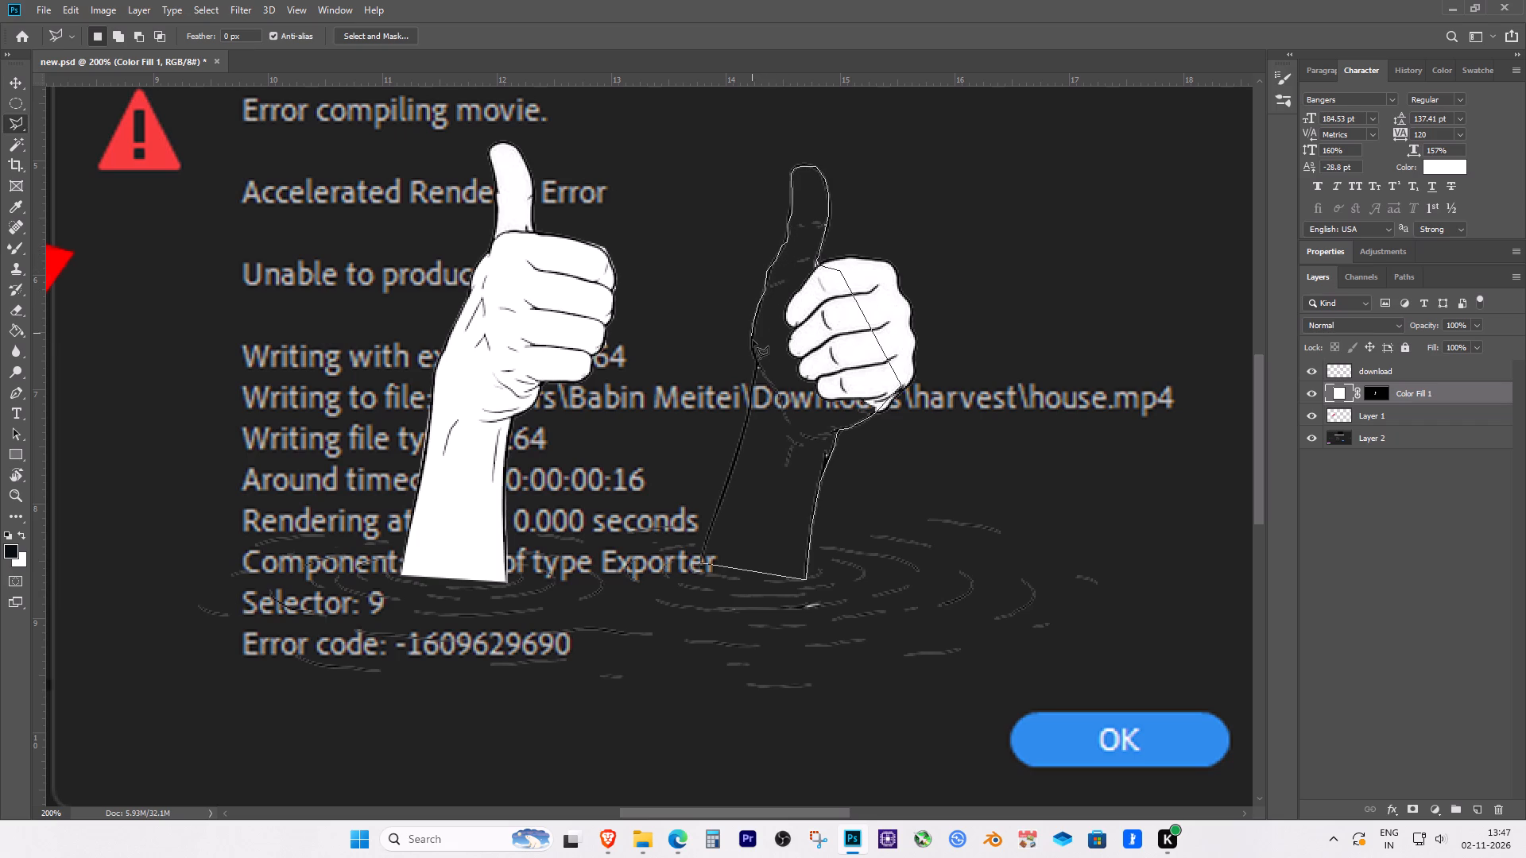
pyautogui.click(754, 352)
pyautogui.click(760, 365)
pyautogui.click(755, 377)
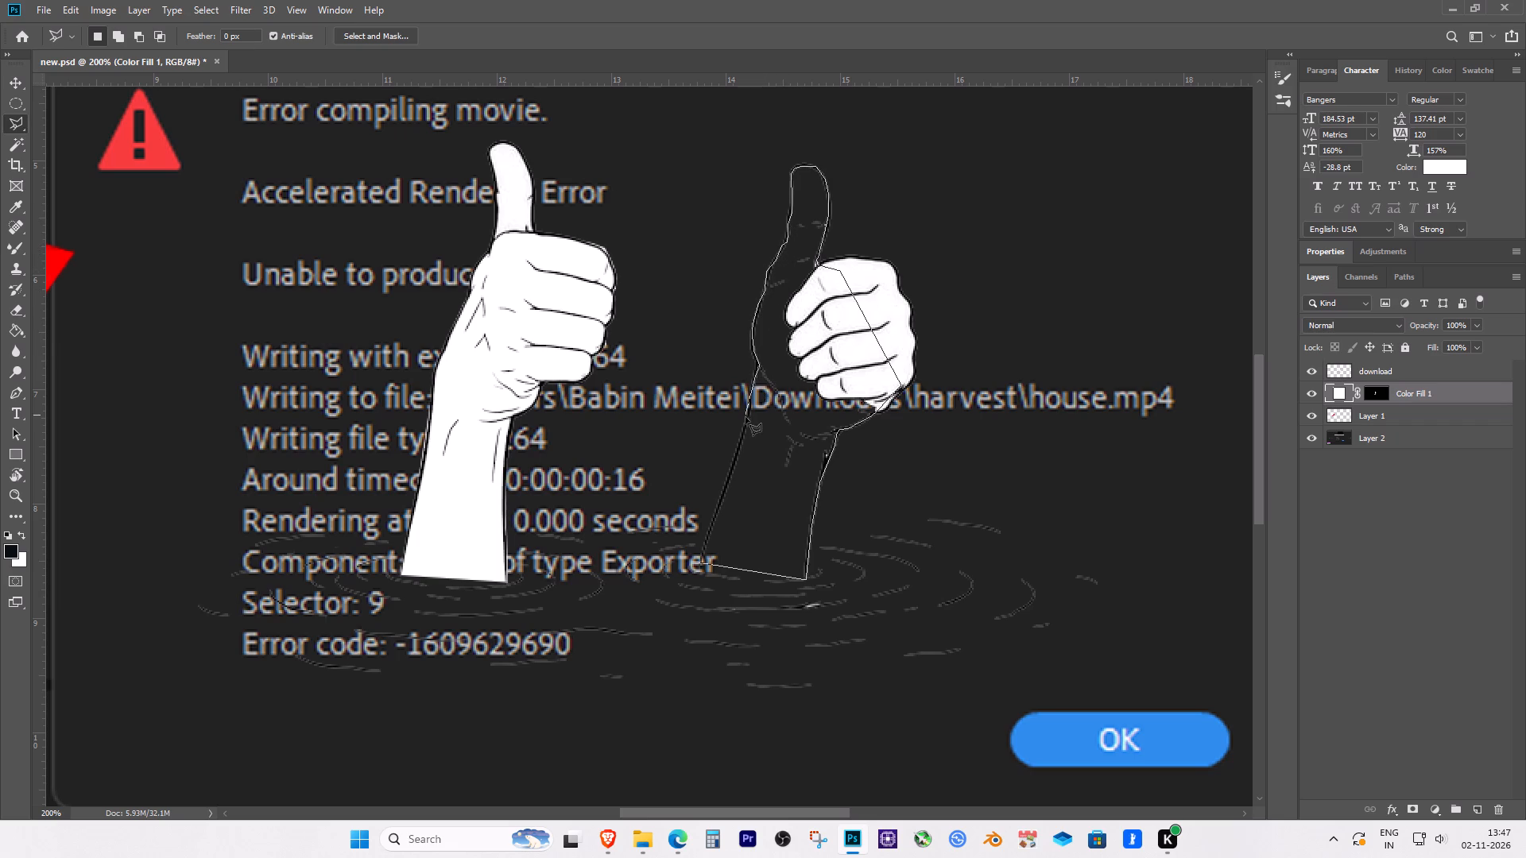
pyautogui.click(746, 419)
pyautogui.click(732, 466)
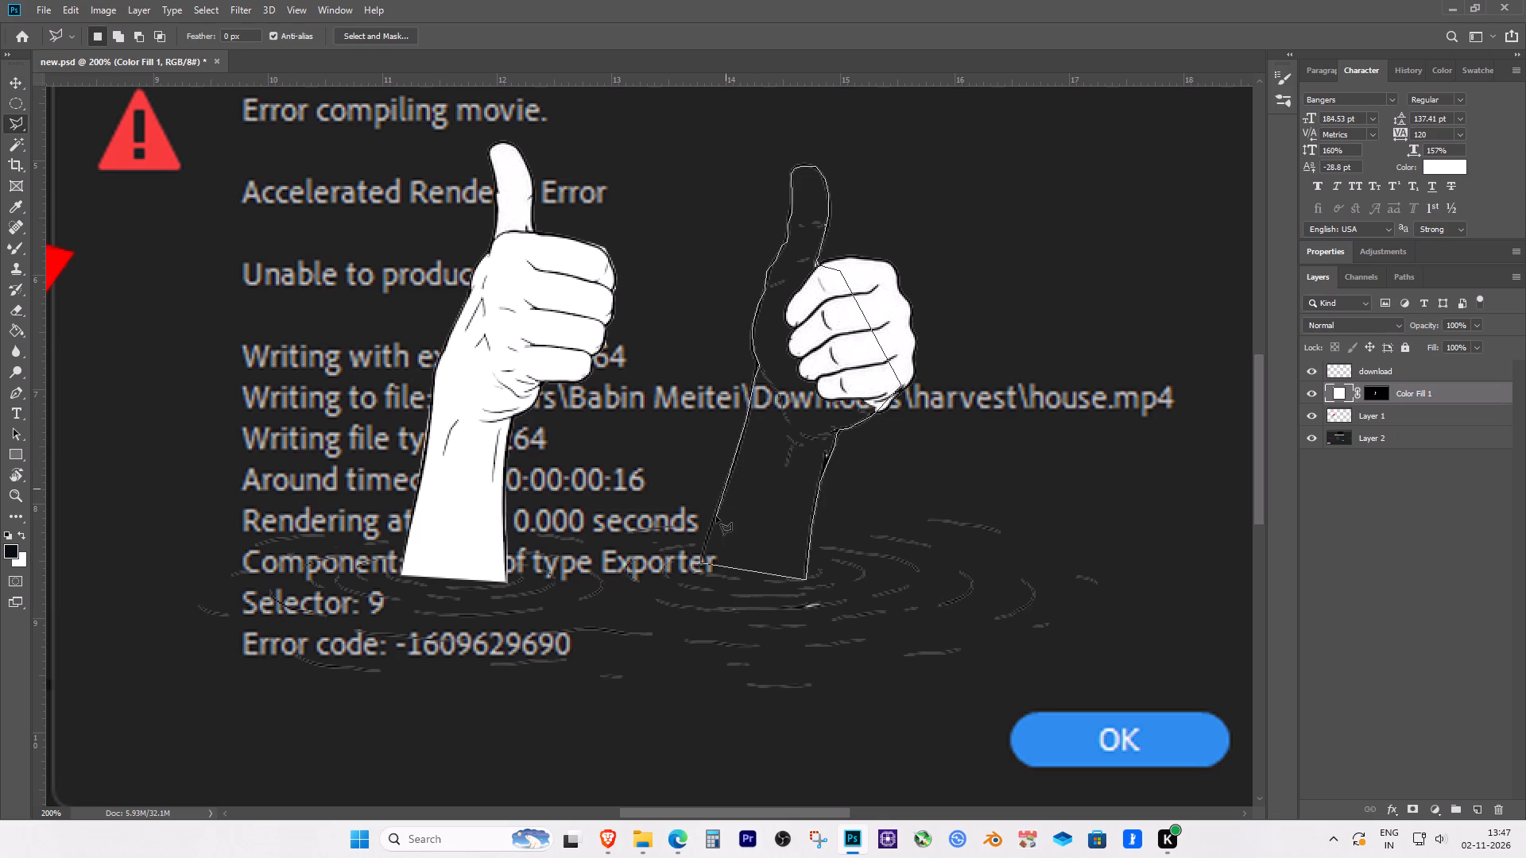
pyautogui.click(714, 524)
pyautogui.click(699, 562)
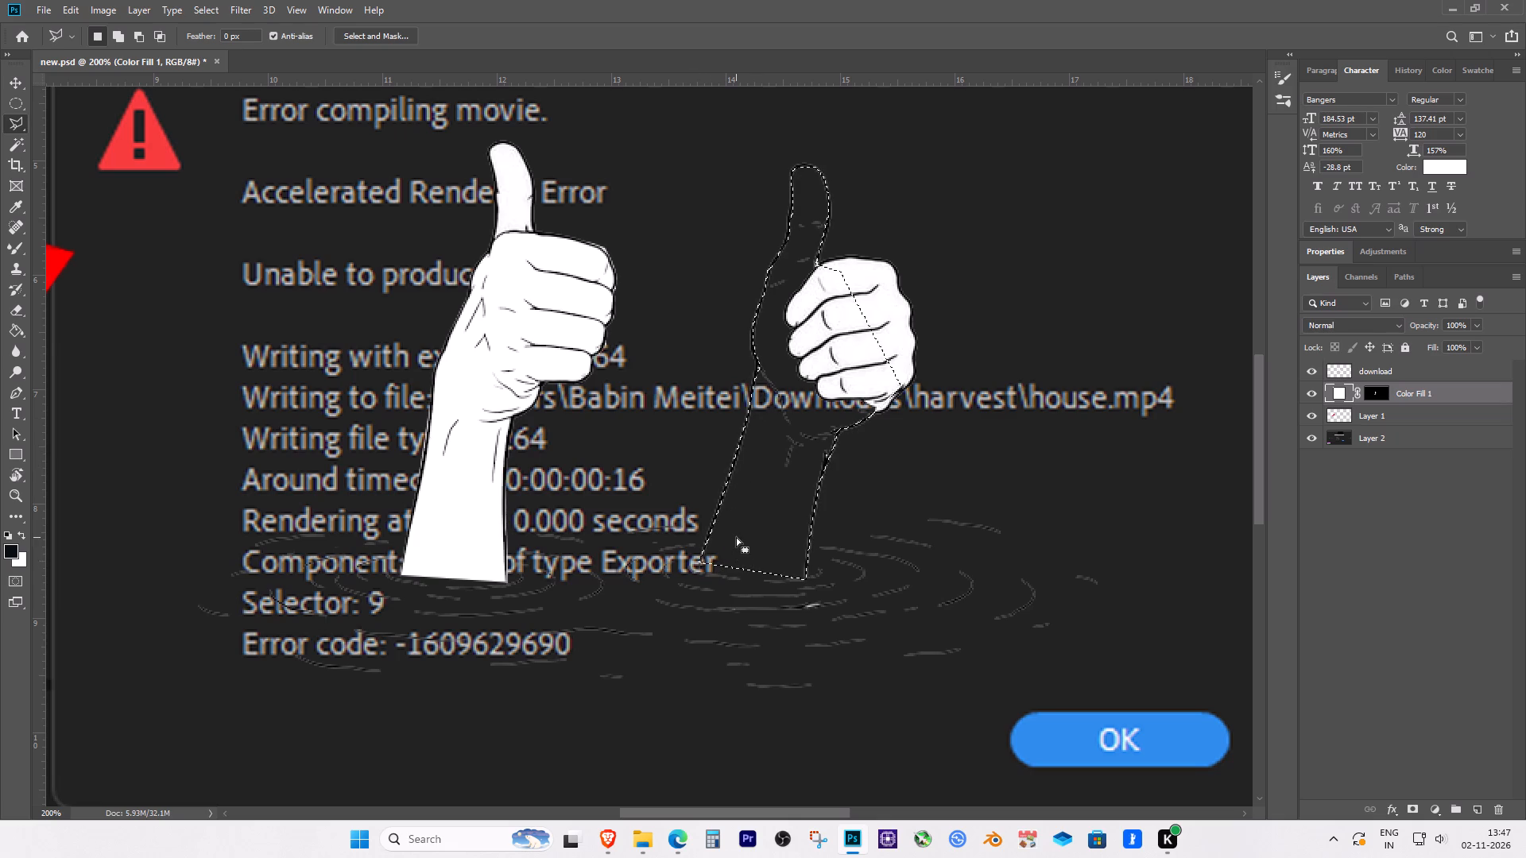
# Fill the second hand's selection with a white Solid Color layer.
pyautogui.click(1435, 812)
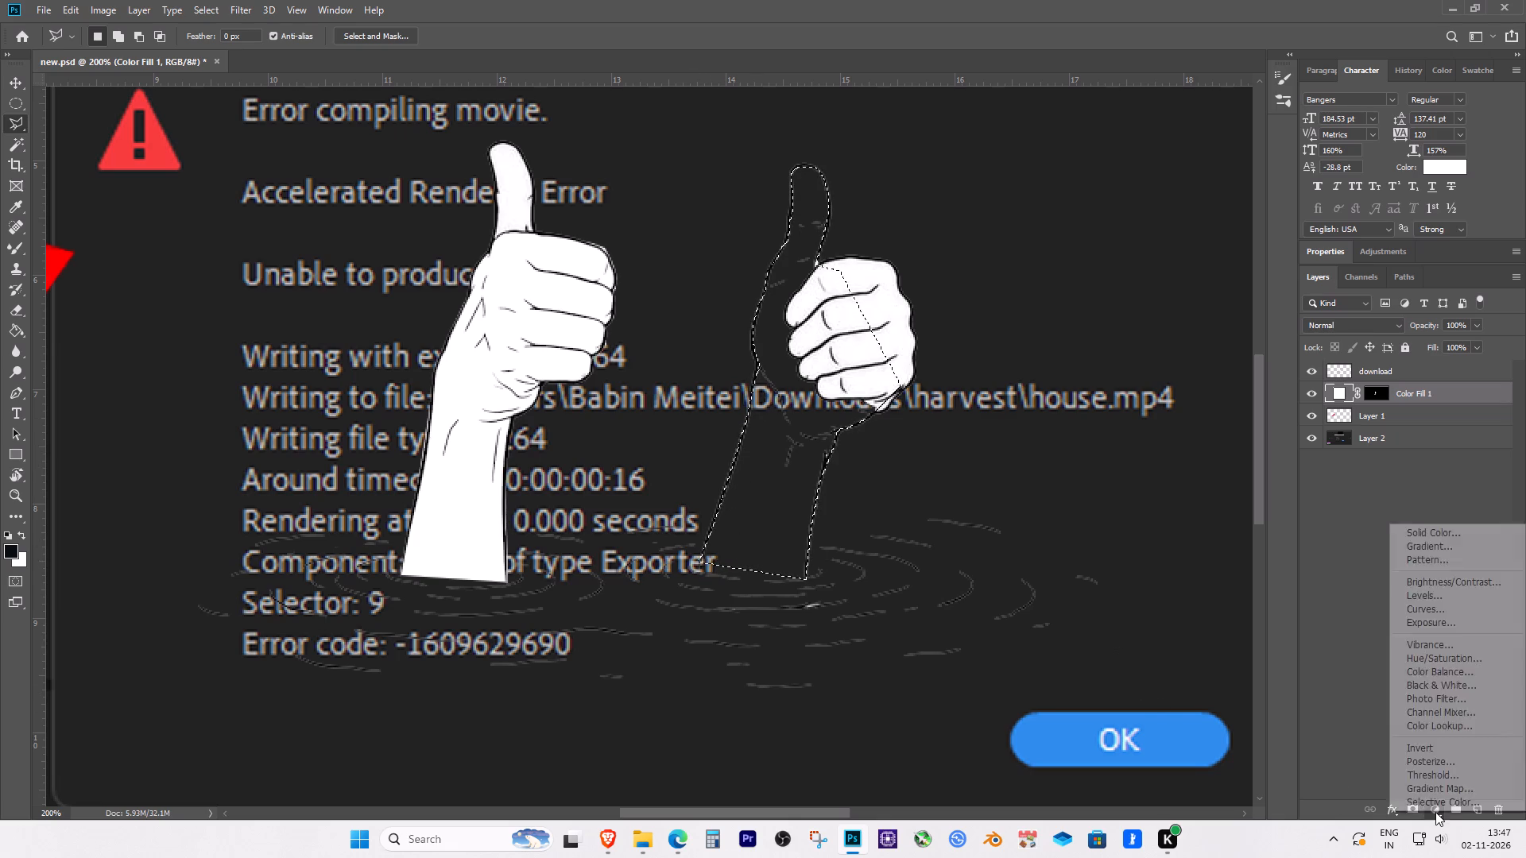
pyautogui.click(1438, 533)
pyautogui.moveTo(437, 404); pyautogui.dragTo(275, 275)
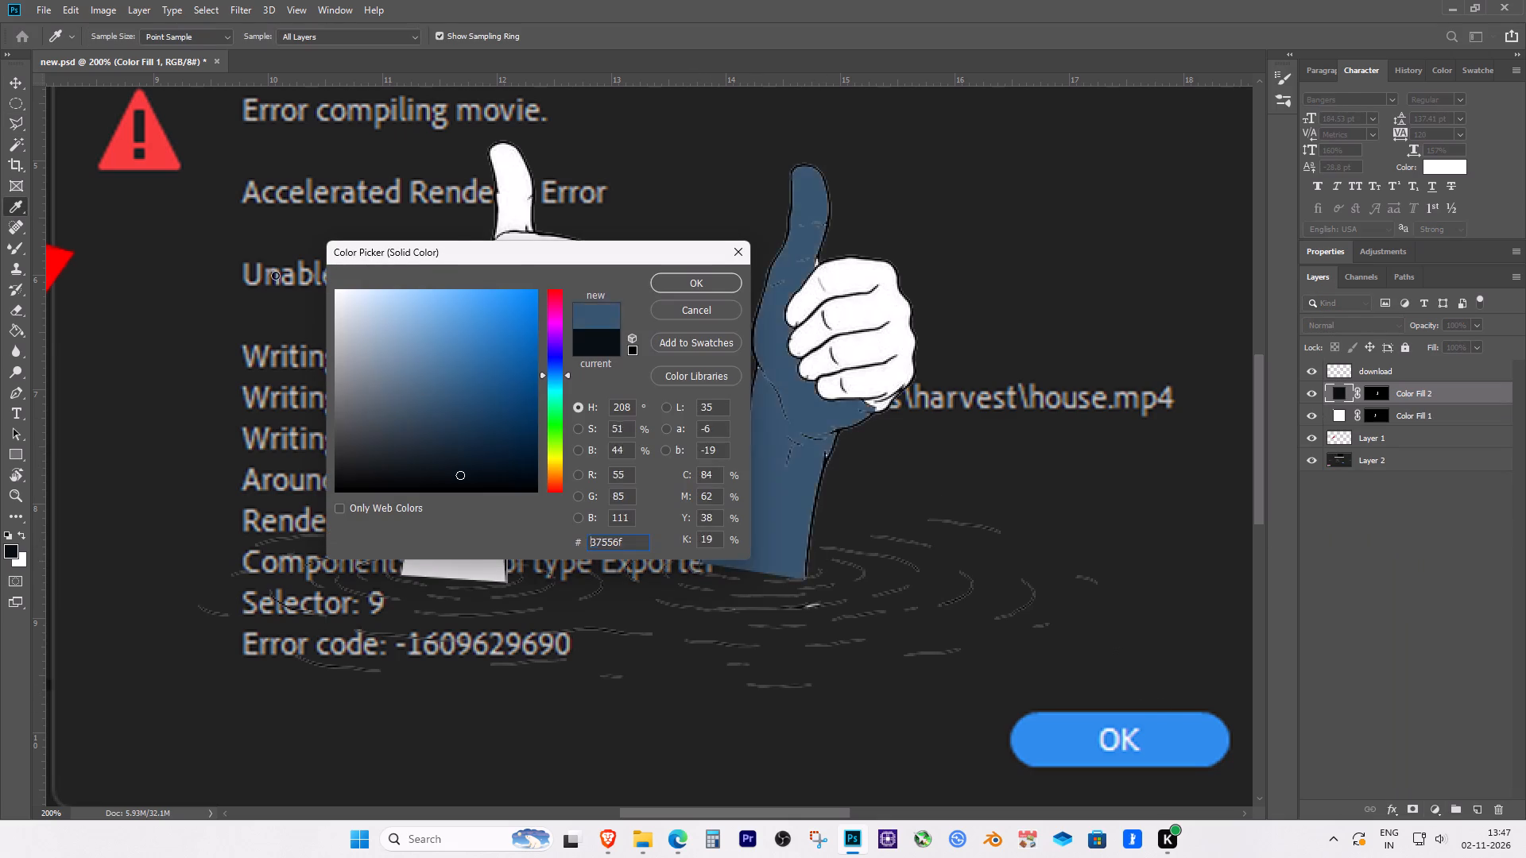
pyautogui.moveTo(275, 275); pyautogui.dragTo(191, 219)
pyautogui.click(717, 287)
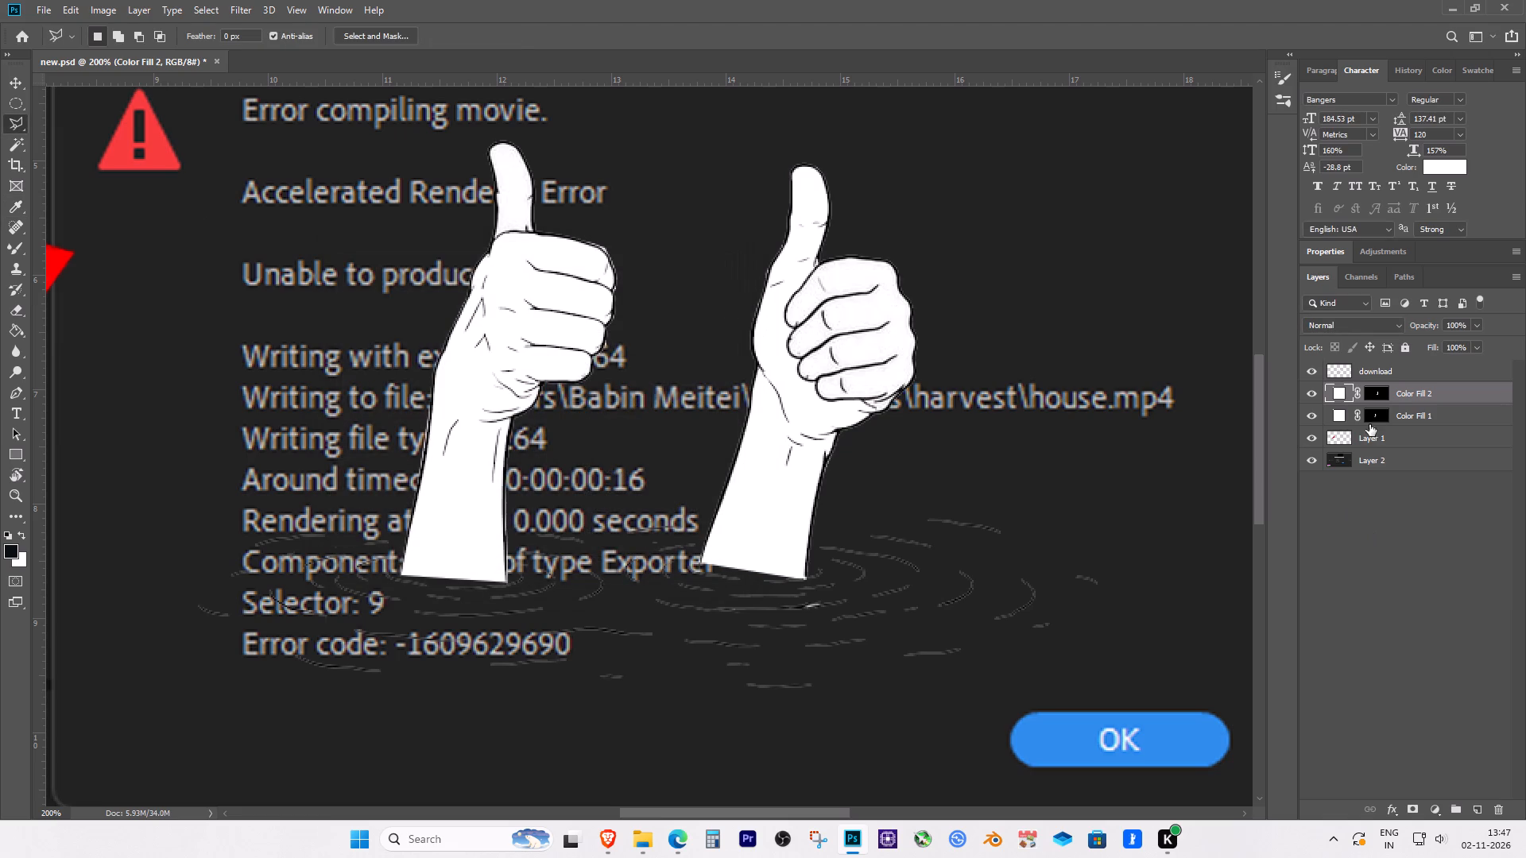
# Merge the download layer with the Color Fill 1 and Color Fill 2 layers into one layer.
pyautogui.click(1381, 440)
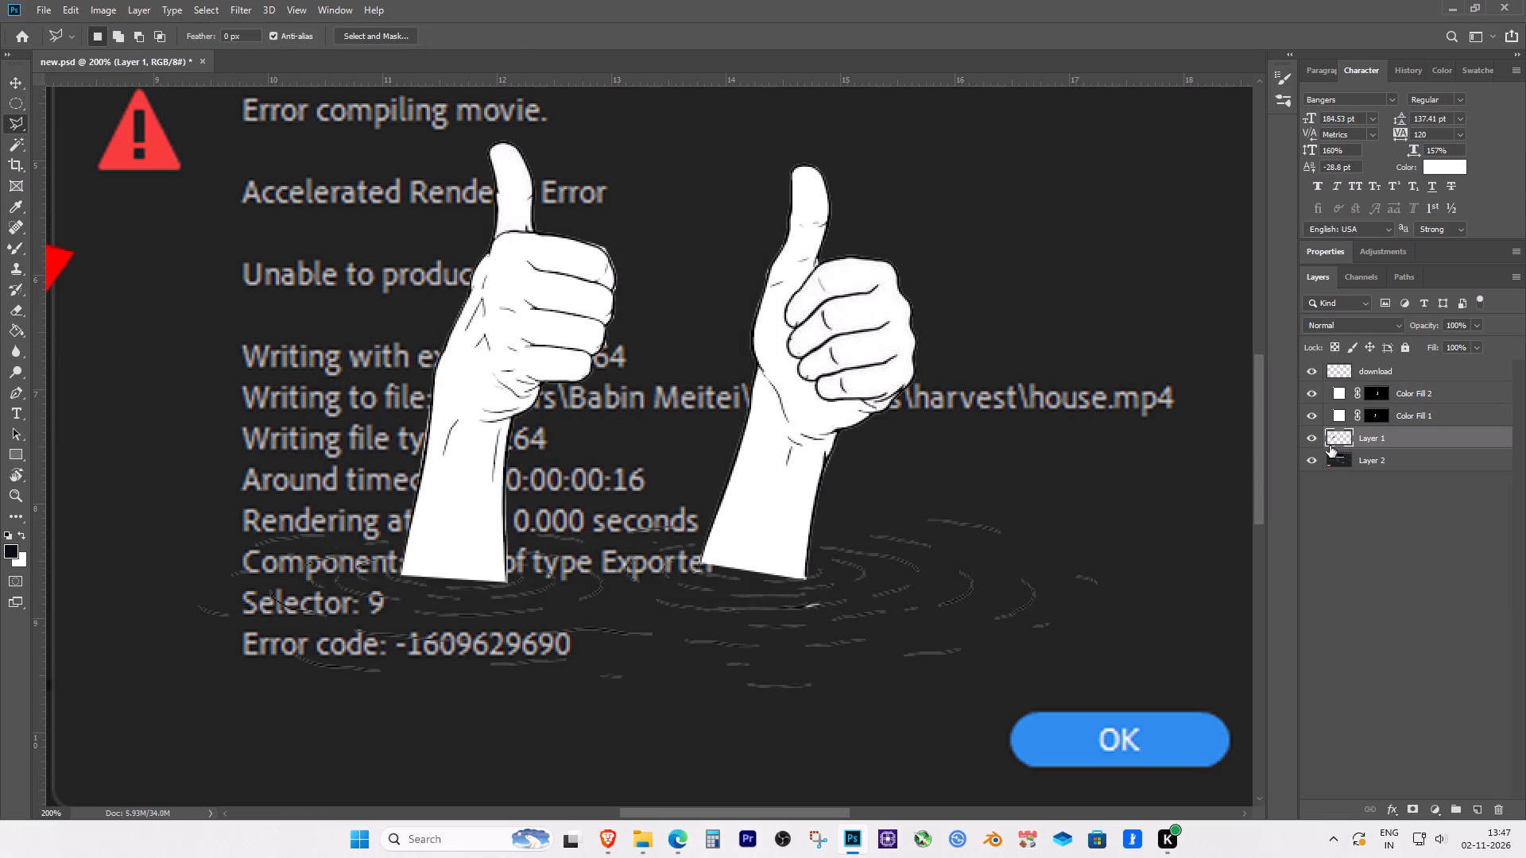
pyautogui.click(1431, 415)
pyautogui.keyDown('shift'); pyautogui.click(1382, 377); pyautogui.keyUp('shift')
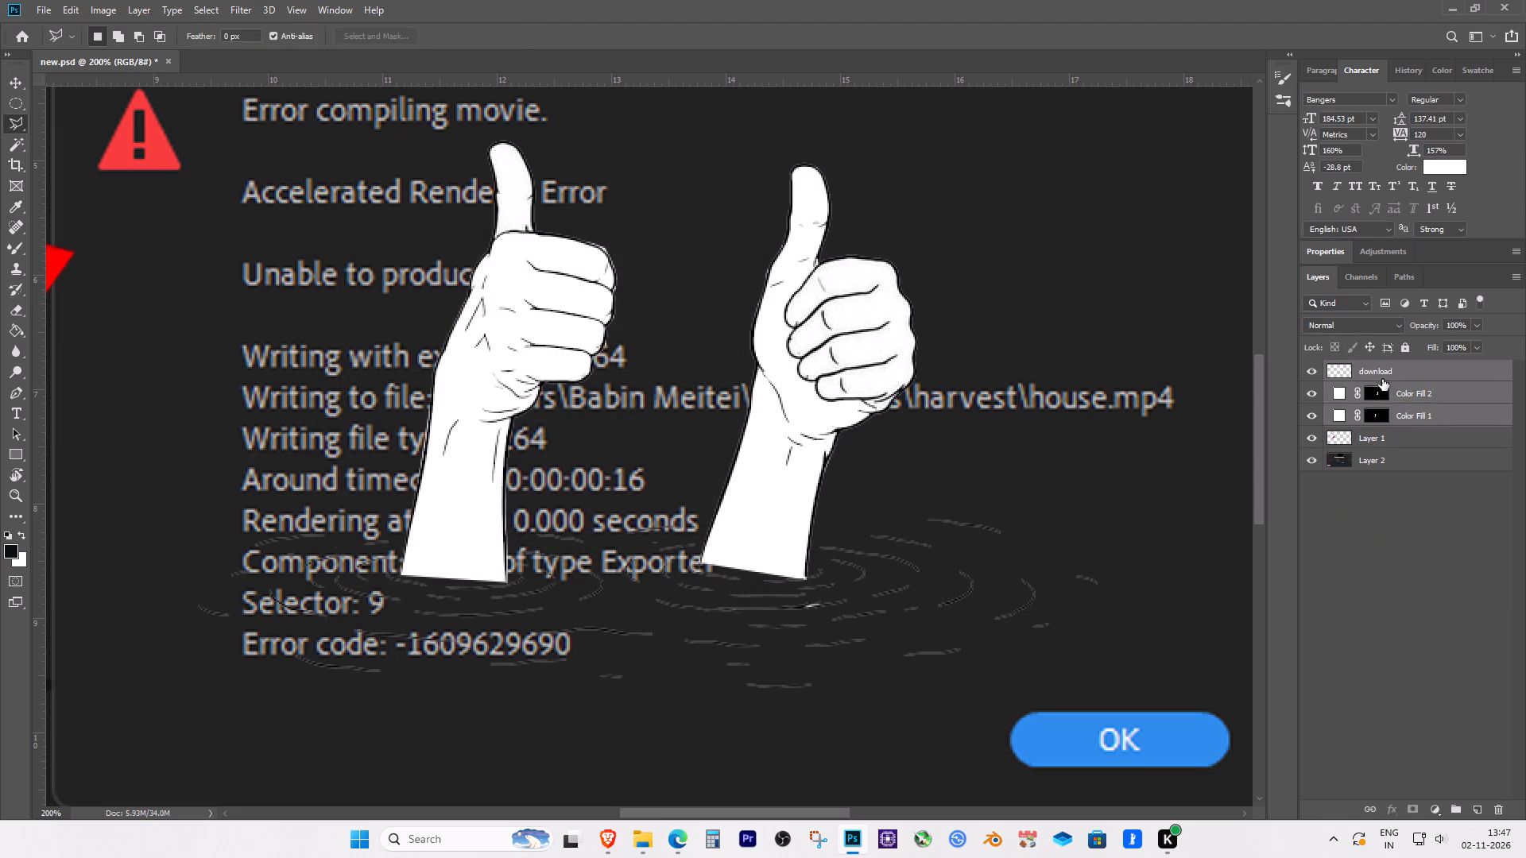
pyautogui.hotkey('ctrl', 'e')
# Move the merged hands up so their forearms overlap the error dialog's title bar.
pyautogui.hotkey('ctrl', '-')
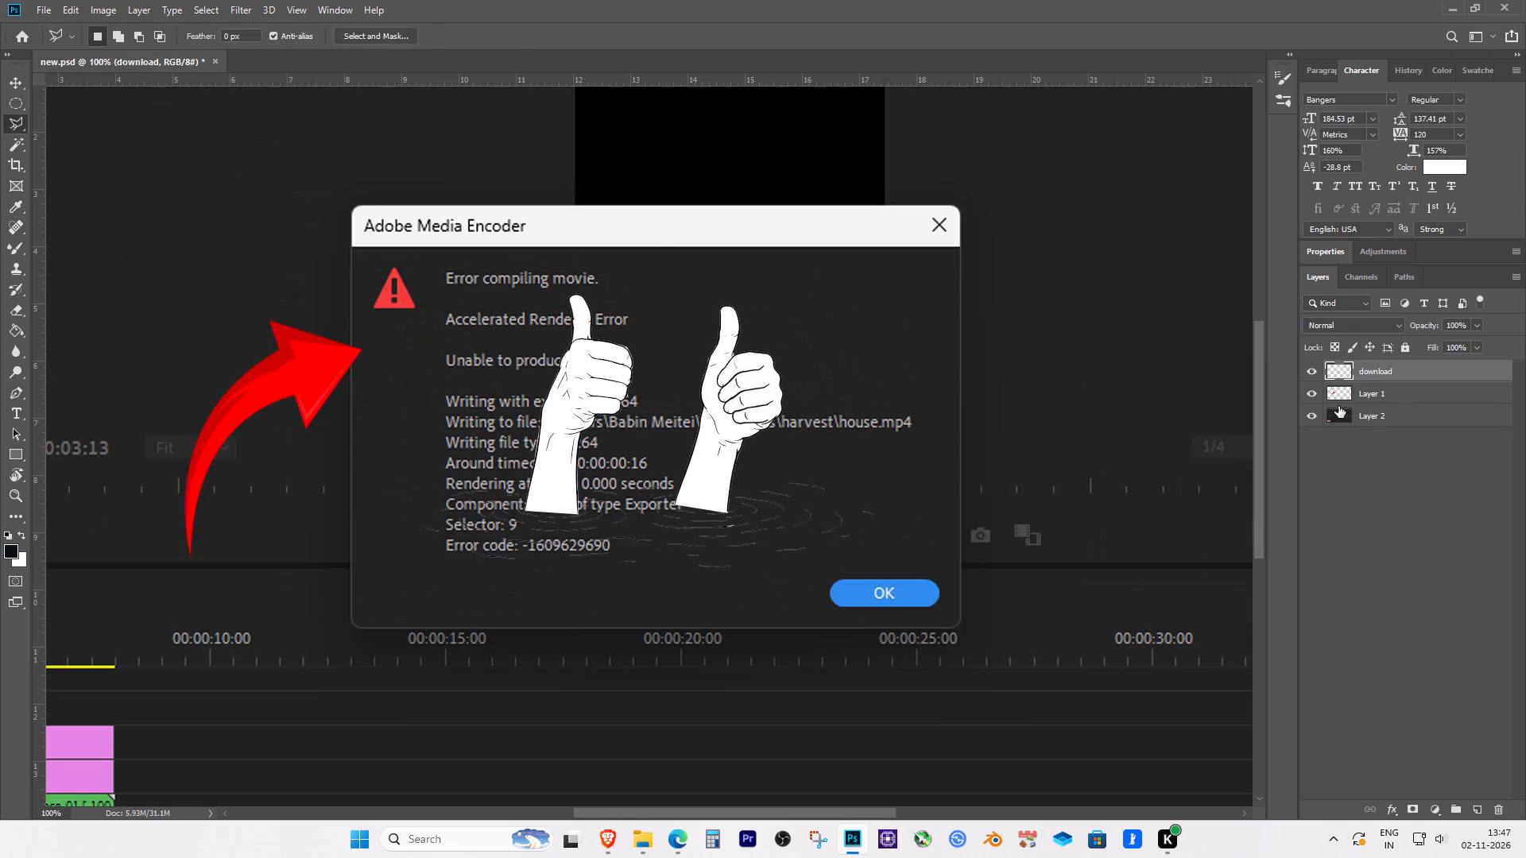
pyautogui.press('v')
pyautogui.moveTo(738, 410); pyautogui.dragTo(740, 307)
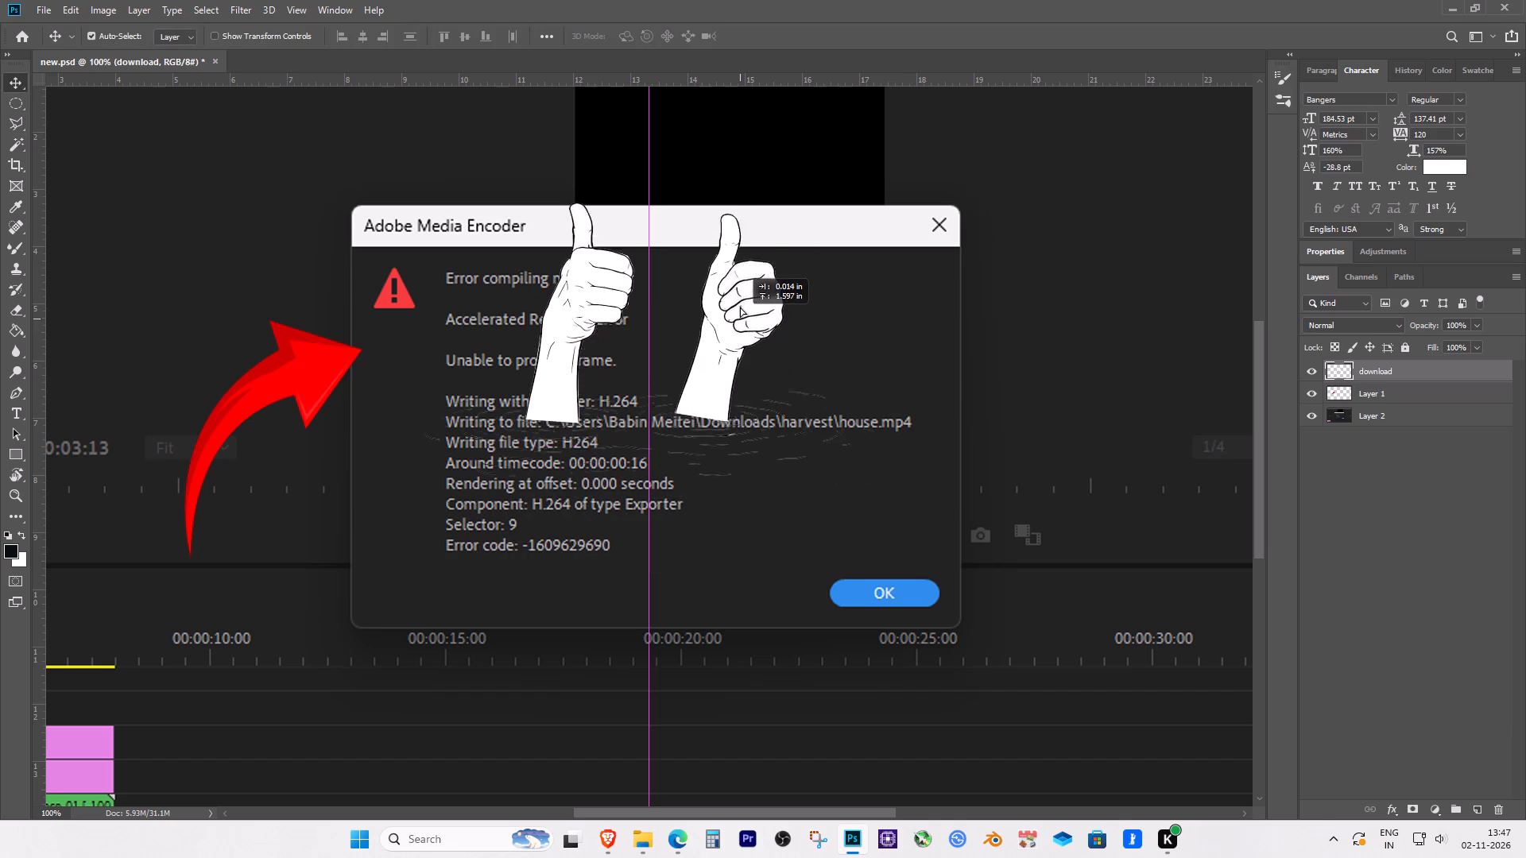
pyautogui.moveTo(740, 307); pyautogui.dragTo(740, 211)
pyautogui.hotkey('ctrl', '-')
pyautogui.hotkey('ctrl', '-')
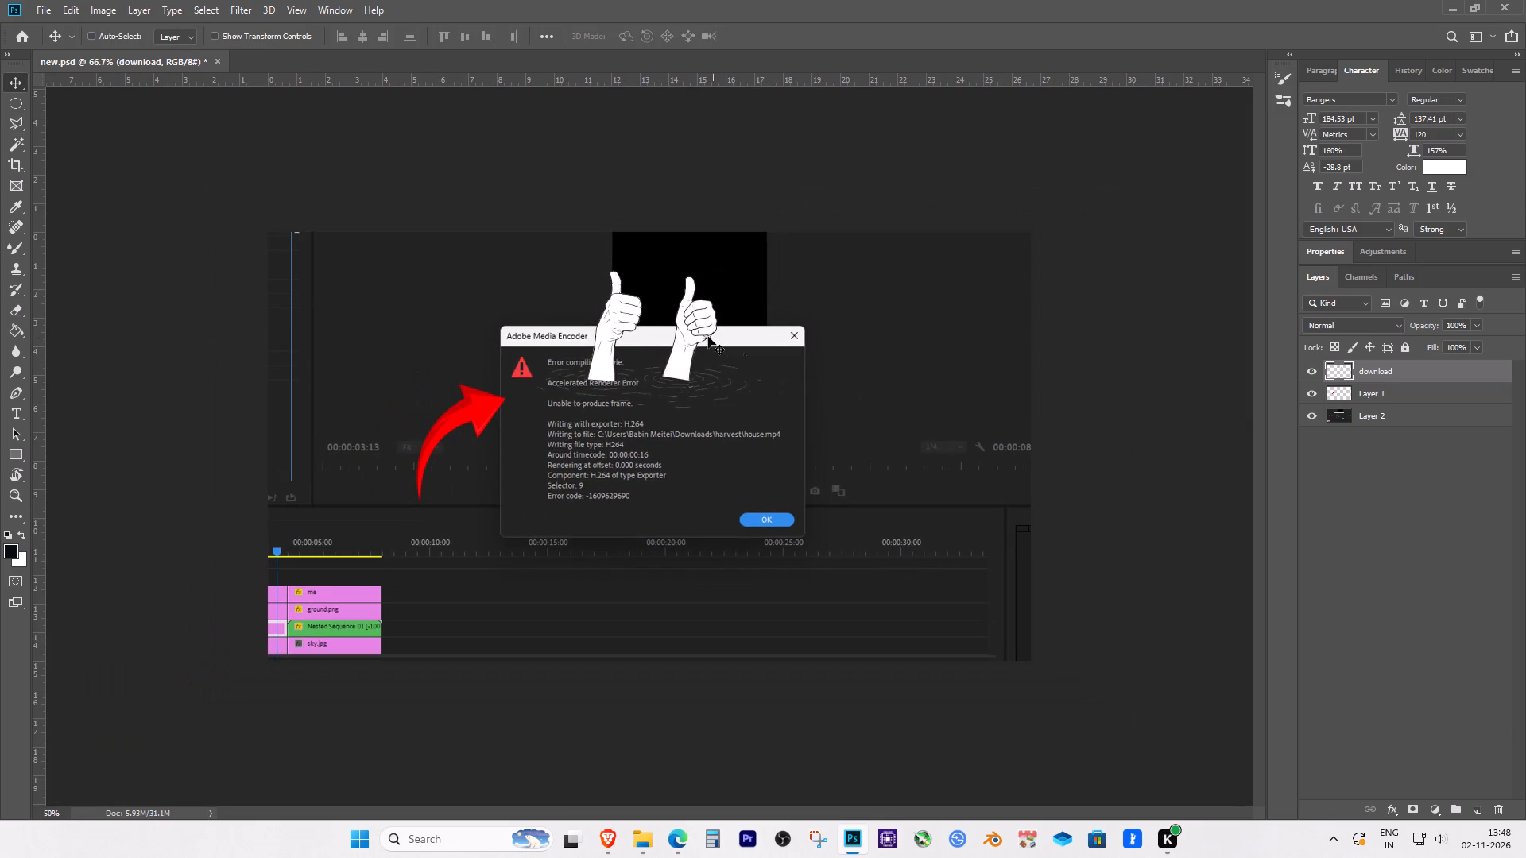
pyautogui.moveTo(685, 333); pyautogui.dragTo(695, 319)
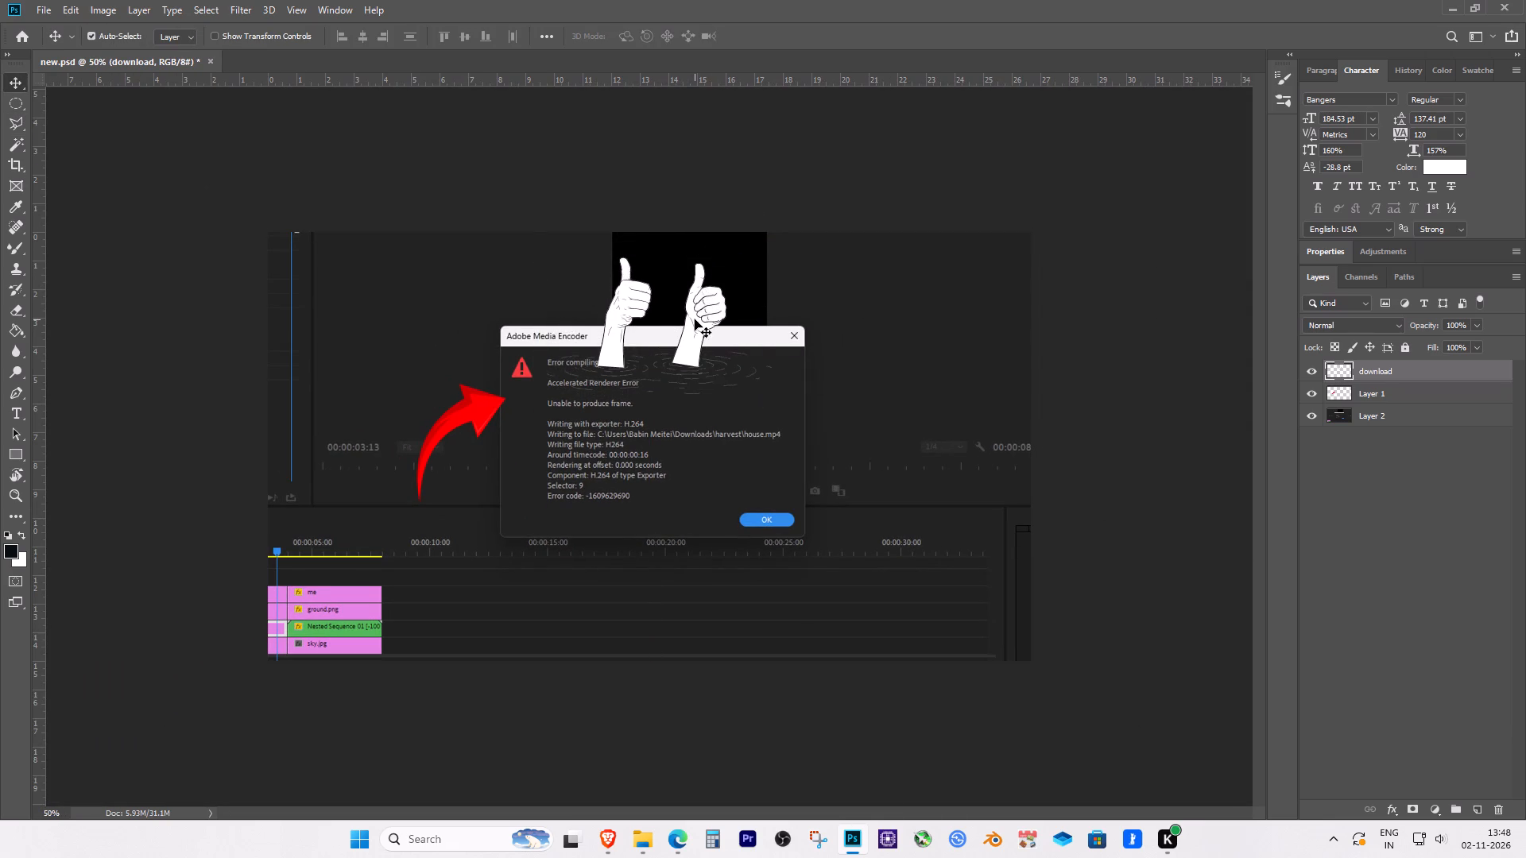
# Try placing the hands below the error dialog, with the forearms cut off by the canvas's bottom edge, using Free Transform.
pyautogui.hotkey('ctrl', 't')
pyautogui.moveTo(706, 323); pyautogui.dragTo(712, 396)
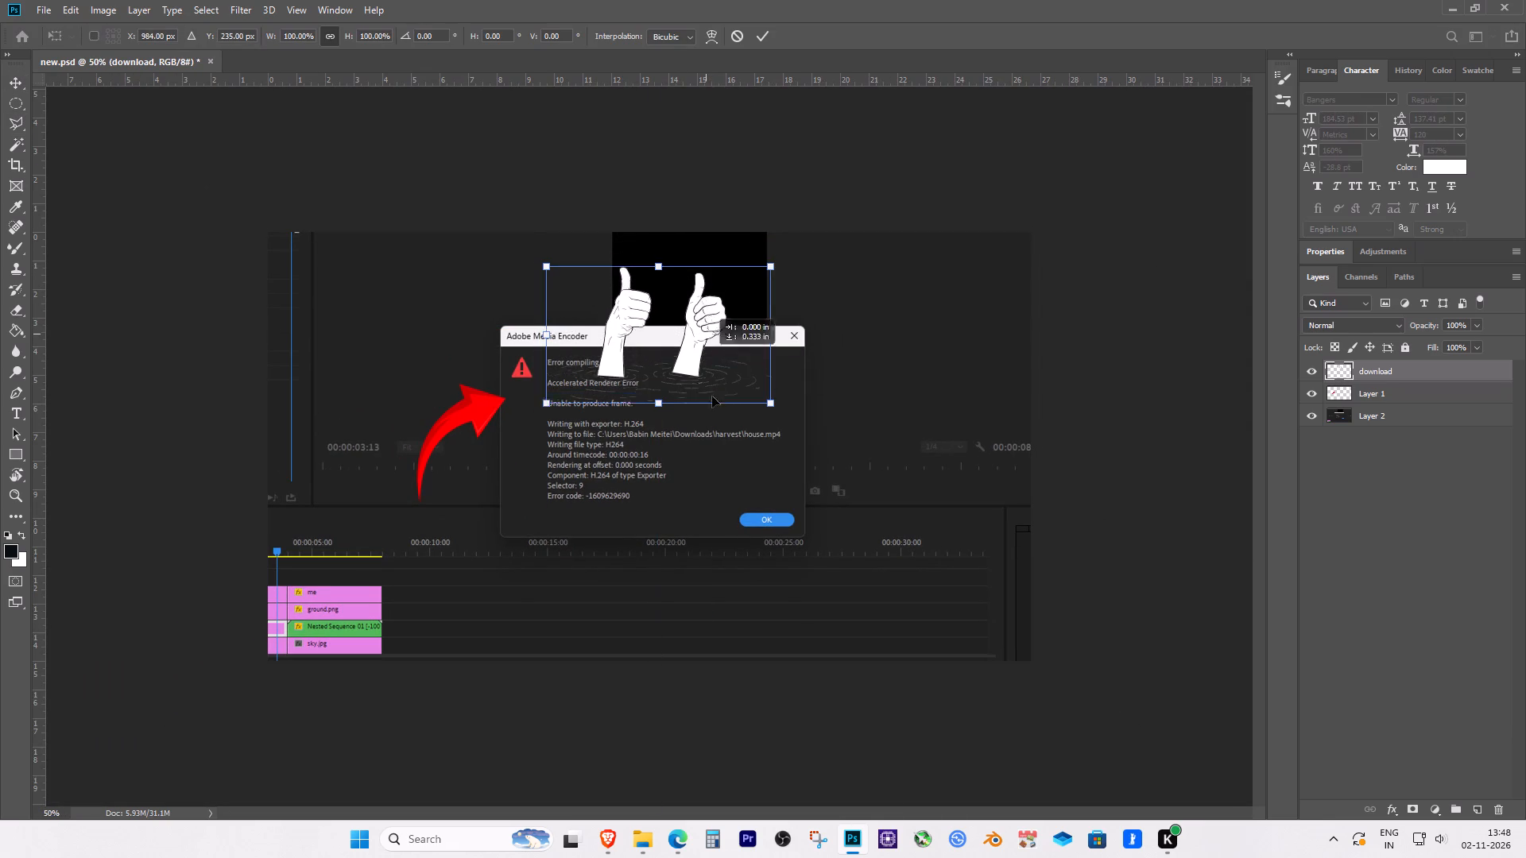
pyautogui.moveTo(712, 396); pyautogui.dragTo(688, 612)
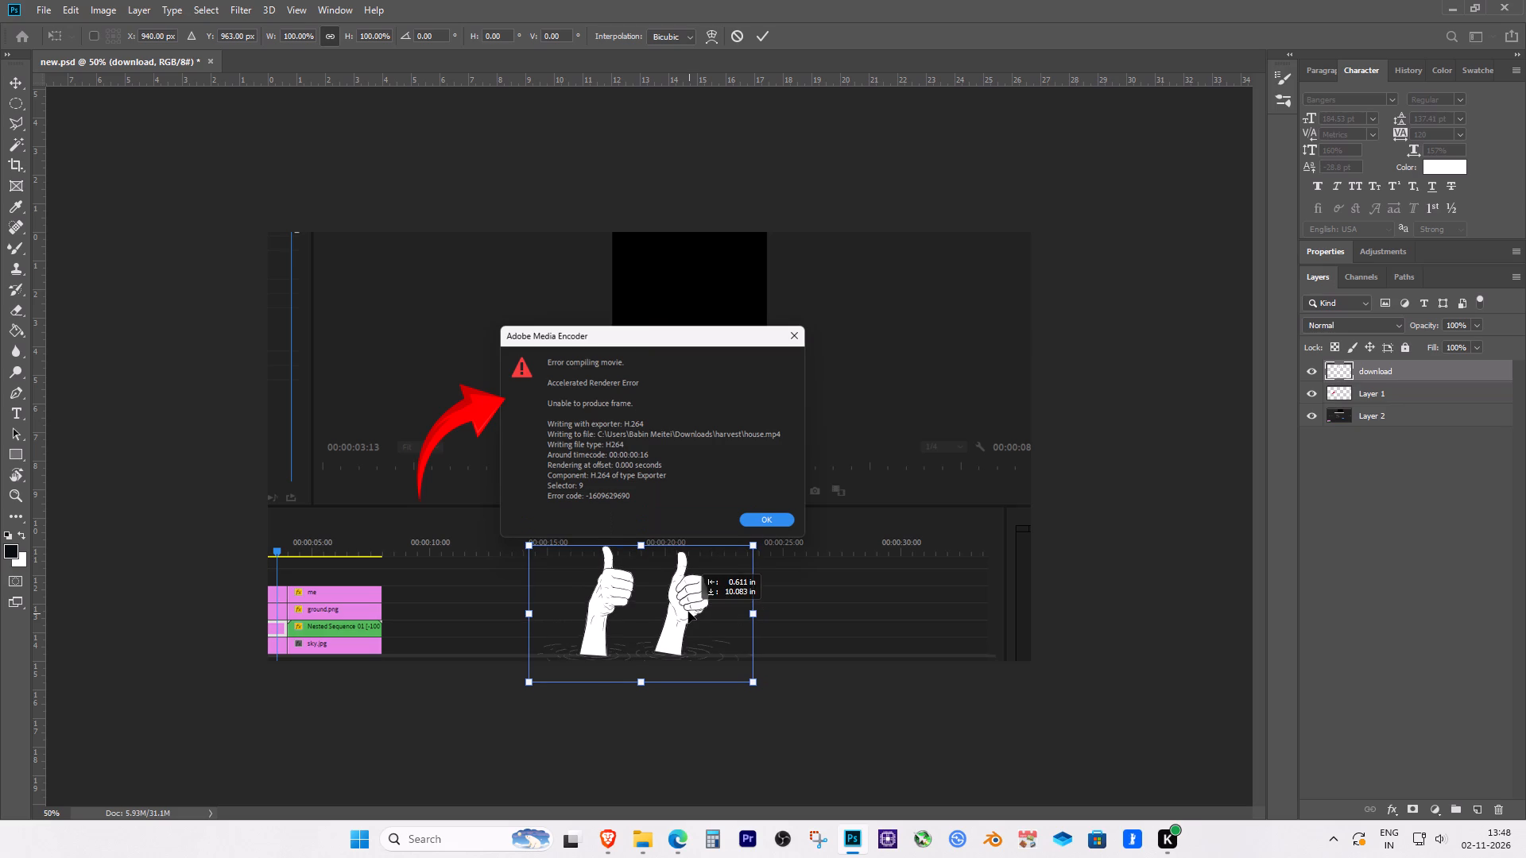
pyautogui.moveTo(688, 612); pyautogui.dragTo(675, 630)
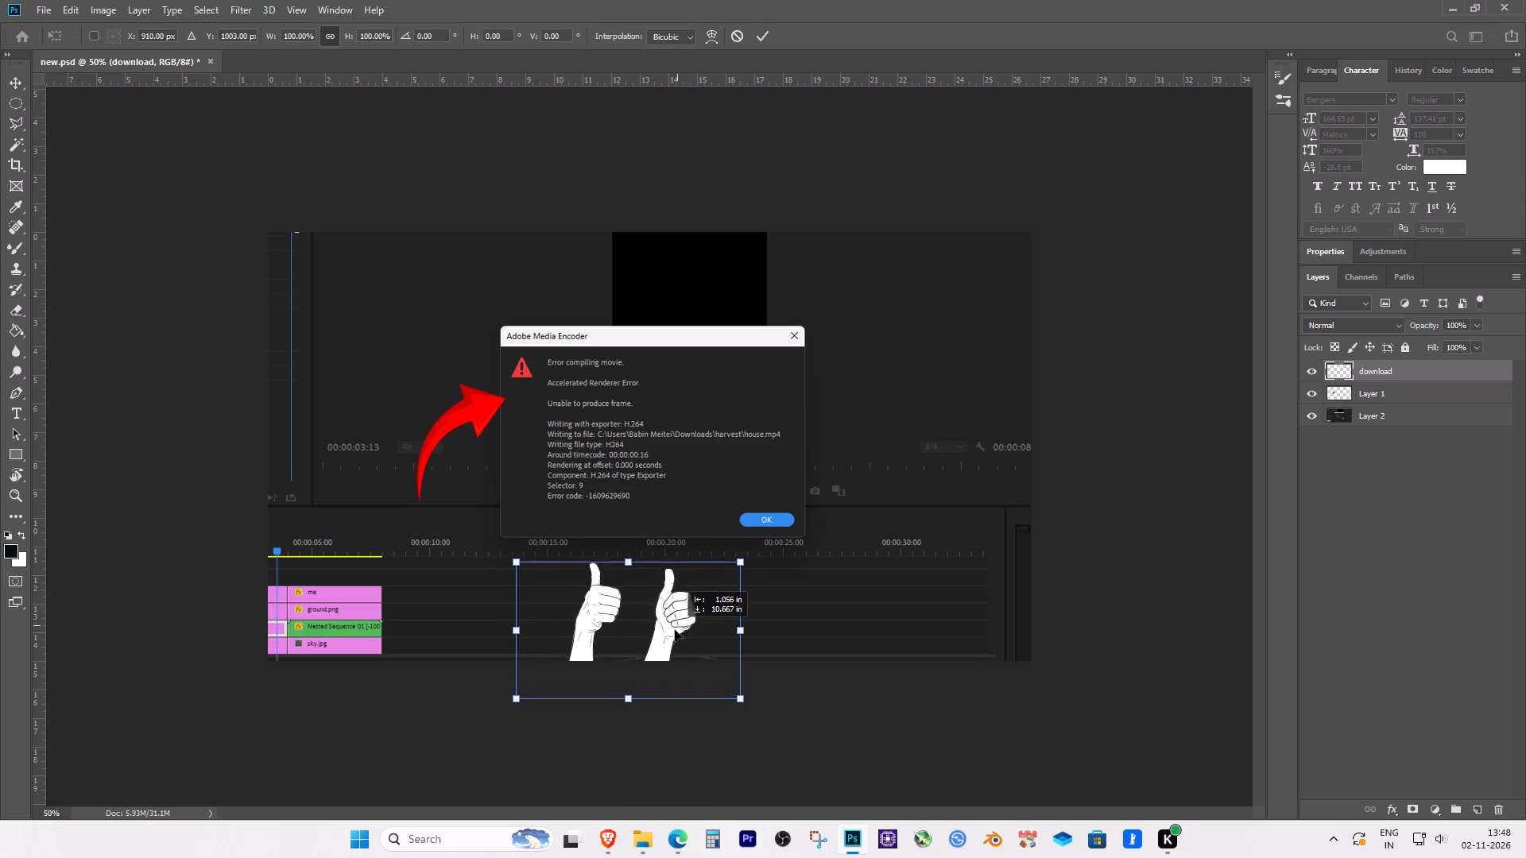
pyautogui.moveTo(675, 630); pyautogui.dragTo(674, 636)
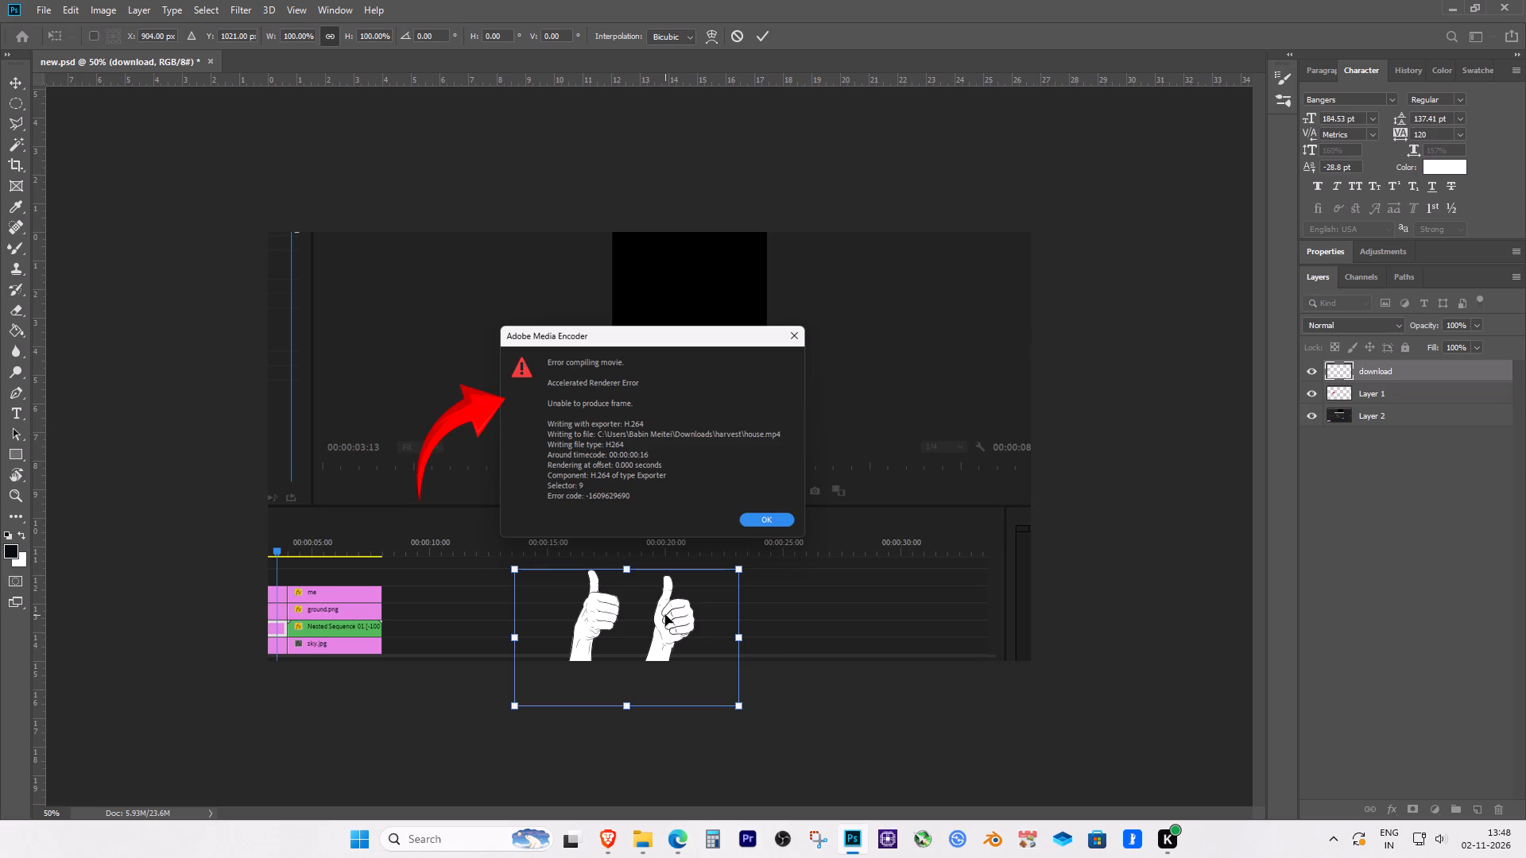
# Place the hands back above the error dialog, centred at about X 996 px, Y 206 px, with their forearms over its title bar.
pyautogui.moveTo(665, 615); pyautogui.dragTo(717, 312)
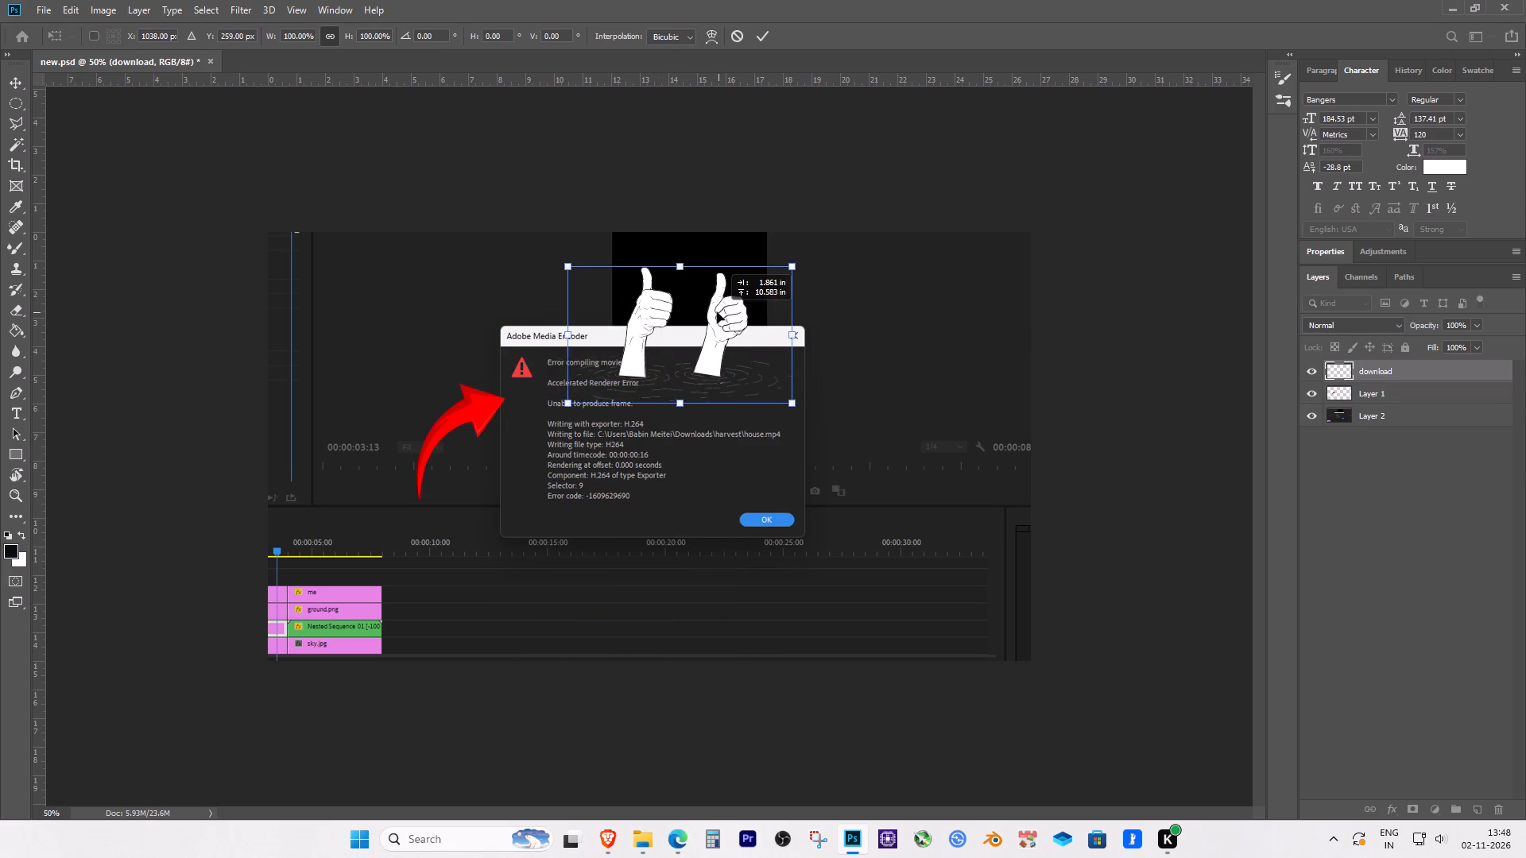
pyautogui.moveTo(717, 312); pyautogui.dragTo(702, 296)
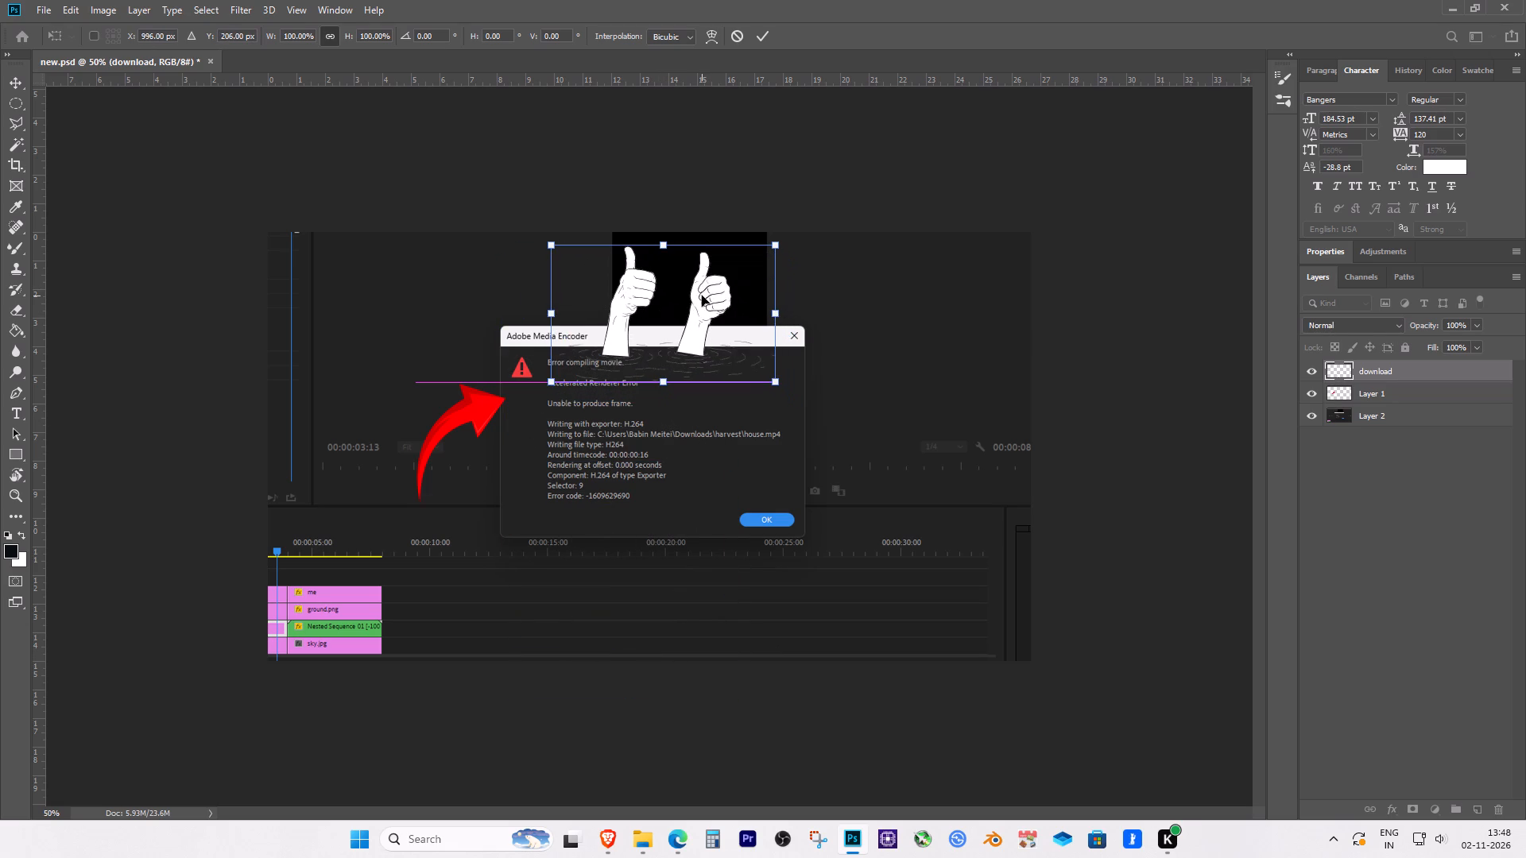
pyautogui.press('Return')
# Erase the forearms and water ripples overlapping the error dialog on the download layer, using a Polygonal Lasso selection along the dialog's top edge.
pyautogui.hotkey('ctrl', '=')
pyautogui.hotkey('ctrl', '=')
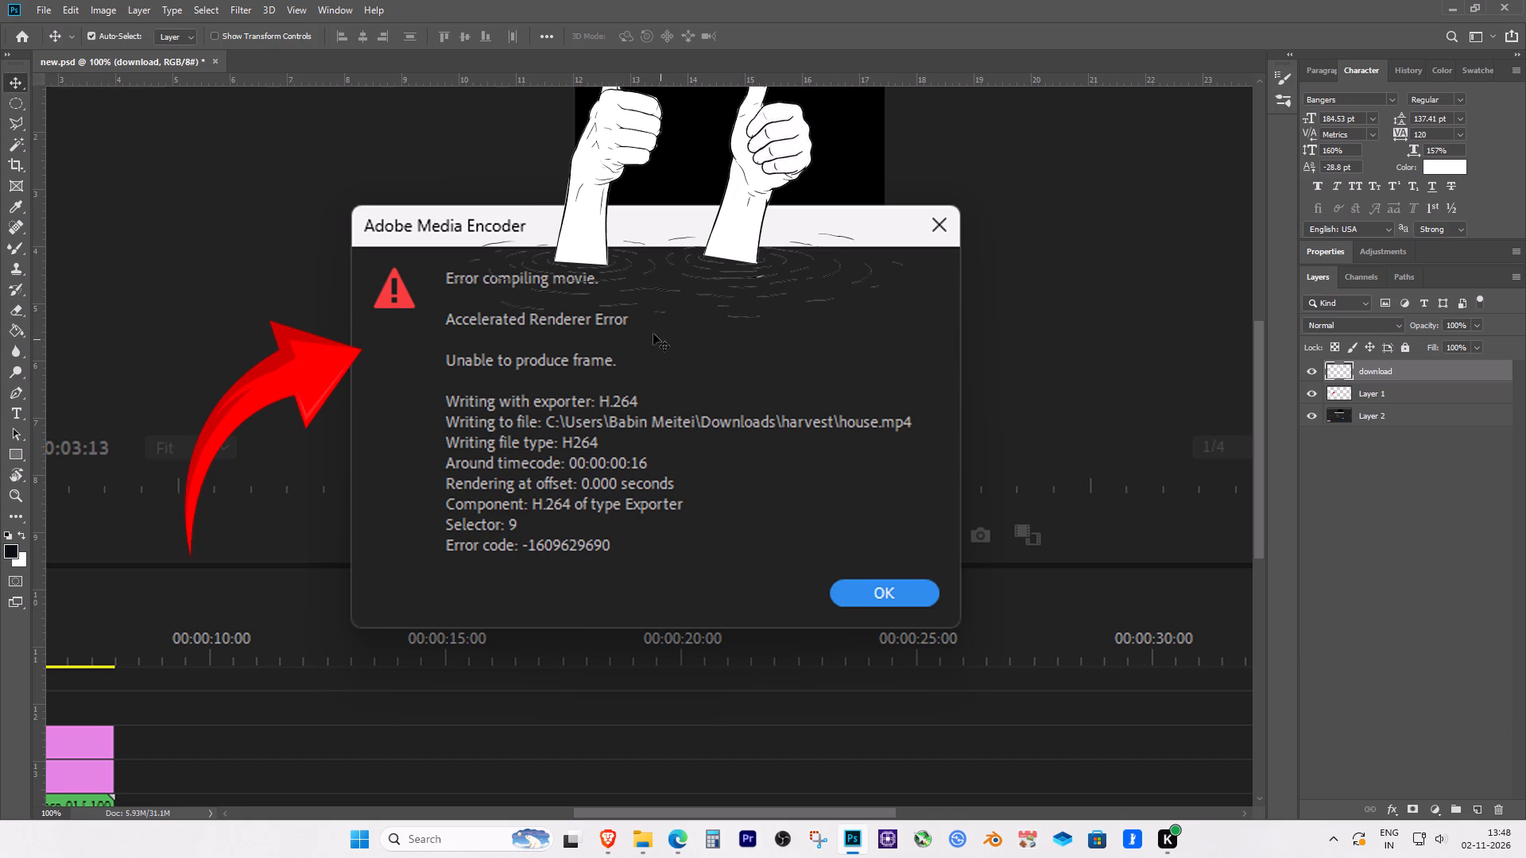
pyautogui.press('l')
pyautogui.click(555, 204)
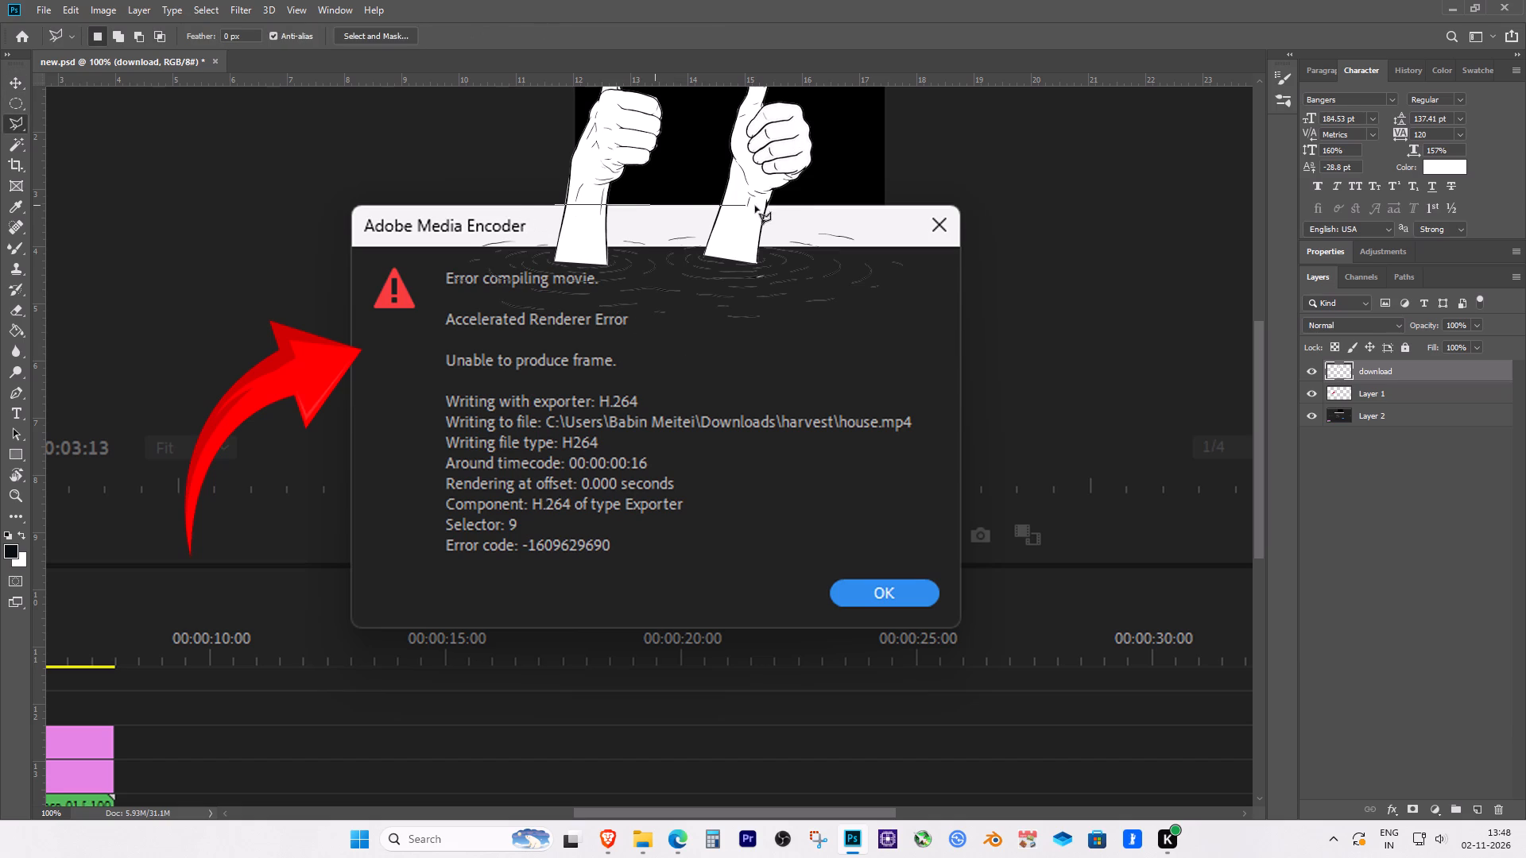
pyautogui.click(791, 204)
pyautogui.click(776, 284)
pyautogui.press('Delete')
pyautogui.click(890, 230)
pyautogui.click(931, 251)
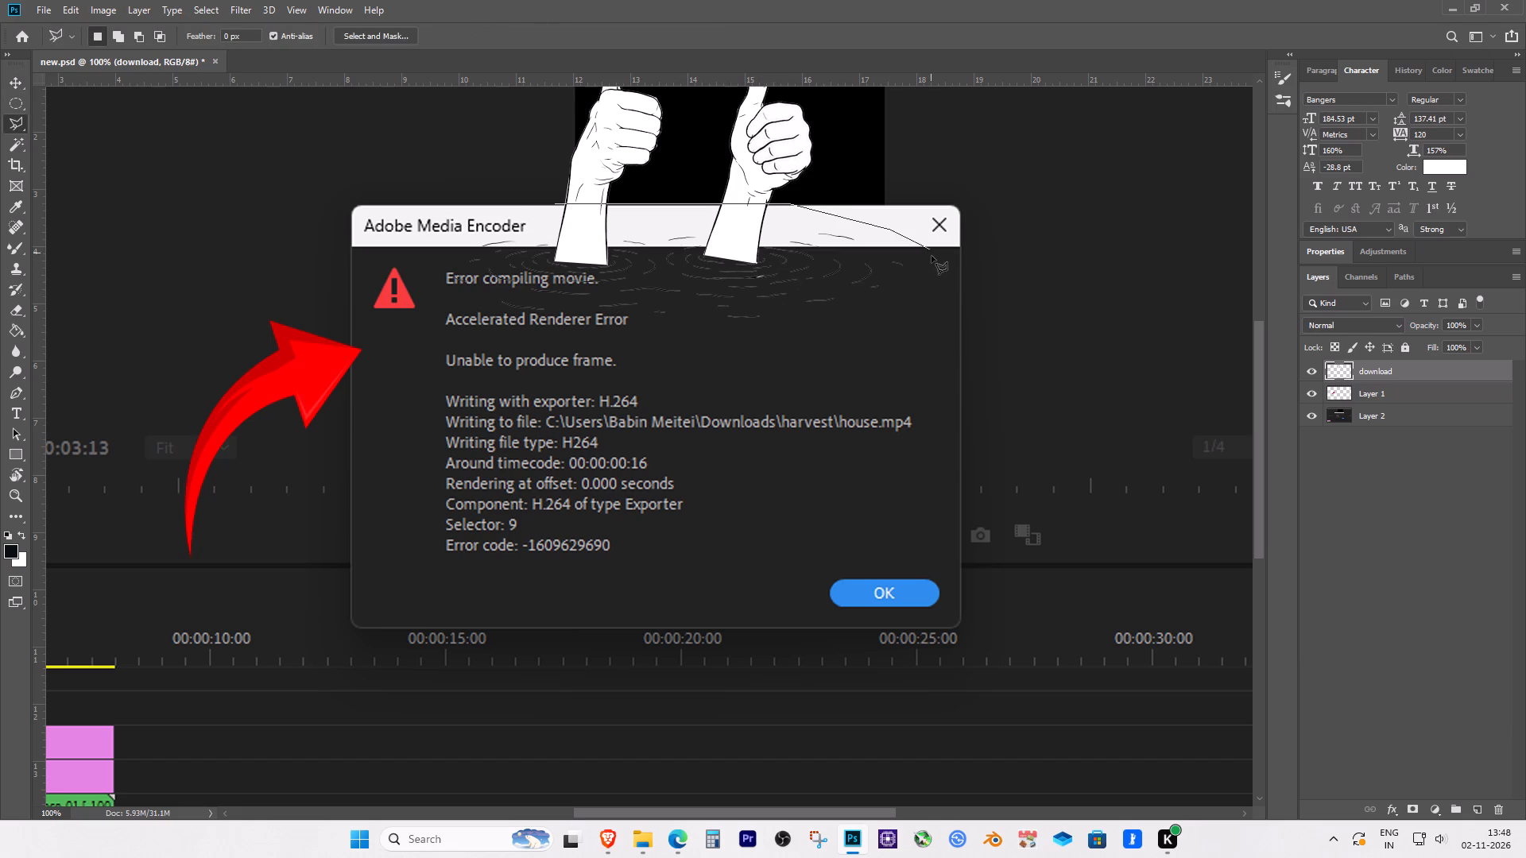
pyautogui.moveTo(923, 317); pyautogui.dragTo(916, 327)
pyautogui.moveTo(724, 380); pyautogui.dragTo(688, 377)
pyautogui.moveTo(526, 359); pyautogui.dragTo(489, 360)
pyautogui.moveTo(462, 344); pyautogui.dragTo(452, 330)
pyautogui.click(439, 248)
pyautogui.click(482, 217)
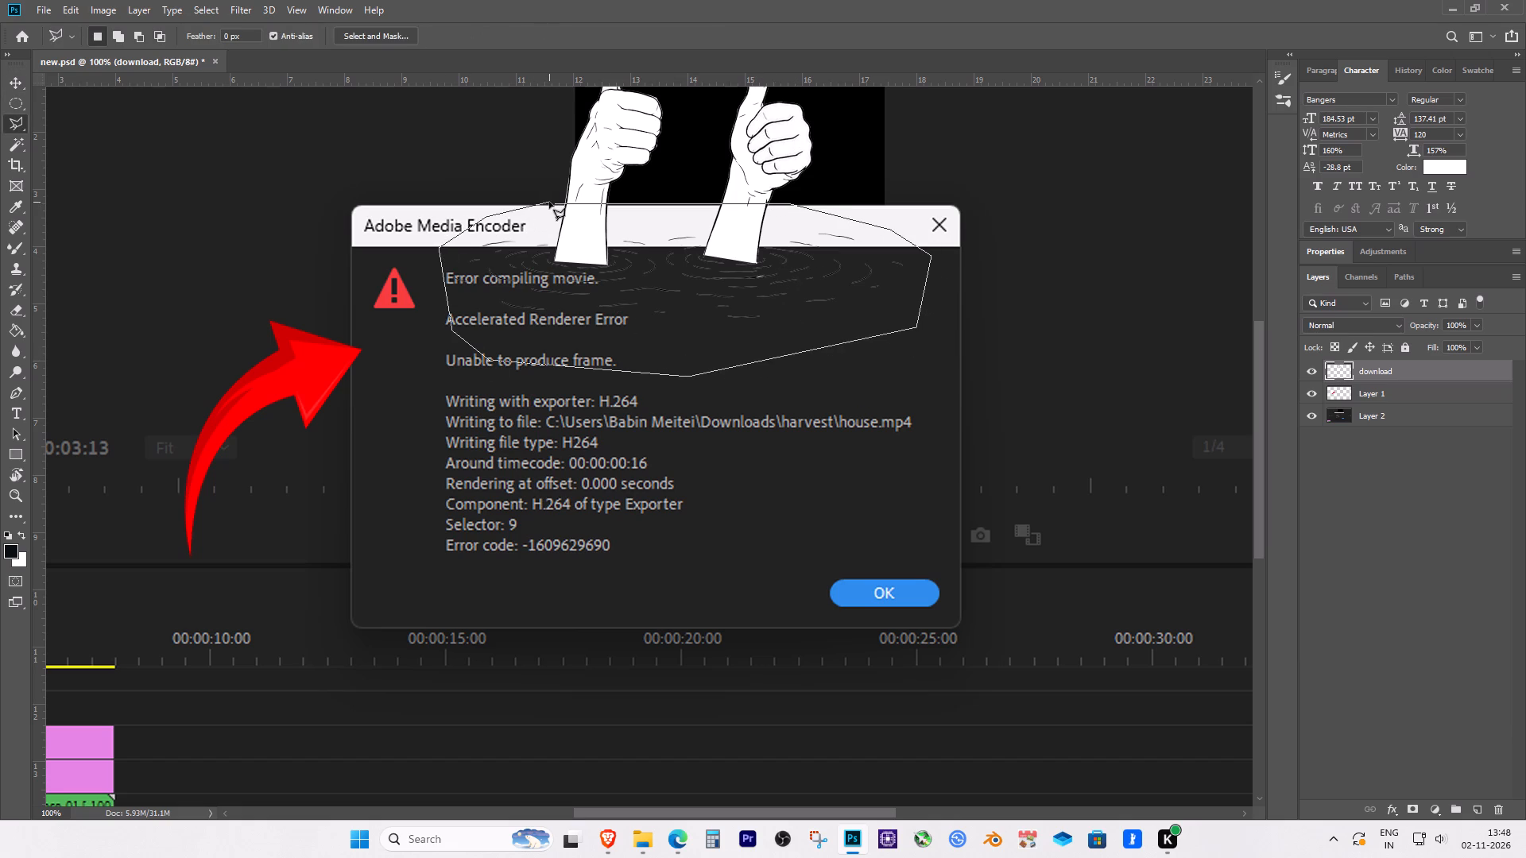
pyautogui.click(556, 204)
pyautogui.press('Delete')
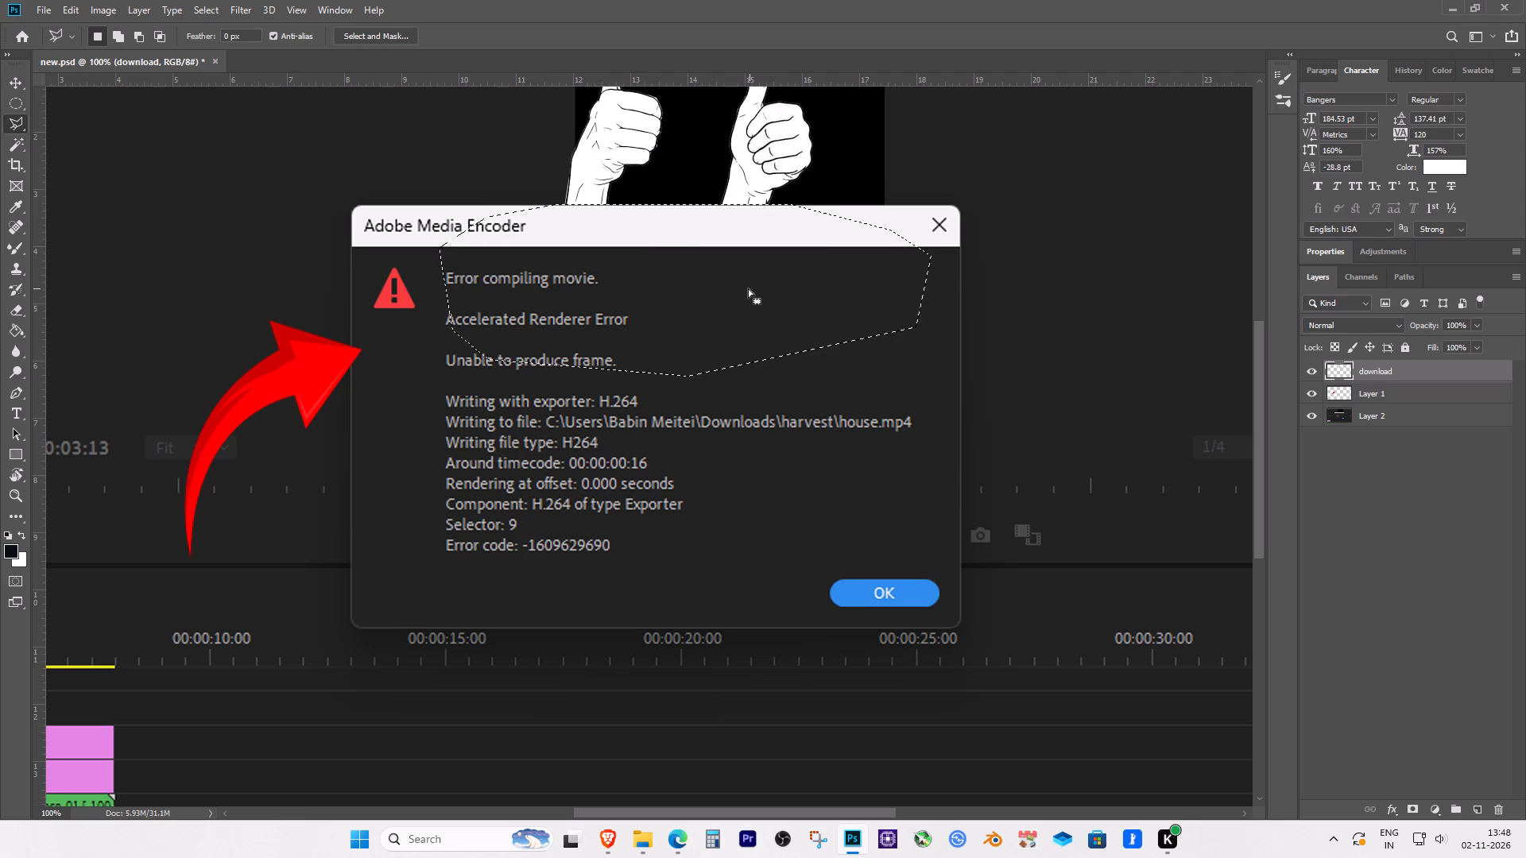
pyautogui.hotkey('ctrl', 'd')
pyautogui.hotkey('ctrl', '-')
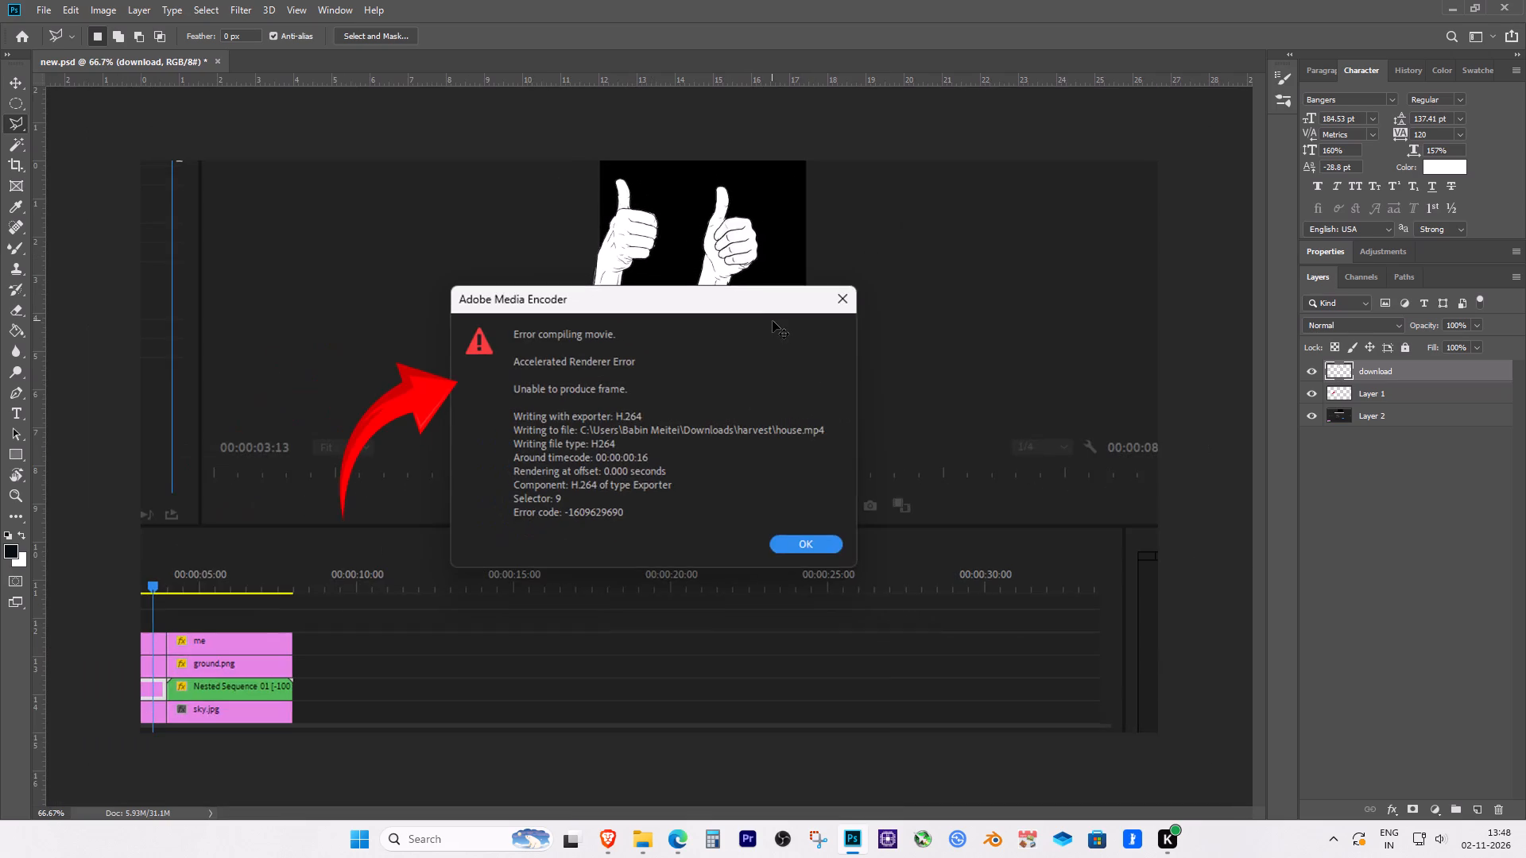
pyautogui.hotkey('ctrl', '-')
pyautogui.hotkey('ctrl', '=')
# Switch to Brave, browse the Pinterest home feed and open the pin of the peeking stickman holding a yellow flower.
pyautogui.click(615, 844)
pyautogui.click(18, 155)
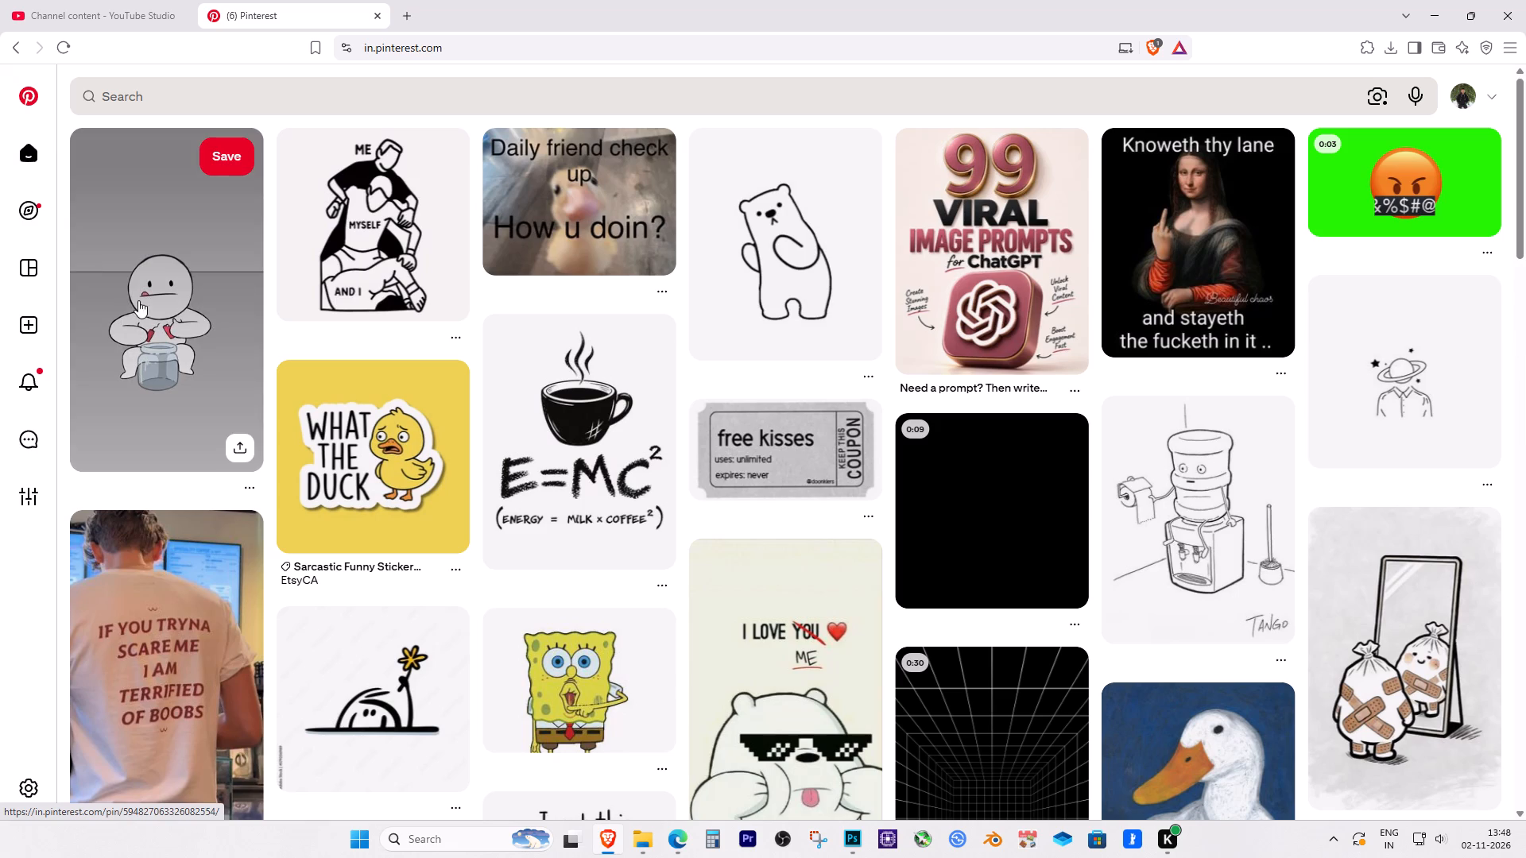
pyautogui.scroll(-1, 313, 526)
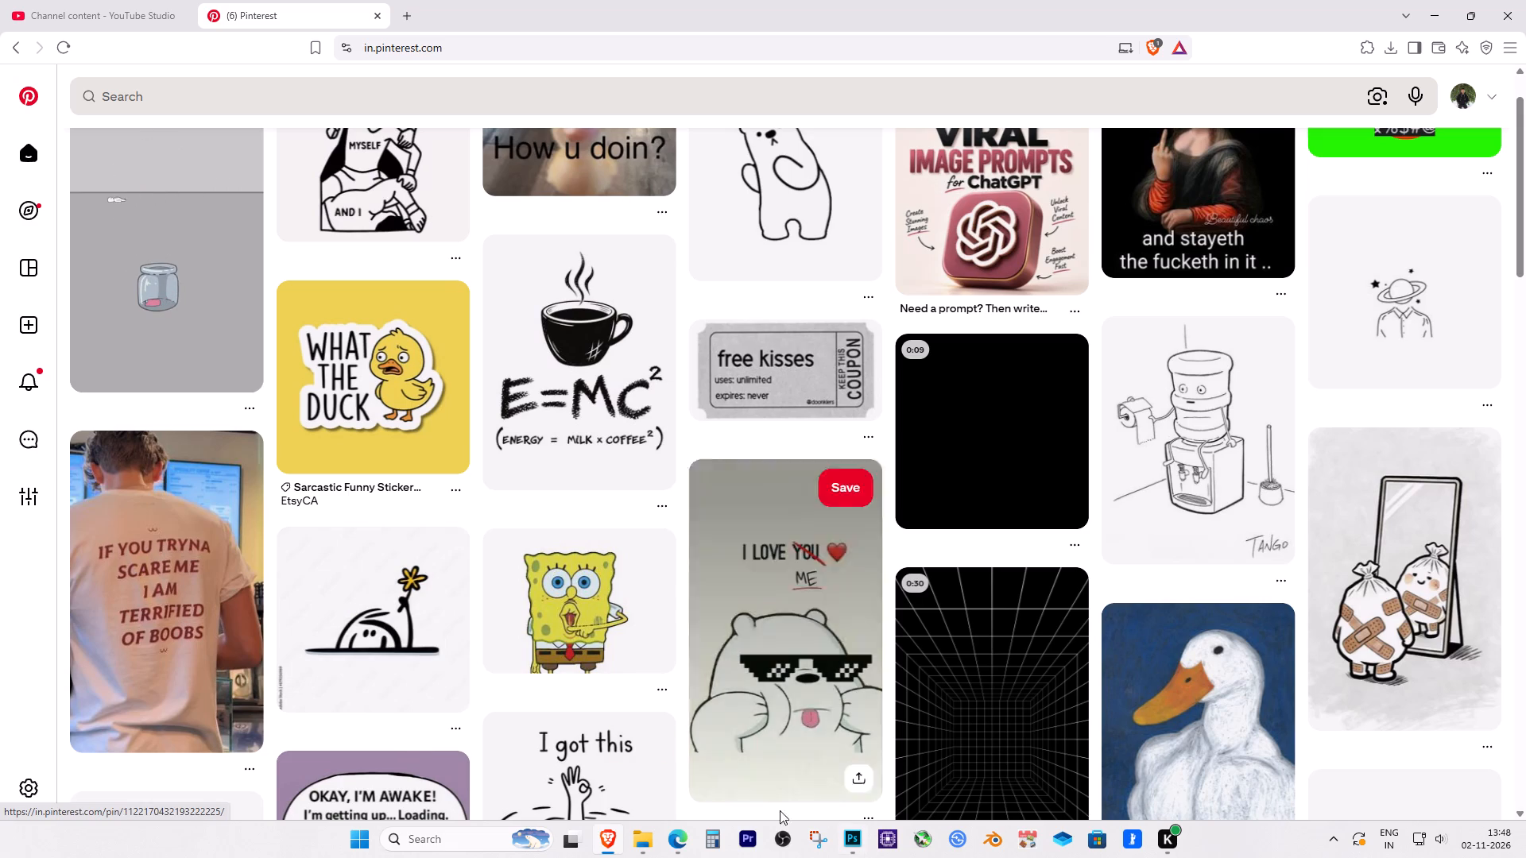
pyautogui.click(848, 844)
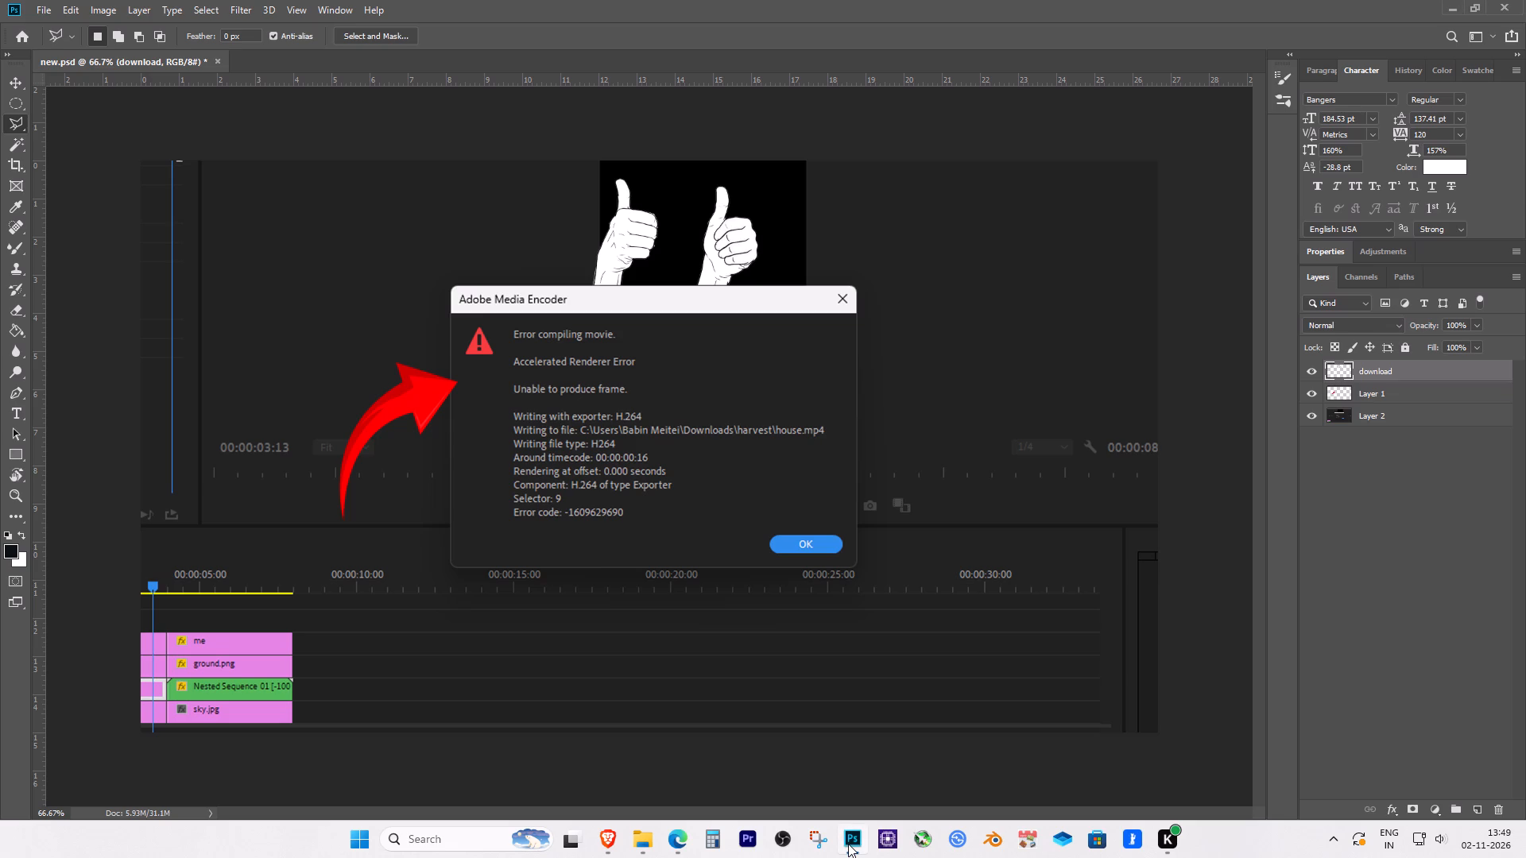
pyautogui.click(848, 844)
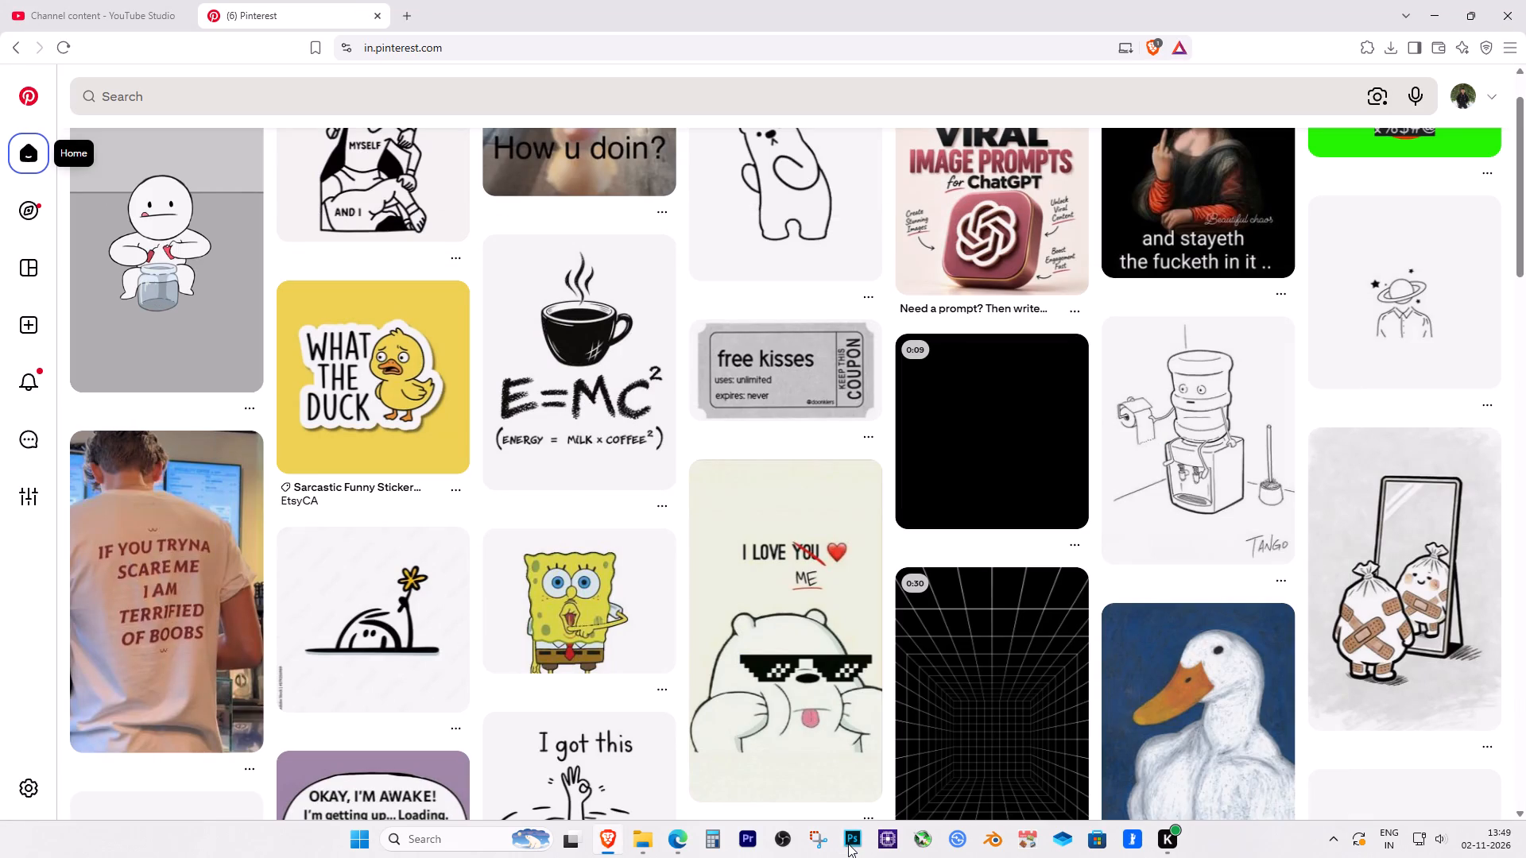
pyautogui.click(409, 609)
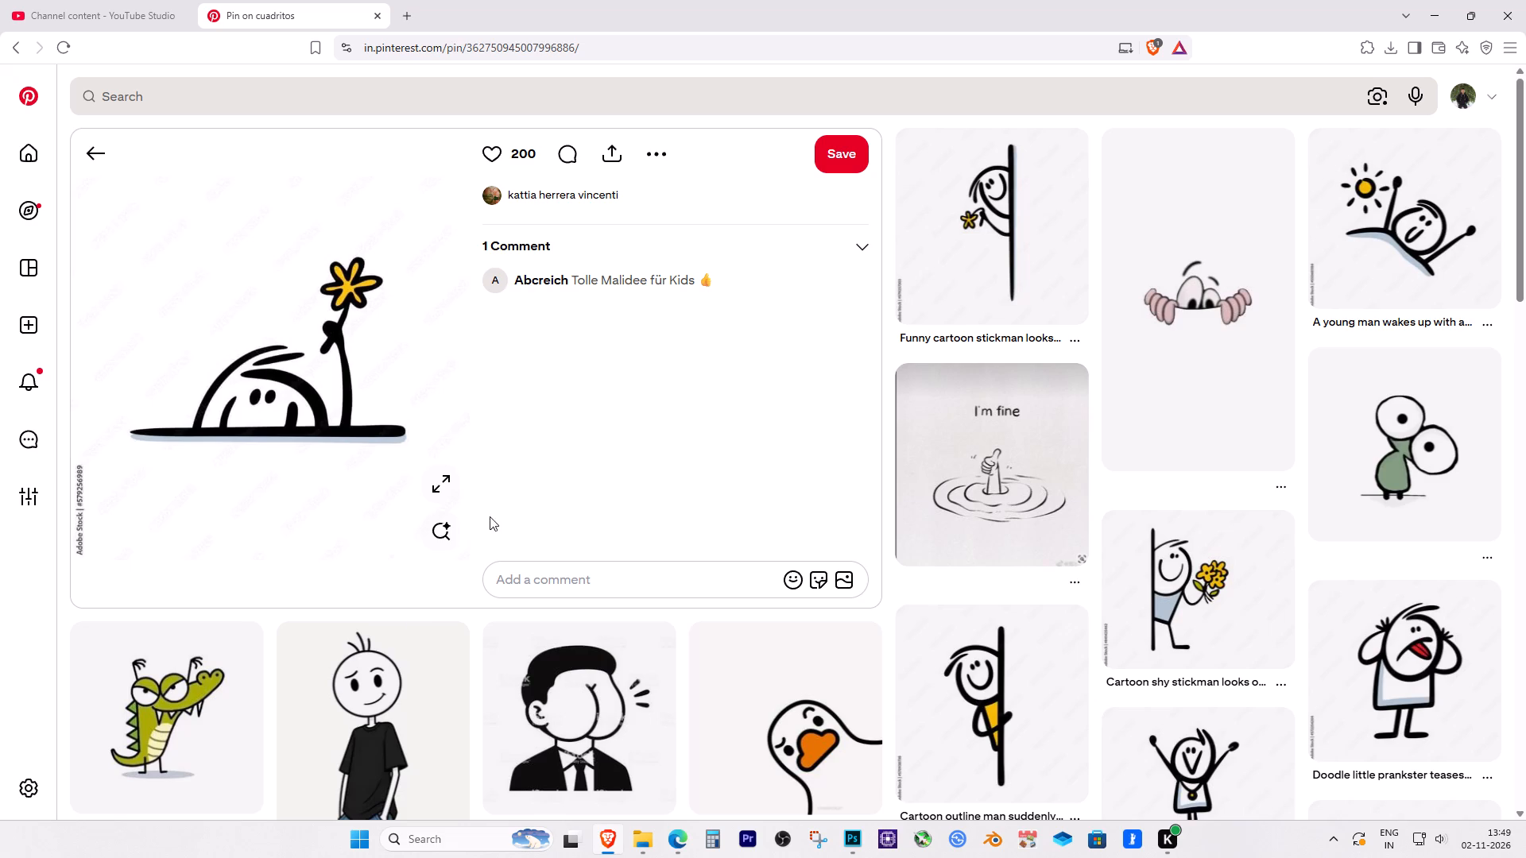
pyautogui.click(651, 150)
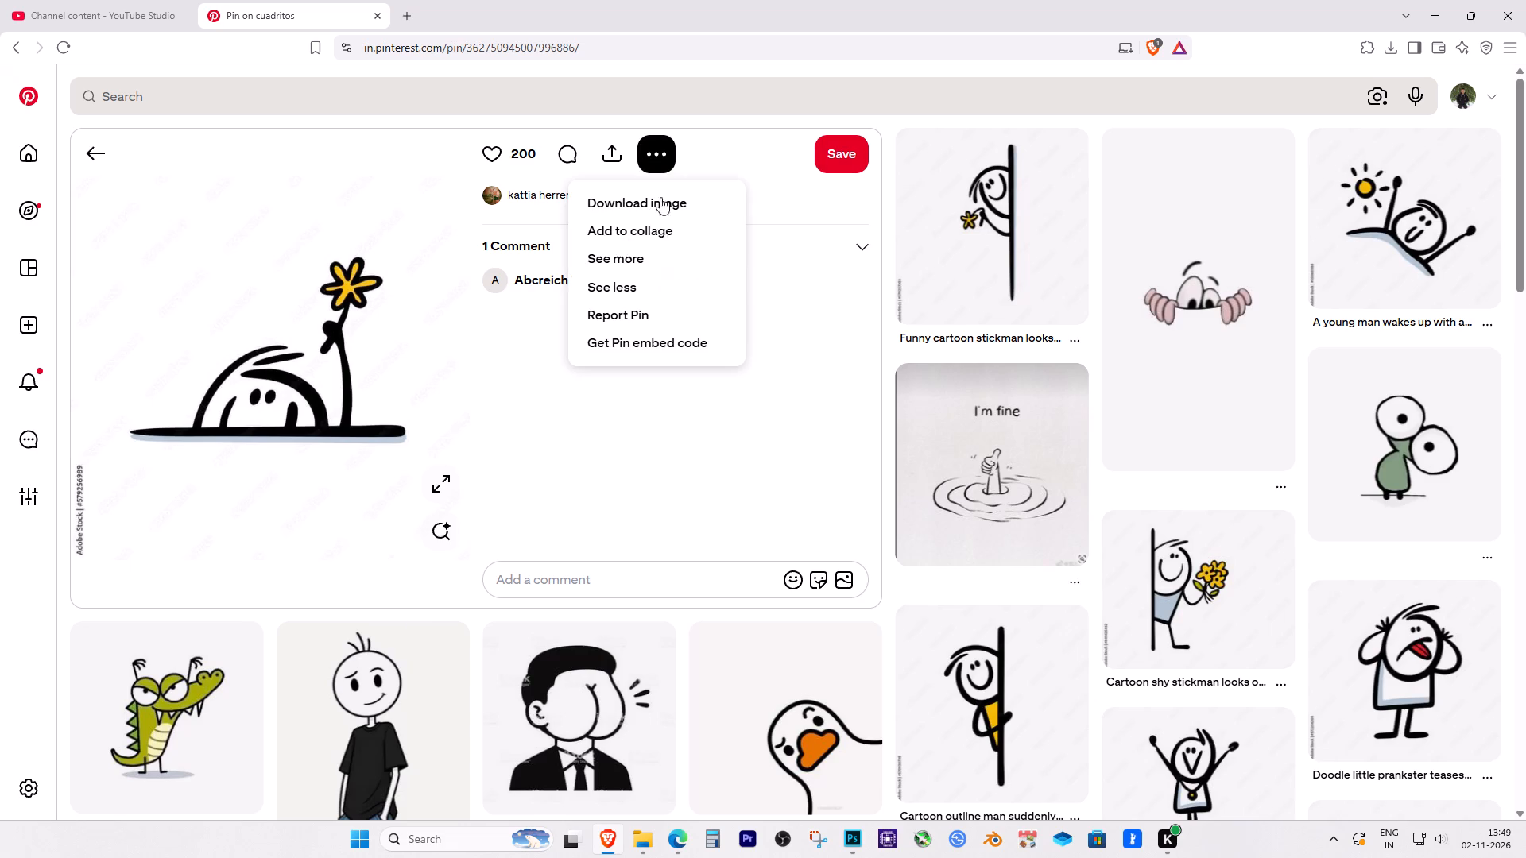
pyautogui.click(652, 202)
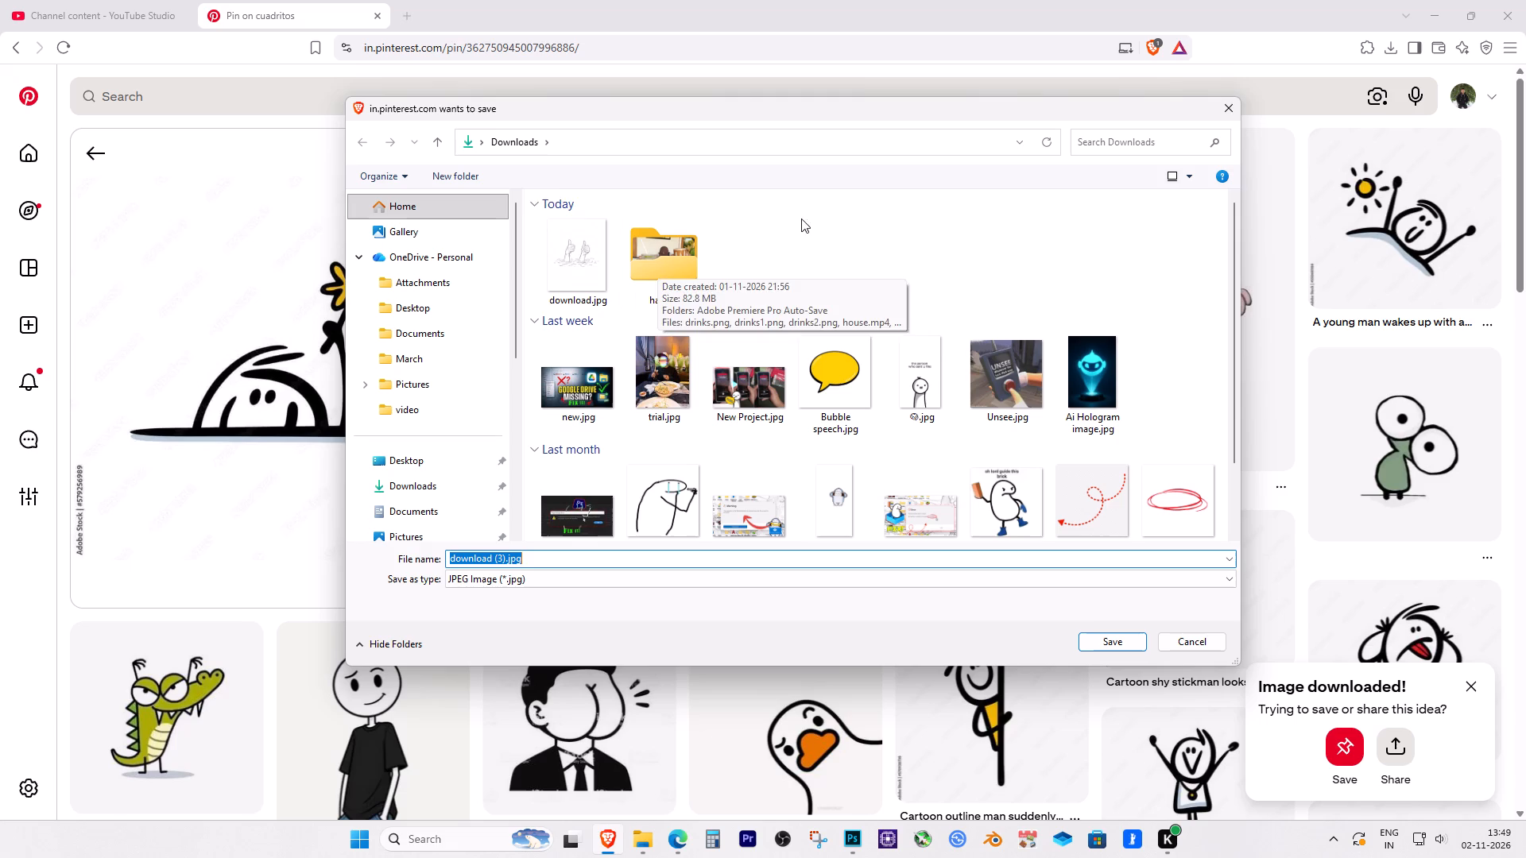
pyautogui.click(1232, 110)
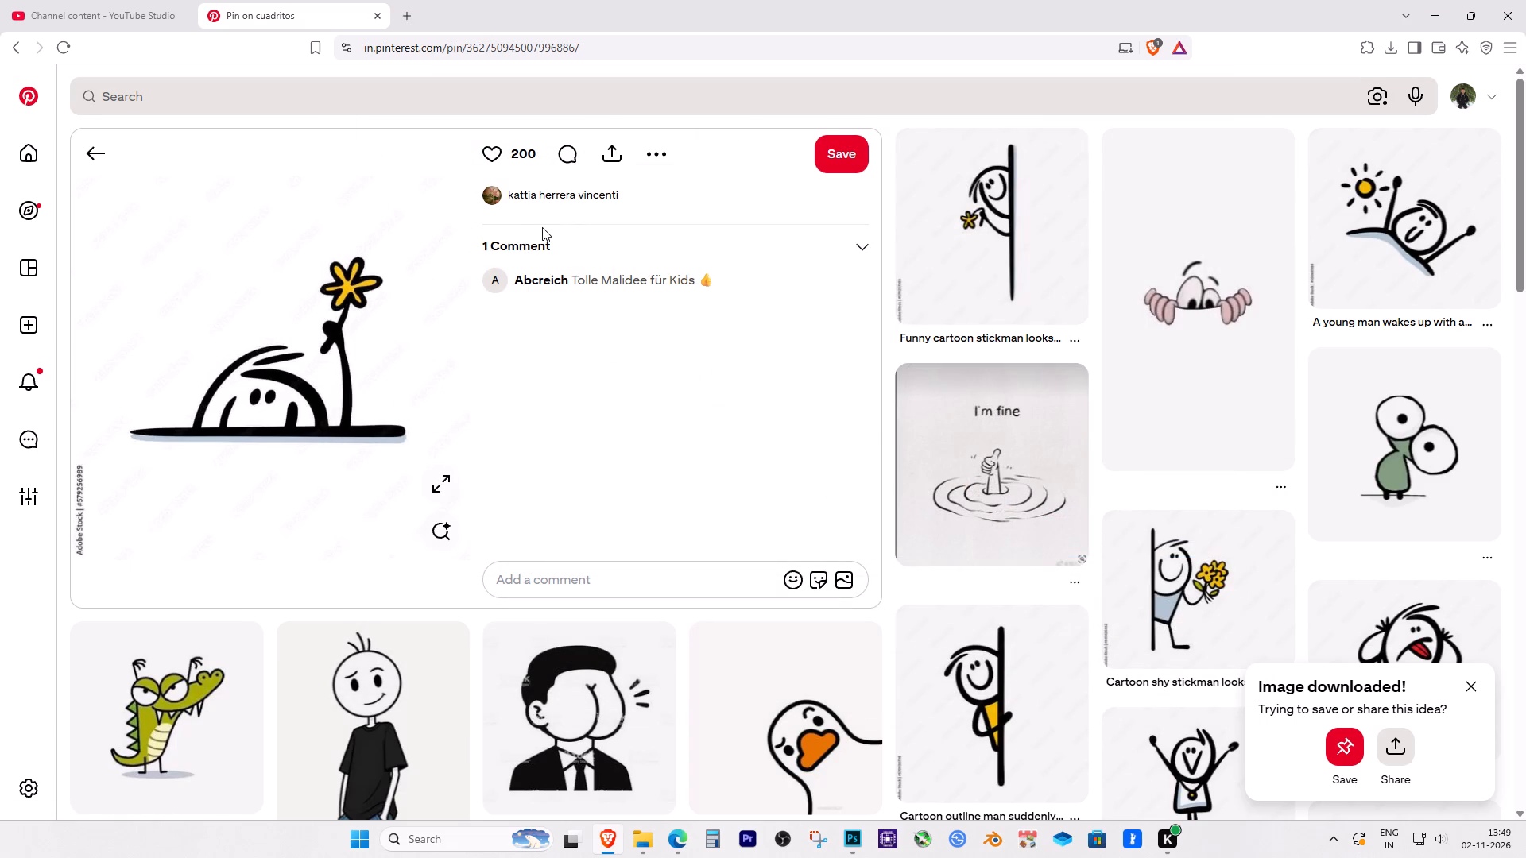
# Capture a rectangular screen snip of the pin's peeking stickman drawing, including its yellow flower and ground line.
pyautogui.press('Print')
pyautogui.moveTo(87, 192); pyautogui.dragTo(89, 195)
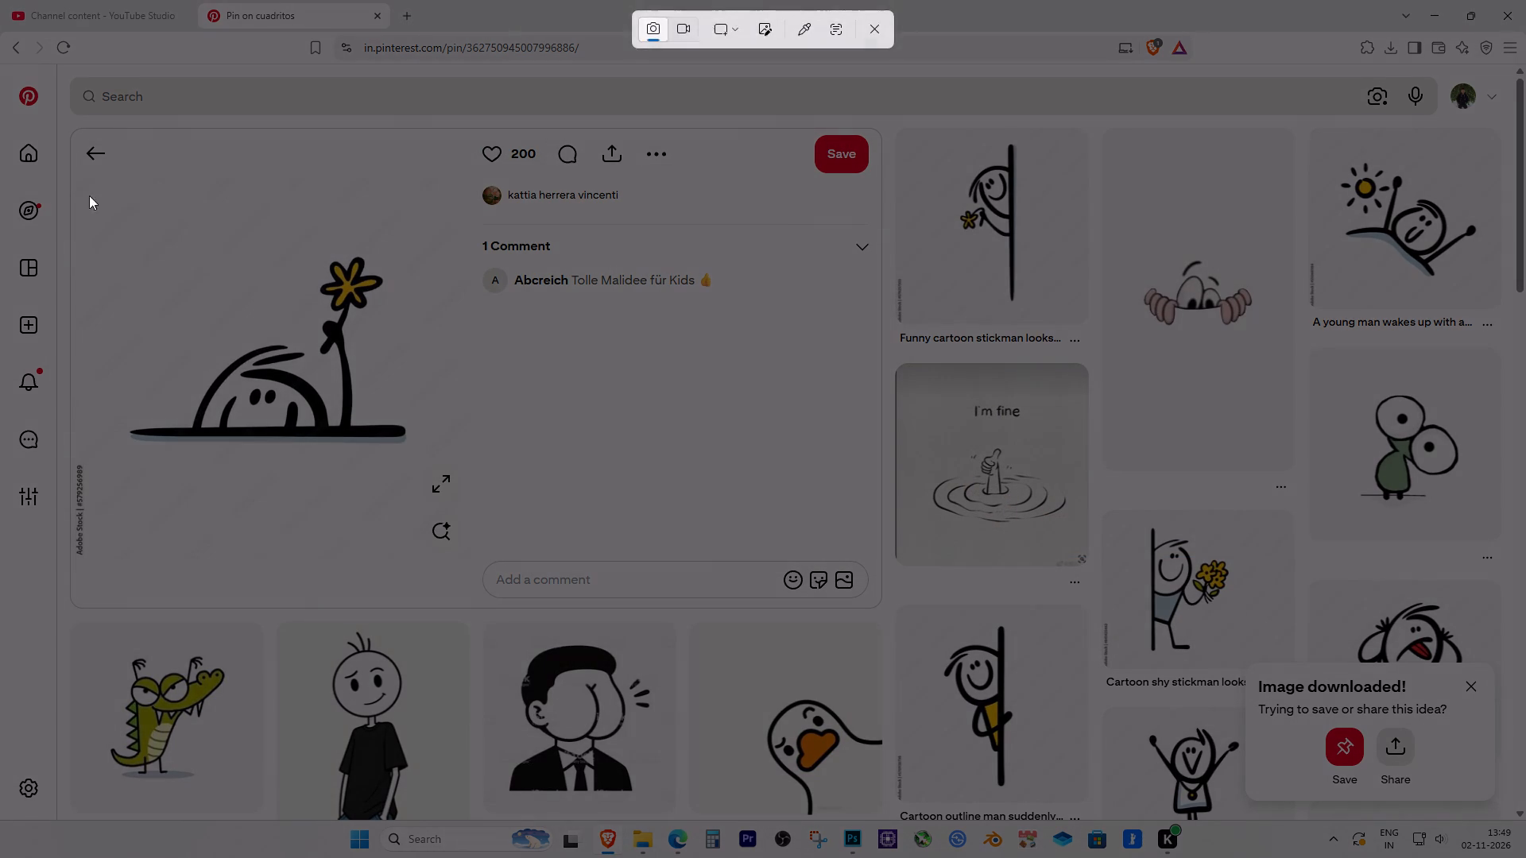
pyautogui.moveTo(89, 195); pyautogui.dragTo(432, 479)
pyautogui.click(409, 16)
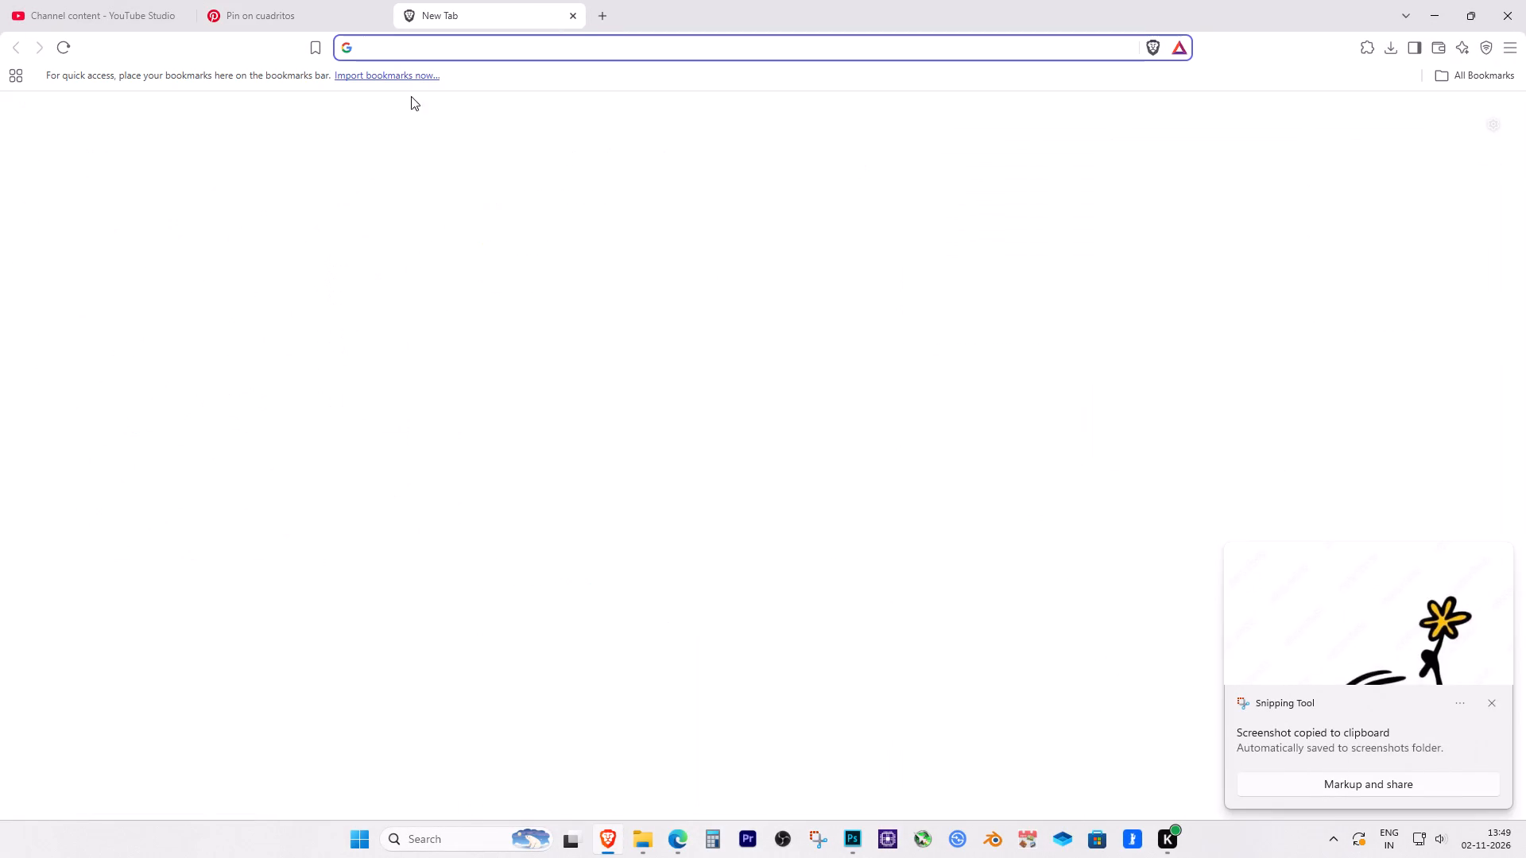
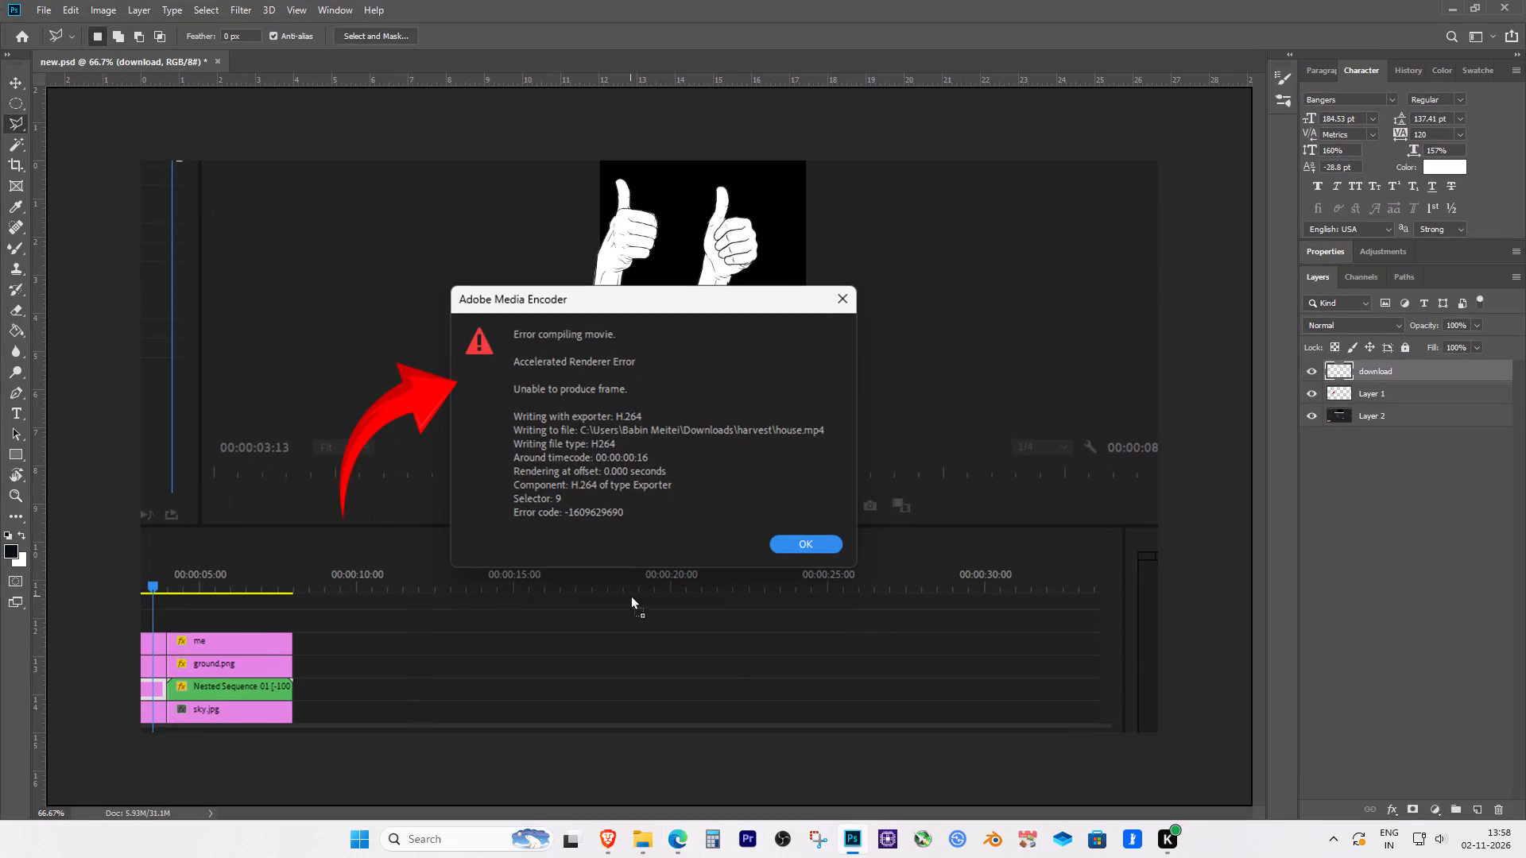
pyautogui.moveTo(630, 595); pyautogui.dragTo(641, 582)
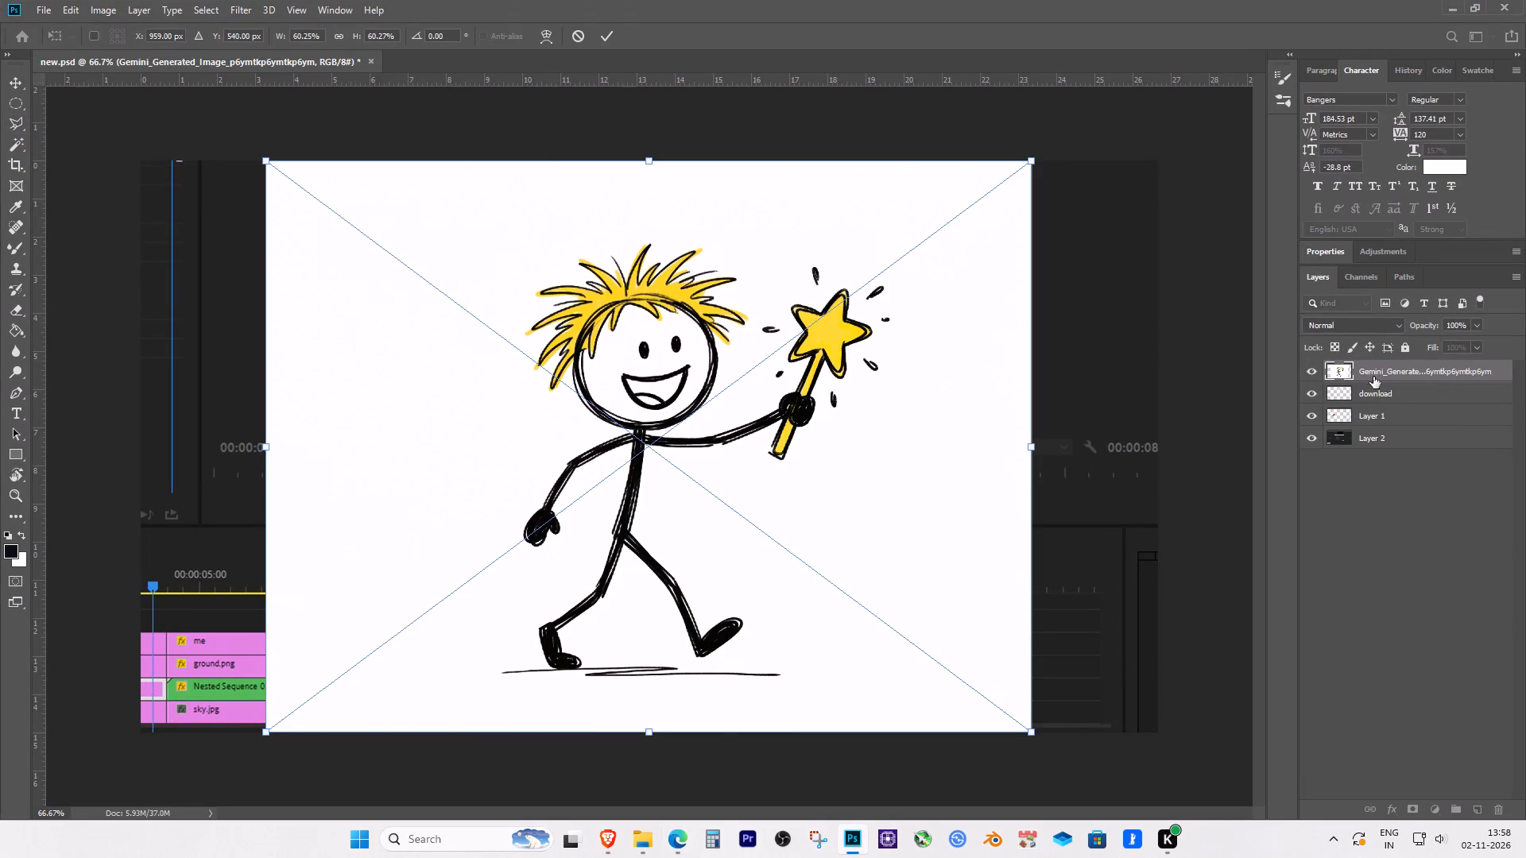
pyautogui.press('Return')
# Rasterize the stickman layer, delete the white background selected around the figure with the Magic Wand, and deselect.
pyautogui.press('w')
pyautogui.click(934, 424)
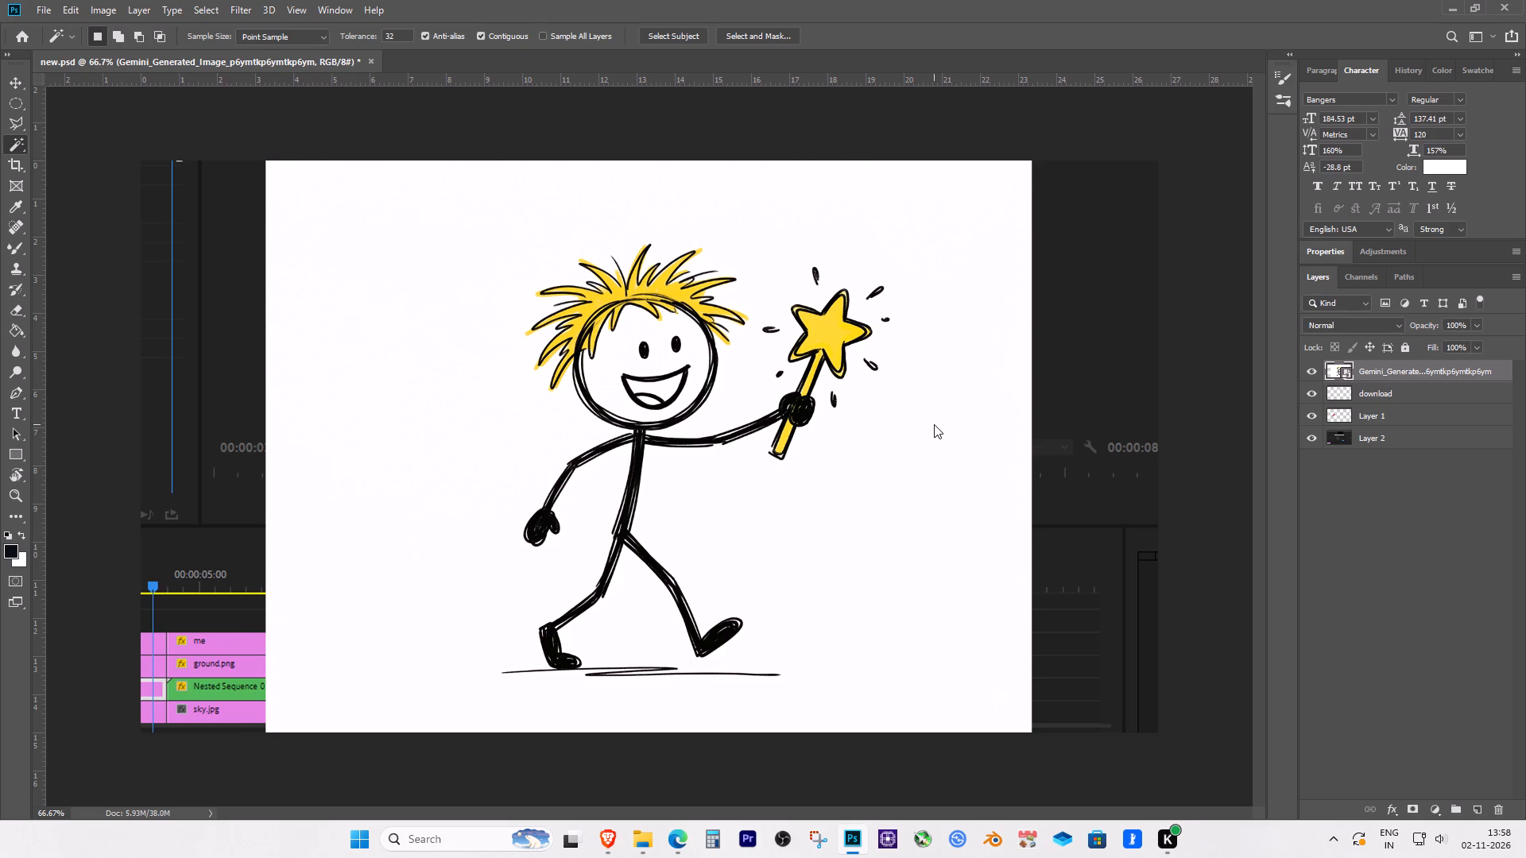
pyautogui.press('Delete')
pyautogui.click(747, 312)
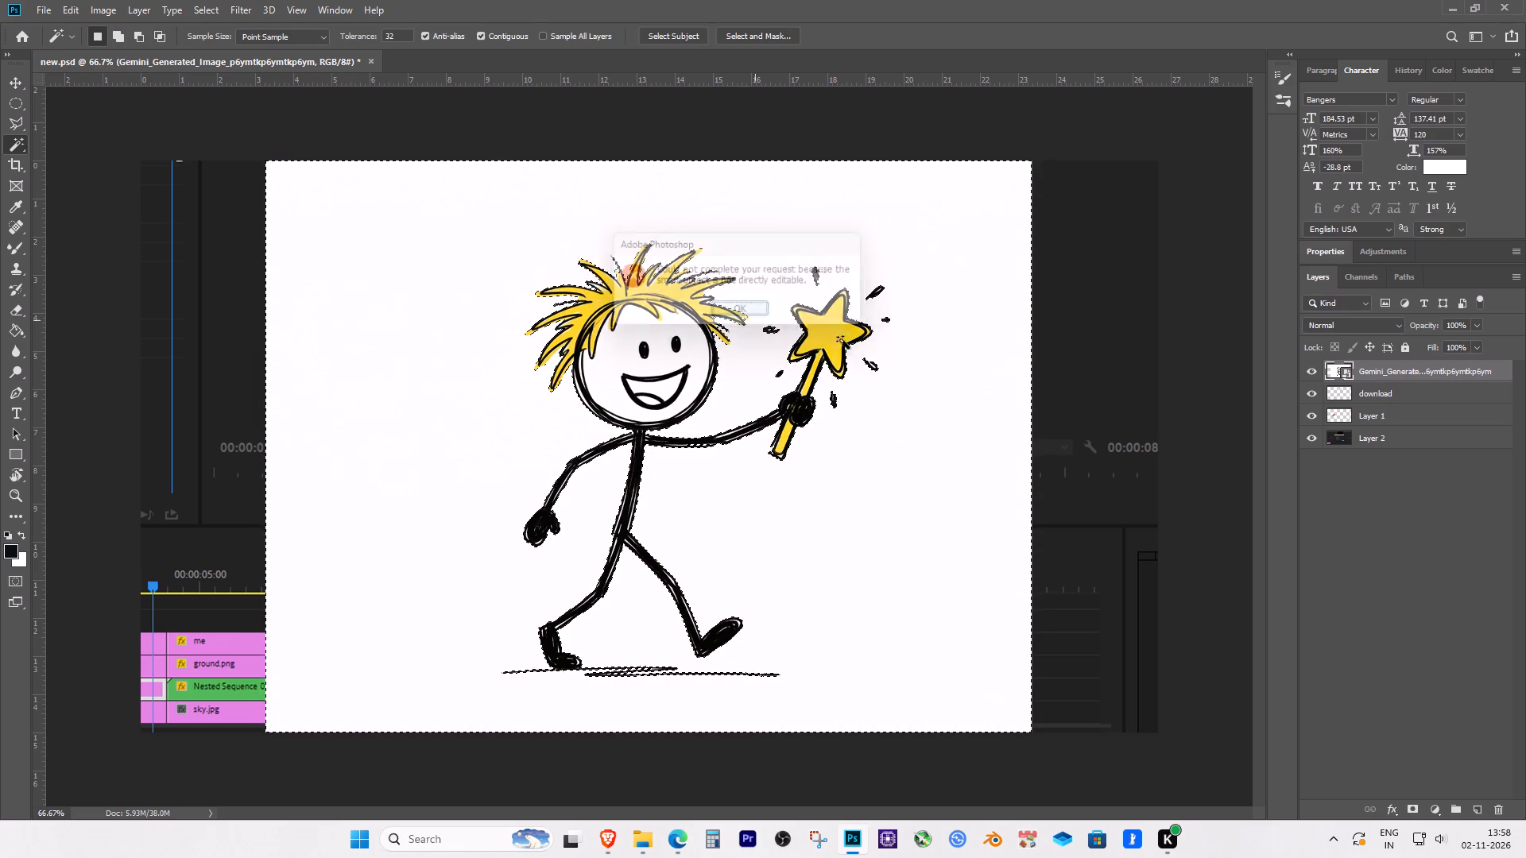
pyautogui.rightClick(1387, 365)
pyautogui.click(1231, 427)
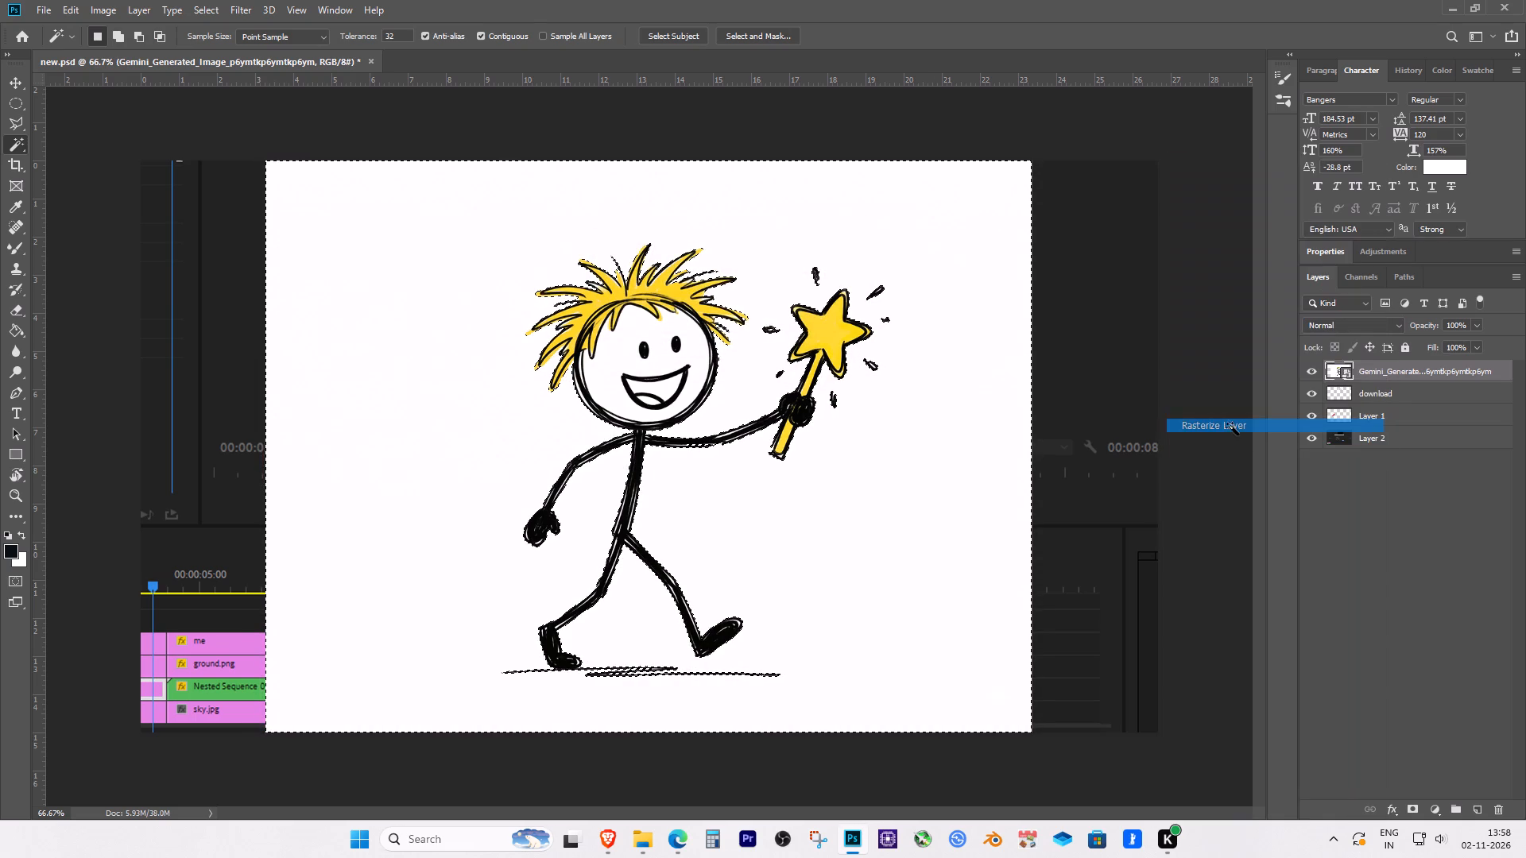
pyautogui.press('Delete')
pyautogui.hotkey('ctrl', 'd')
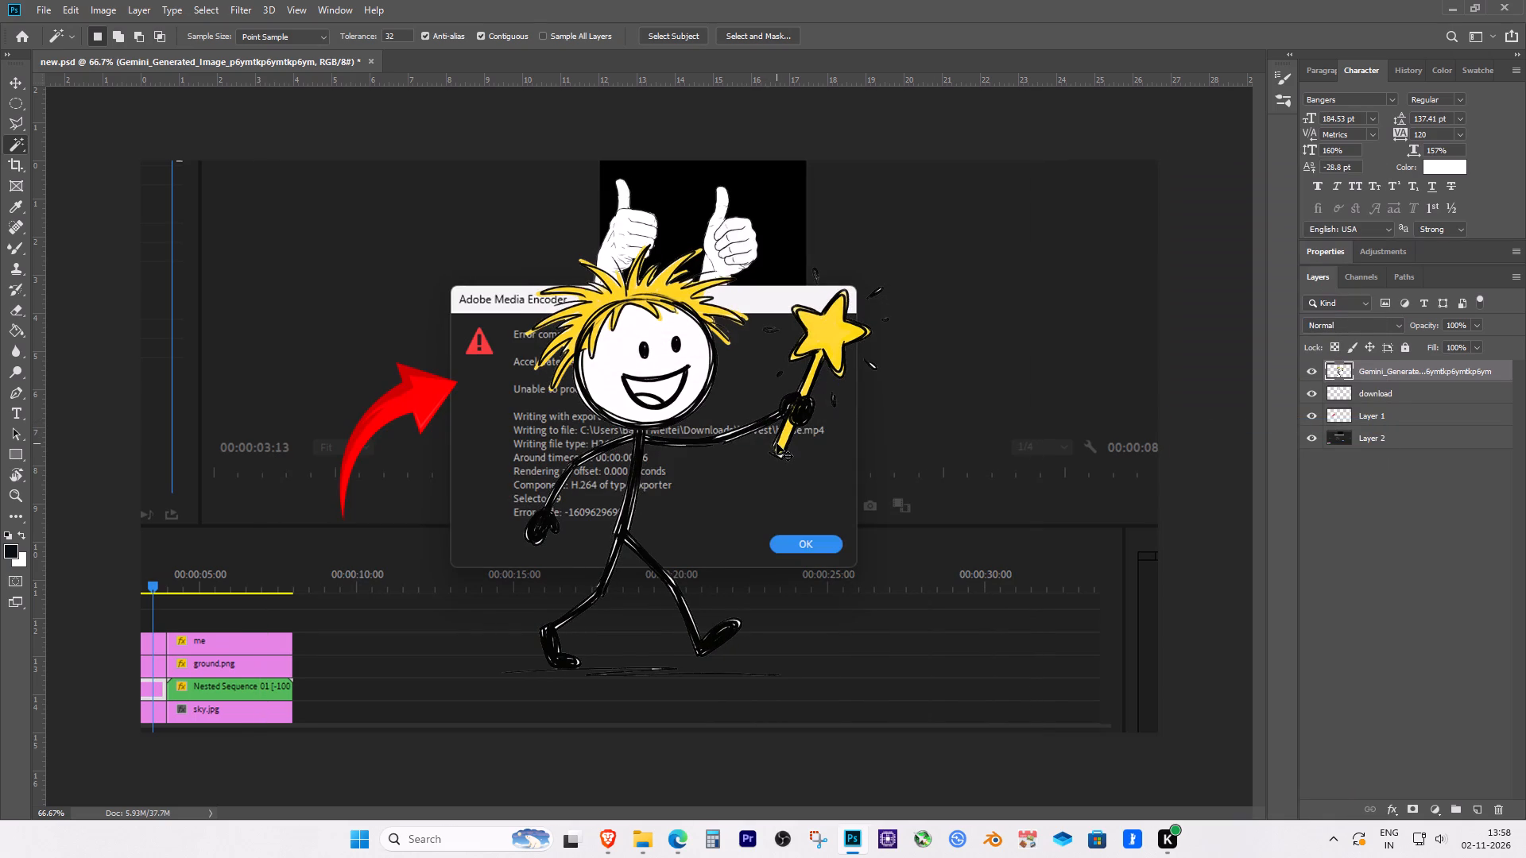
# Move the stickman to the canvas's lower-left corner and scale it down to about 68%.
pyautogui.press('v')
pyautogui.moveTo(656, 389); pyautogui.dragTo(238, 484)
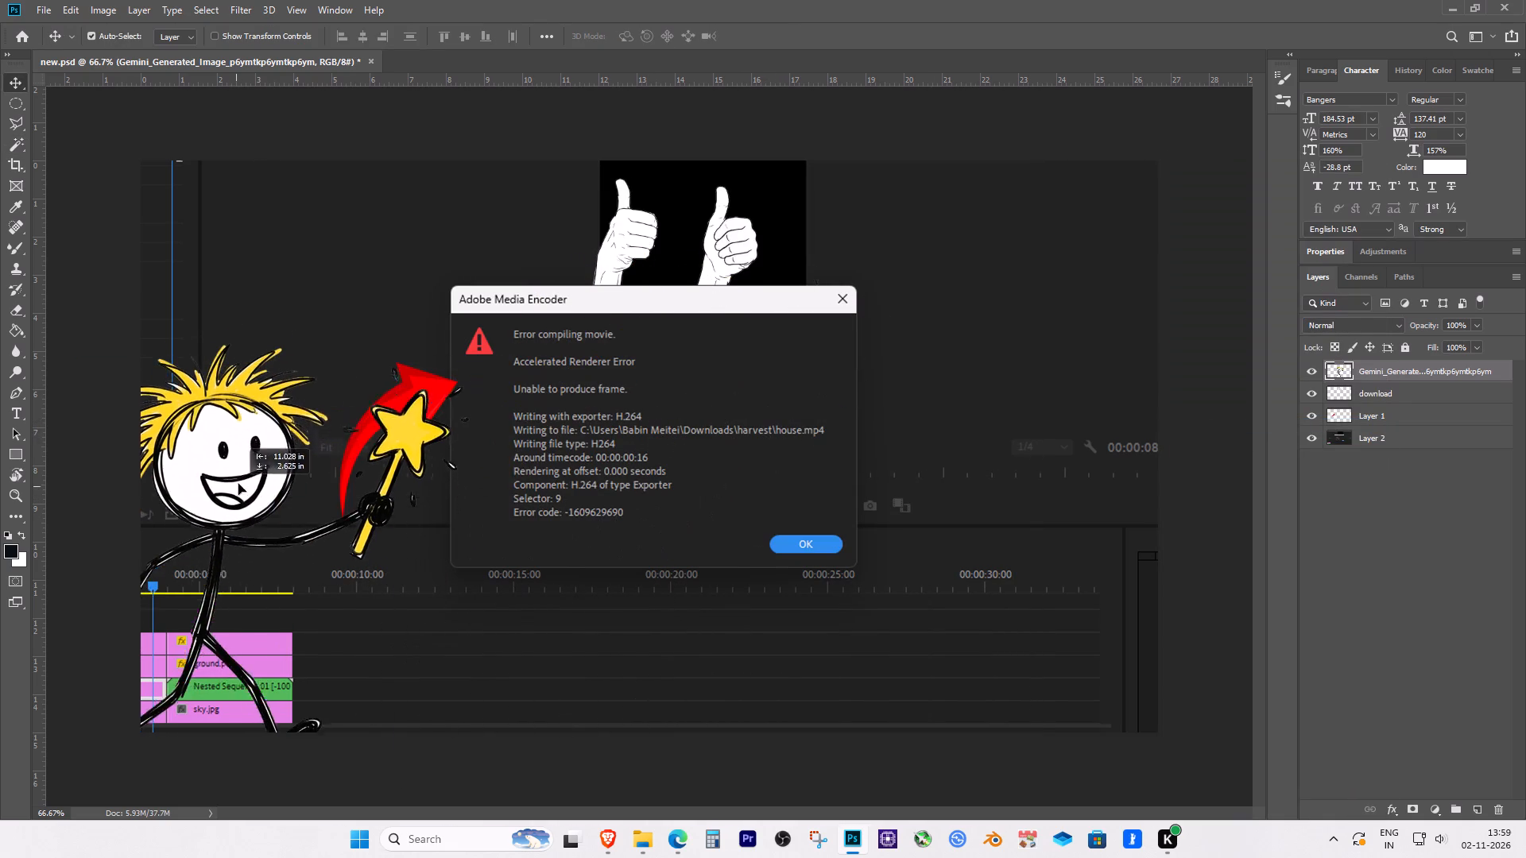
pyautogui.moveTo(238, 484); pyautogui.dragTo(283, 487)
pyautogui.hotkey('ctrl', 't')
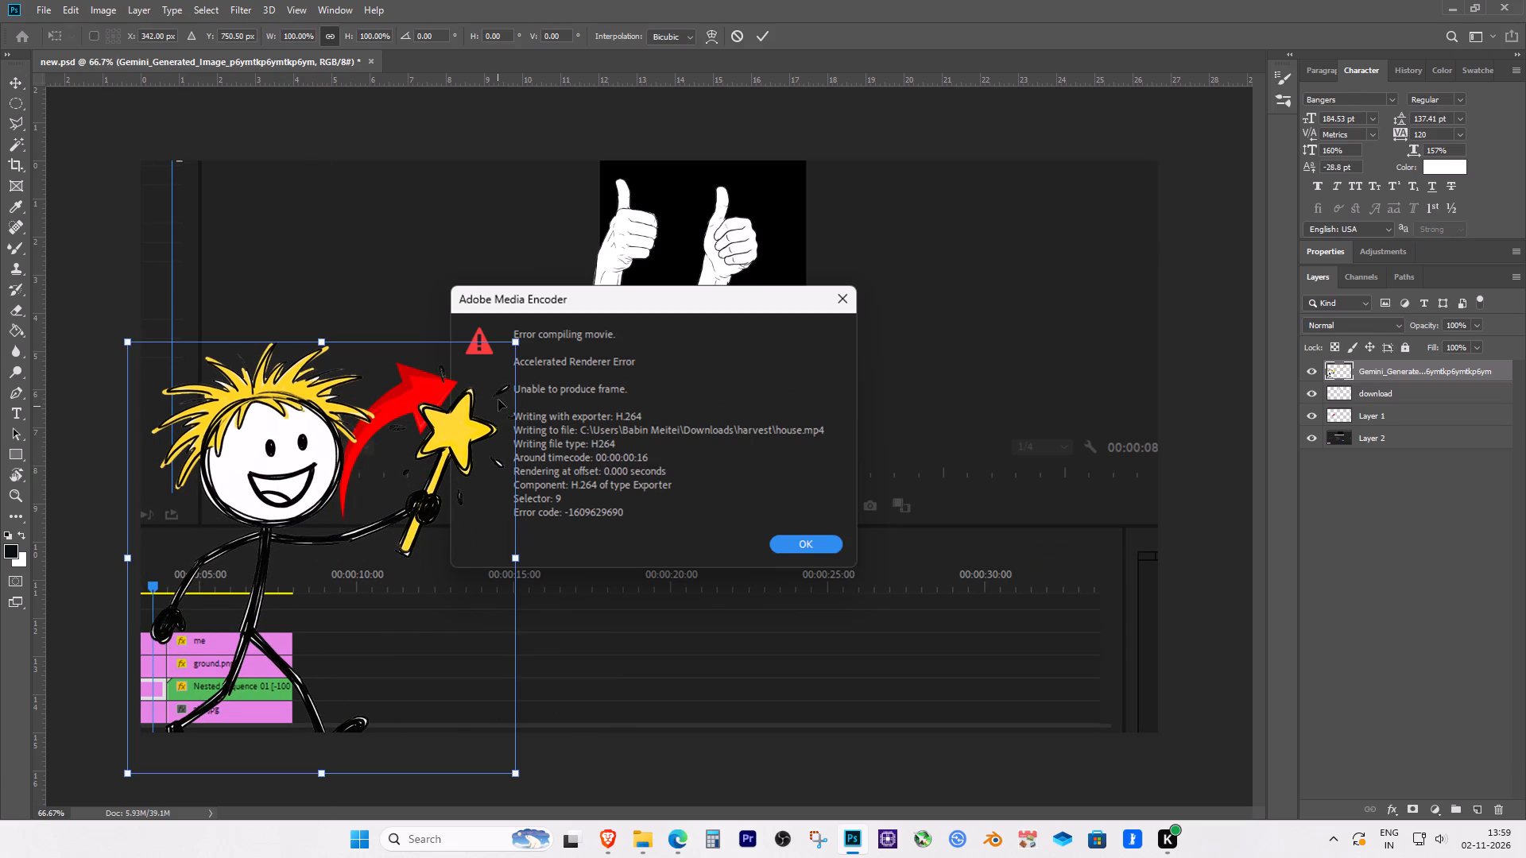
pyautogui.moveTo(513, 349); pyautogui.dragTo(421, 481)
pyautogui.moveTo(282, 586); pyautogui.dragTo(303, 580)
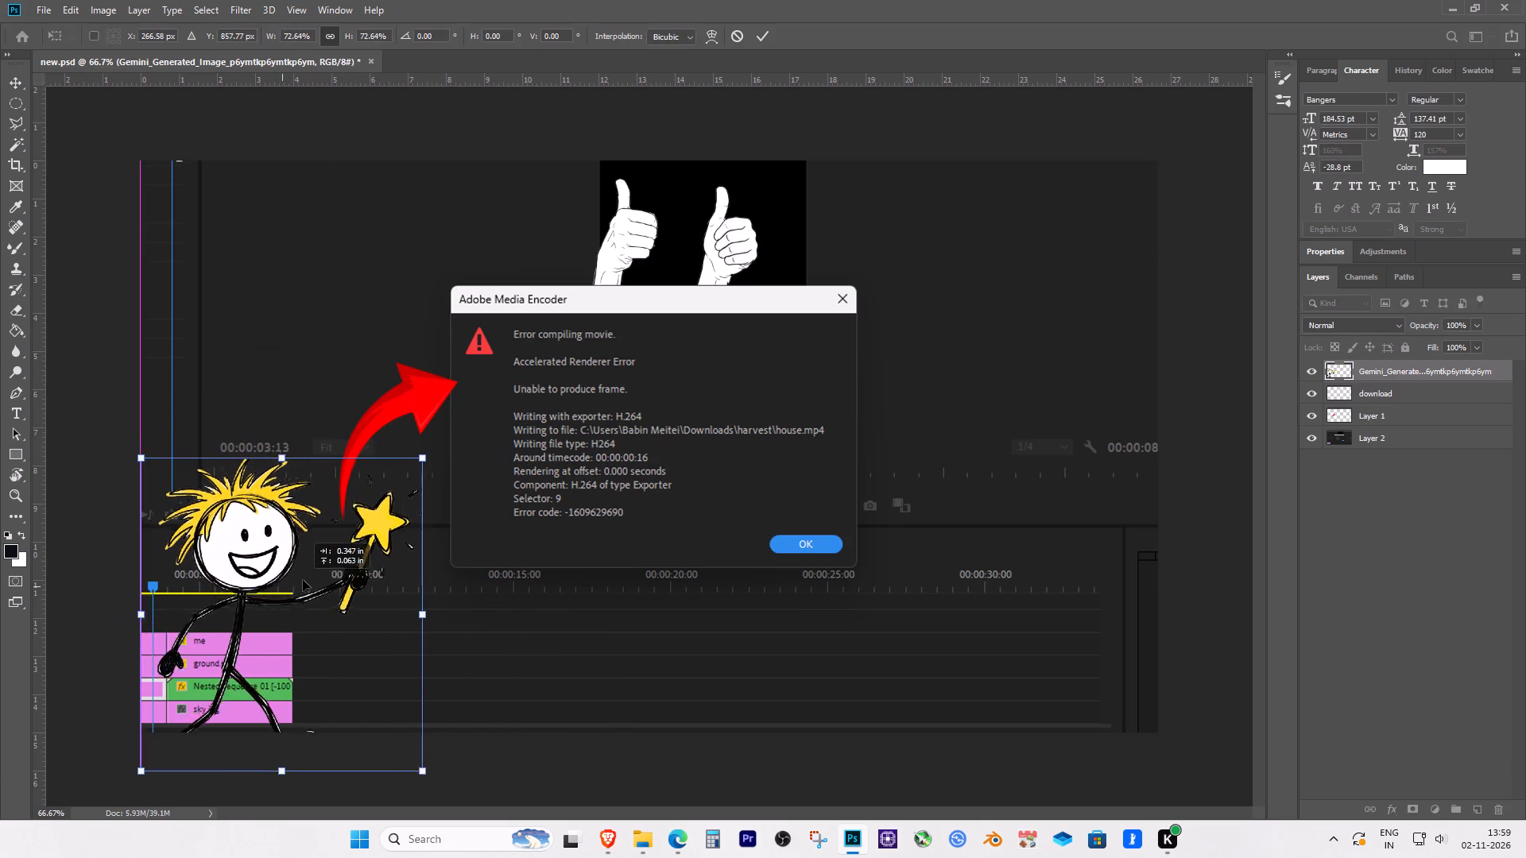
pyautogui.moveTo(303, 580); pyautogui.dragTo(302, 608)
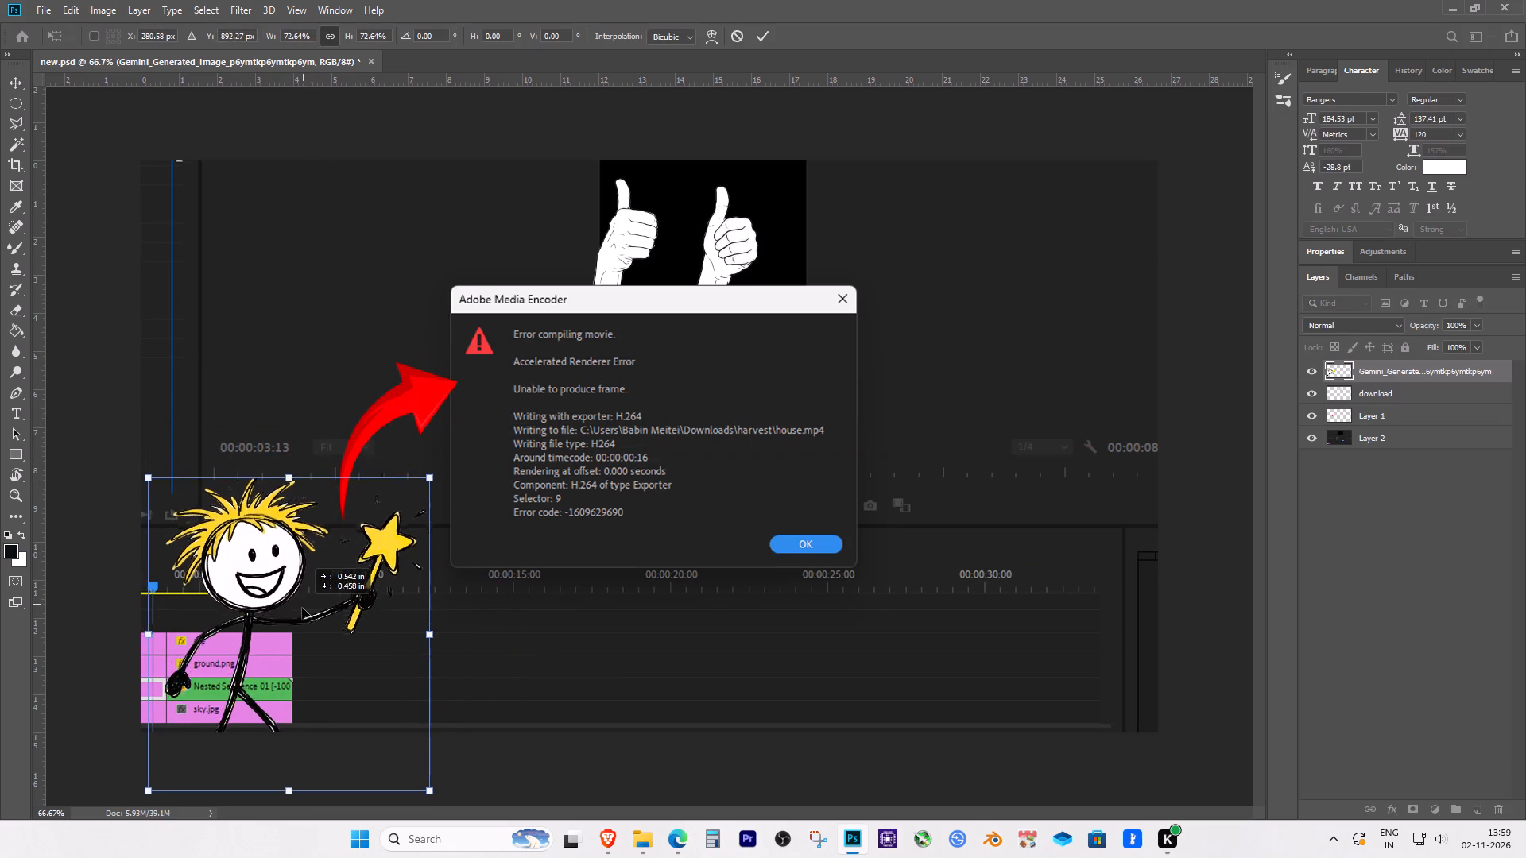
pyautogui.moveTo(302, 608); pyautogui.dragTo(296, 610)
pyautogui.moveTo(421, 484); pyautogui.dragTo(407, 508)
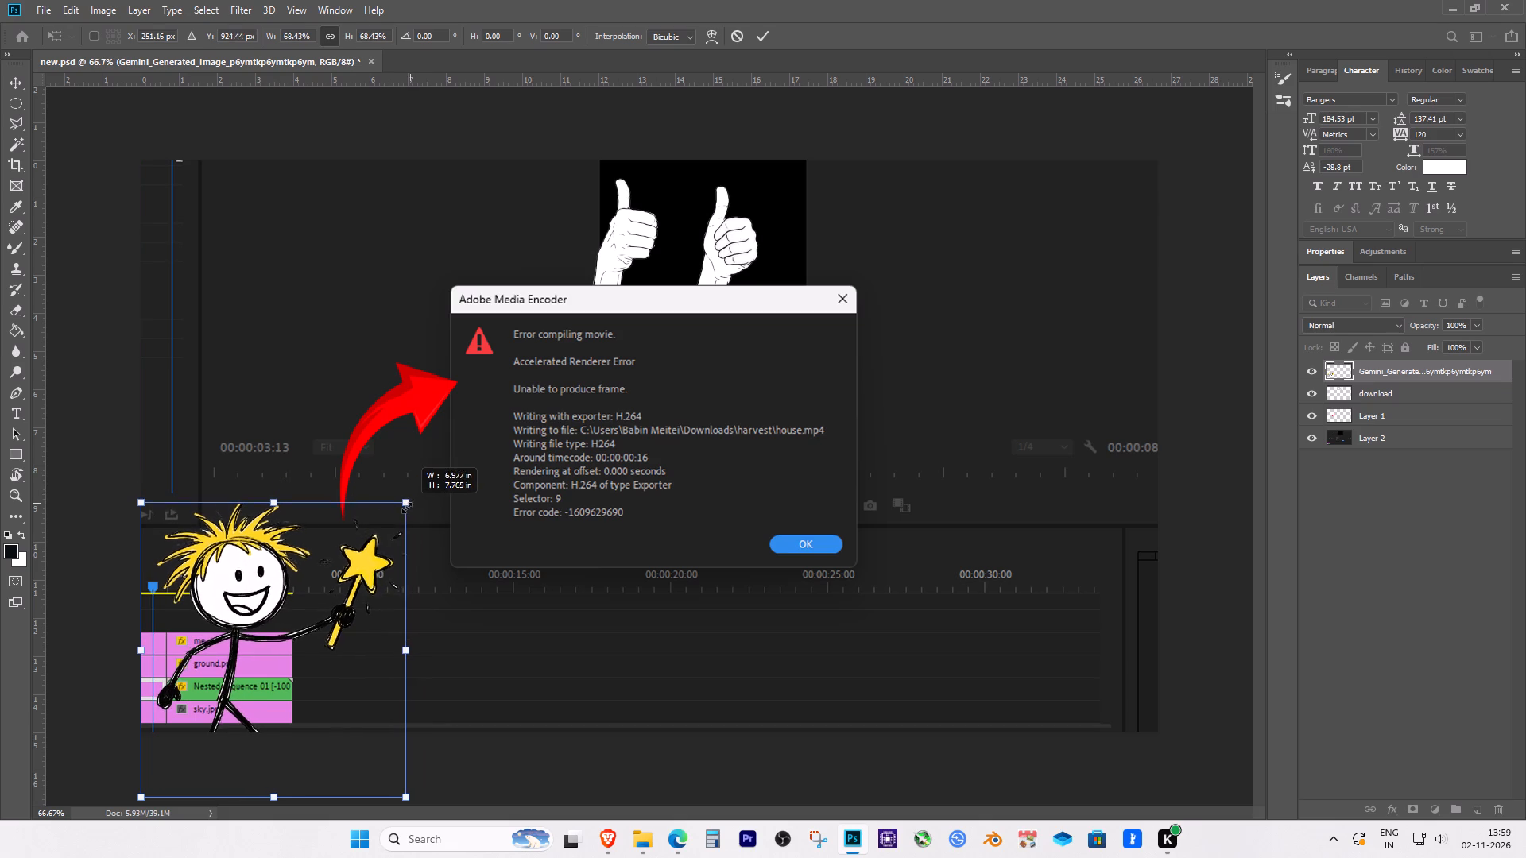
pyautogui.moveTo(407, 508); pyautogui.dragTo(406, 509)
pyautogui.press('Return')
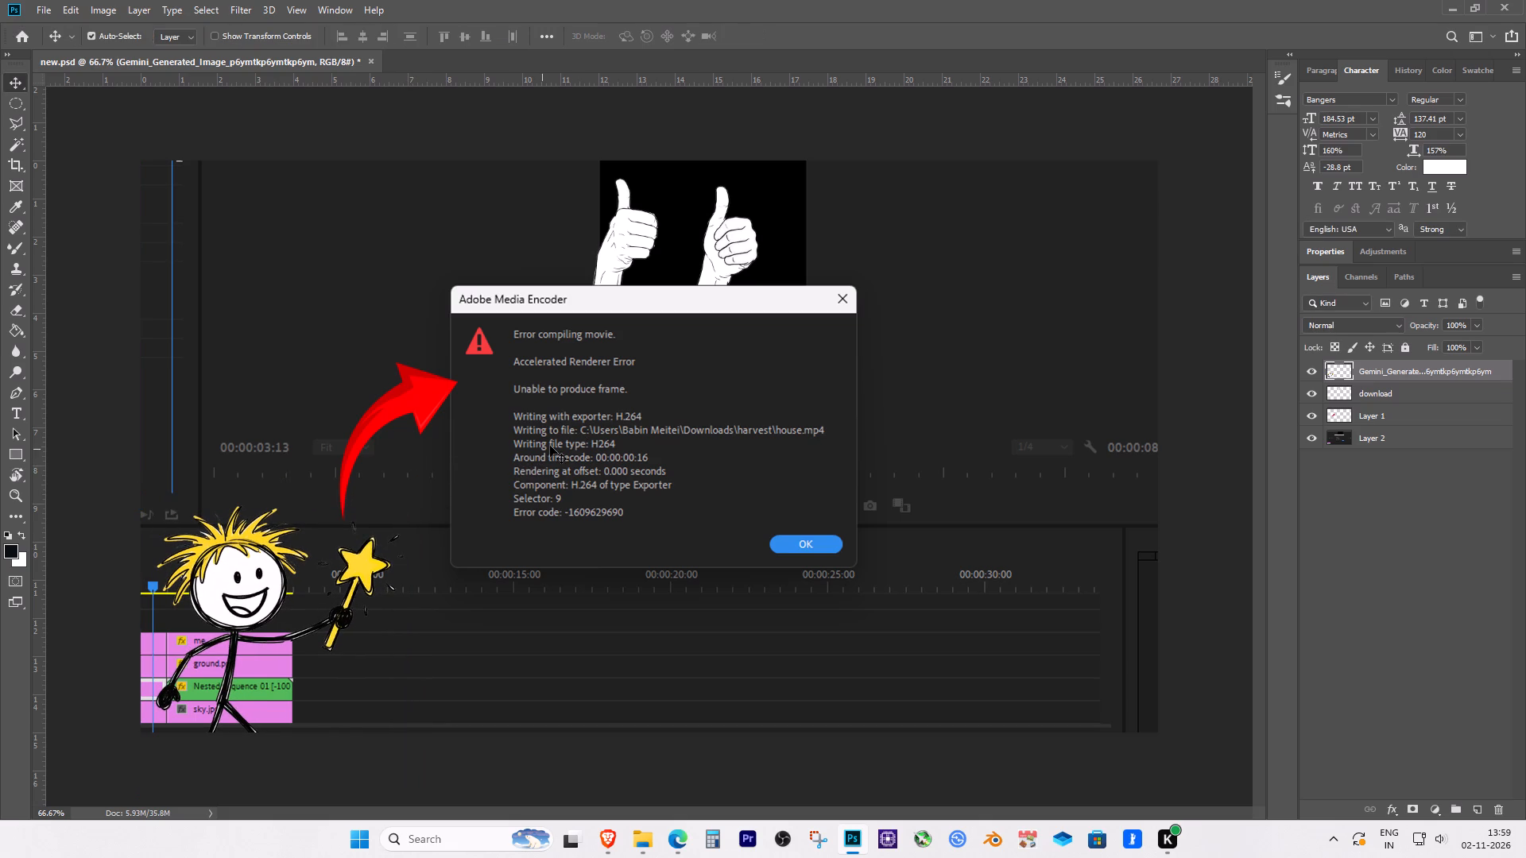
# Move the error screenshot on Layer 2 to the right and slightly up on the canvas.
pyautogui.moveTo(579, 442); pyautogui.dragTo(662, 415)
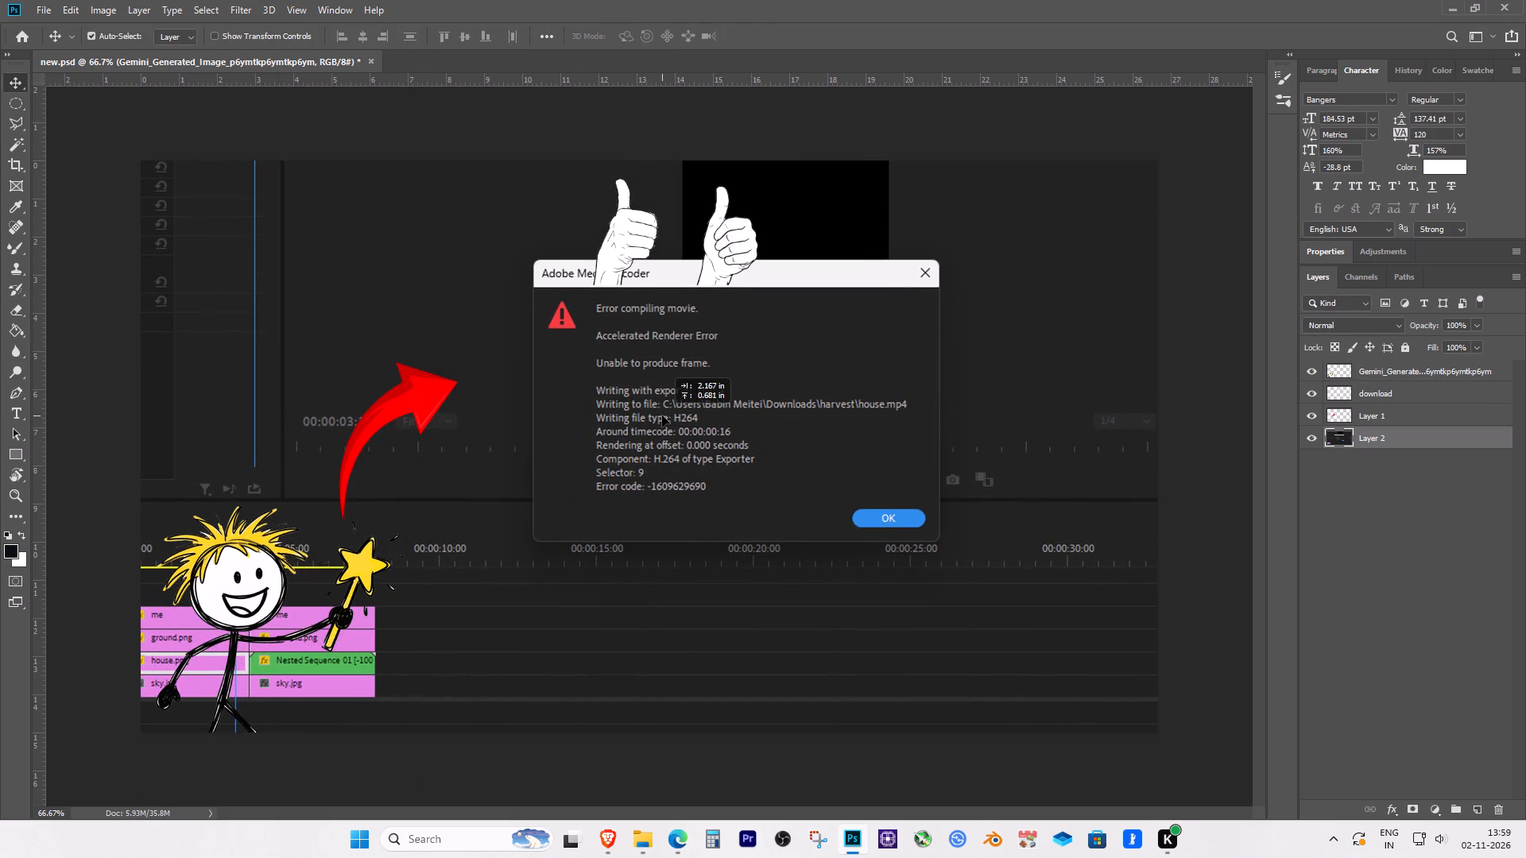
pyautogui.moveTo(662, 415); pyautogui.dragTo(689, 416)
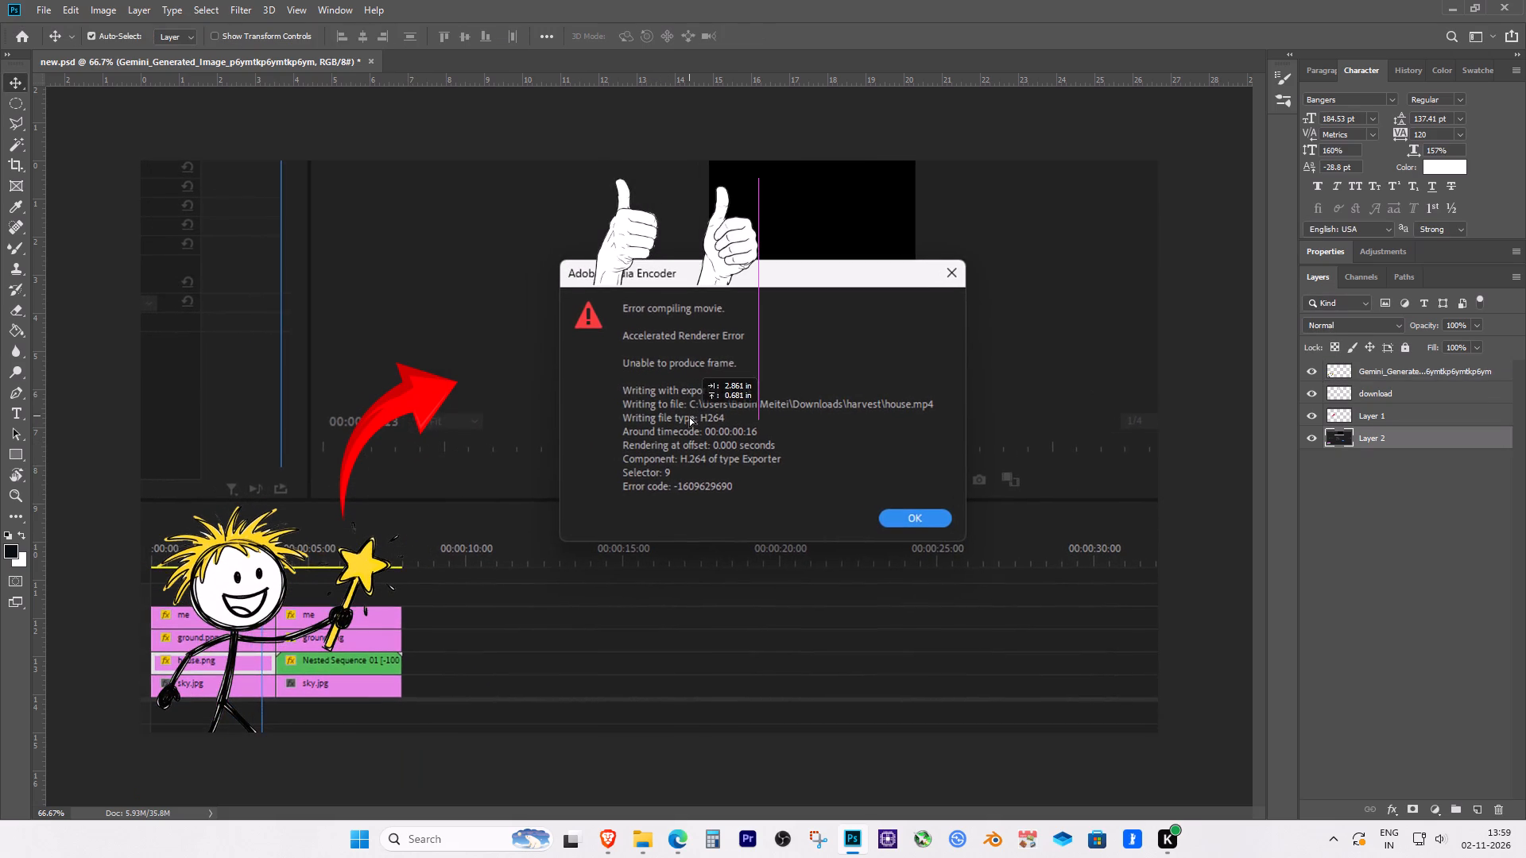
pyautogui.moveTo(689, 416); pyautogui.dragTo(679, 426)
# Move the thumbs-up hands over the black preview area so they rest on the error dialog's top edge.
pyautogui.moveTo(714, 257); pyautogui.dragTo(768, 249)
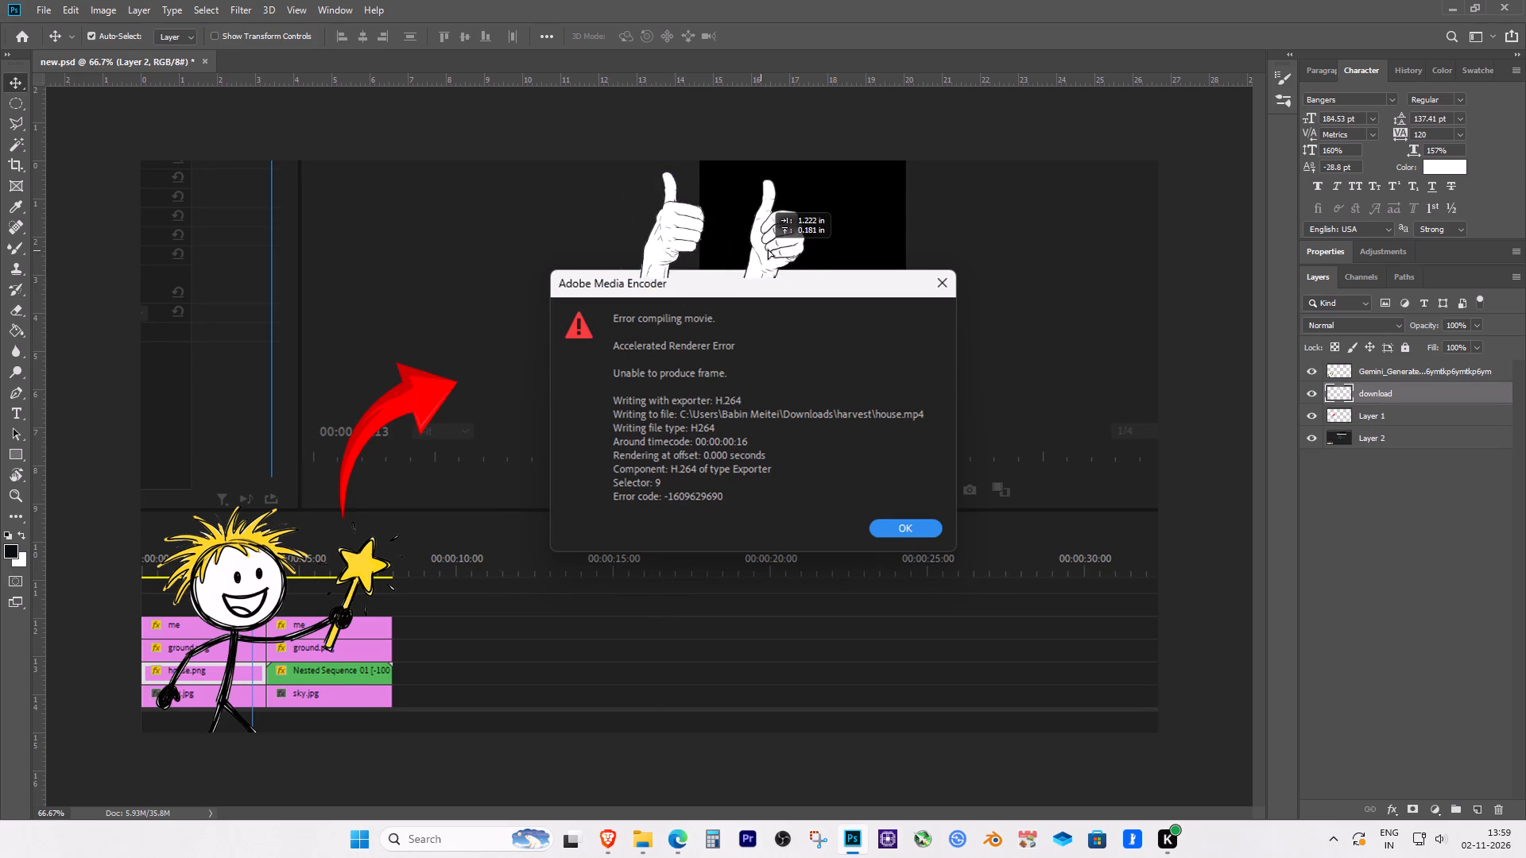
pyautogui.moveTo(768, 249); pyautogui.dragTo(819, 245)
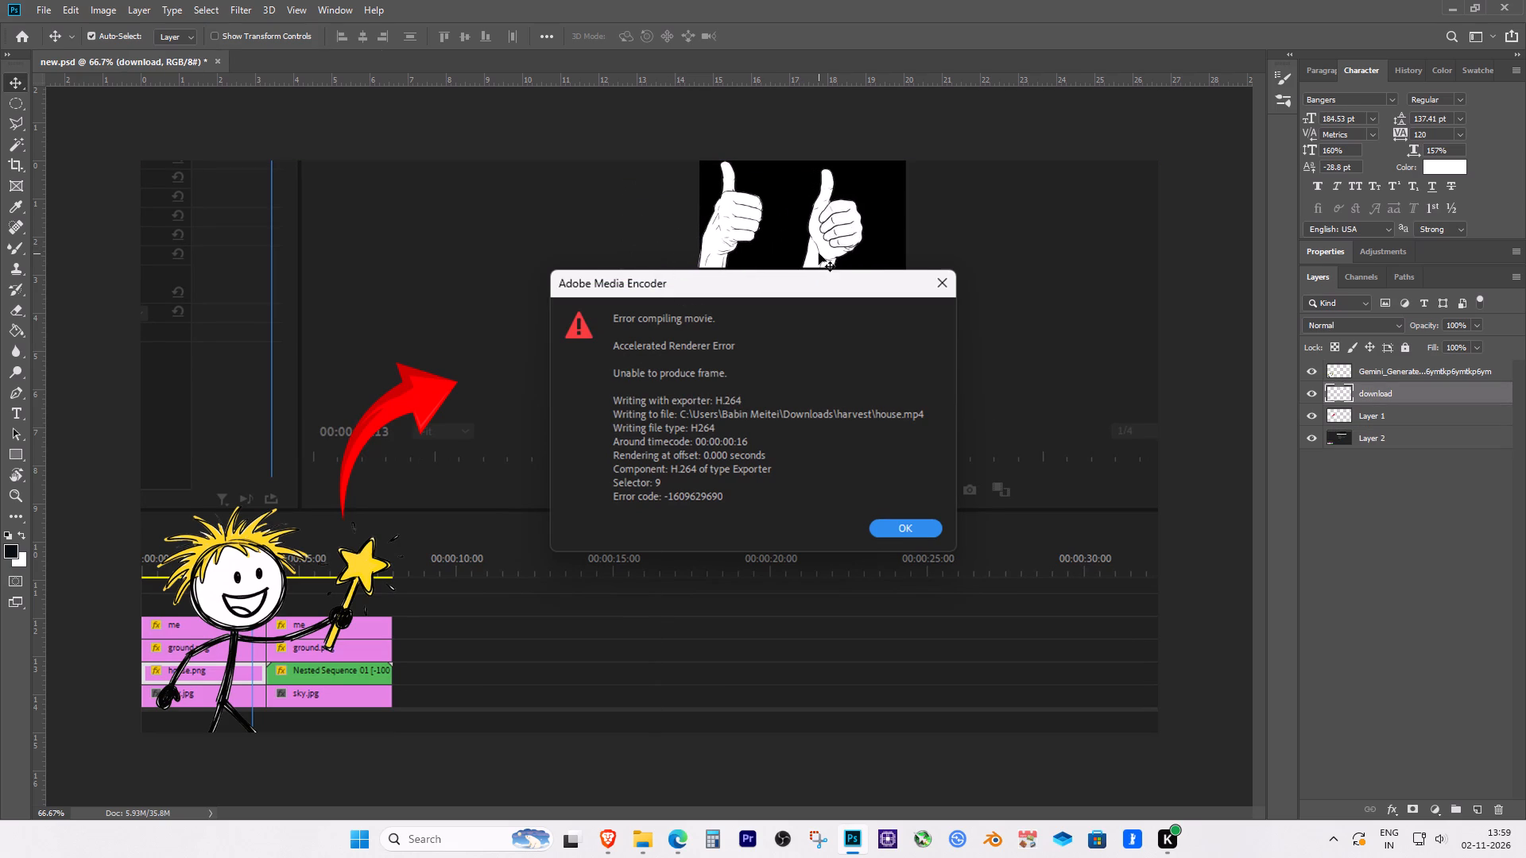
pyautogui.press('Down')
pyautogui.press('Down')
pyautogui.press('Down')
pyautogui.press('Down')
pyautogui.press('Down')
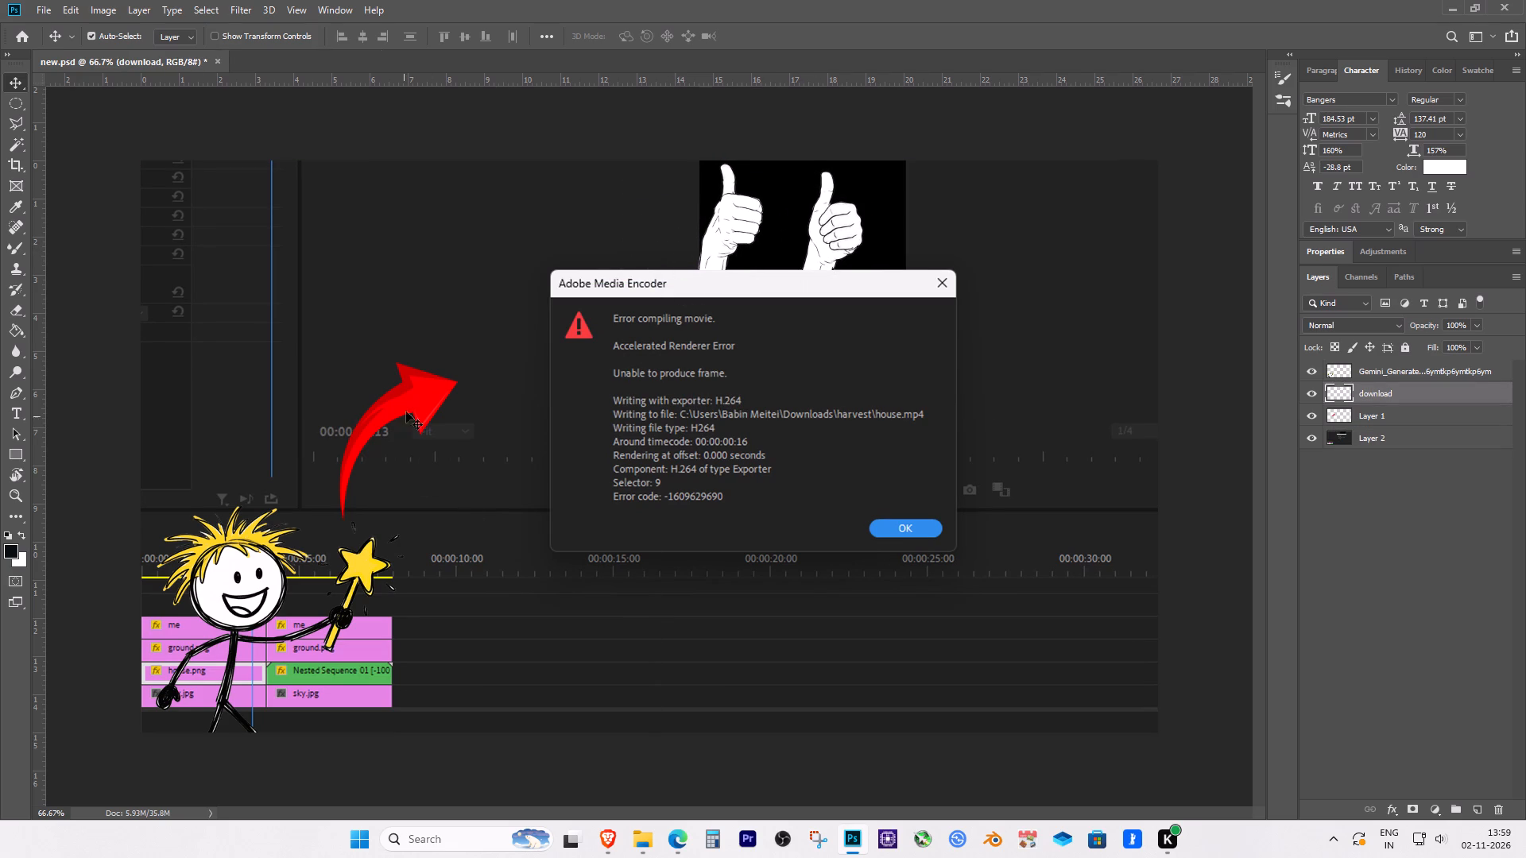
# Move the red arrow right and up so its tip meets the error dialog's left edge.
pyautogui.moveTo(409, 403); pyautogui.dragTo(505, 377)
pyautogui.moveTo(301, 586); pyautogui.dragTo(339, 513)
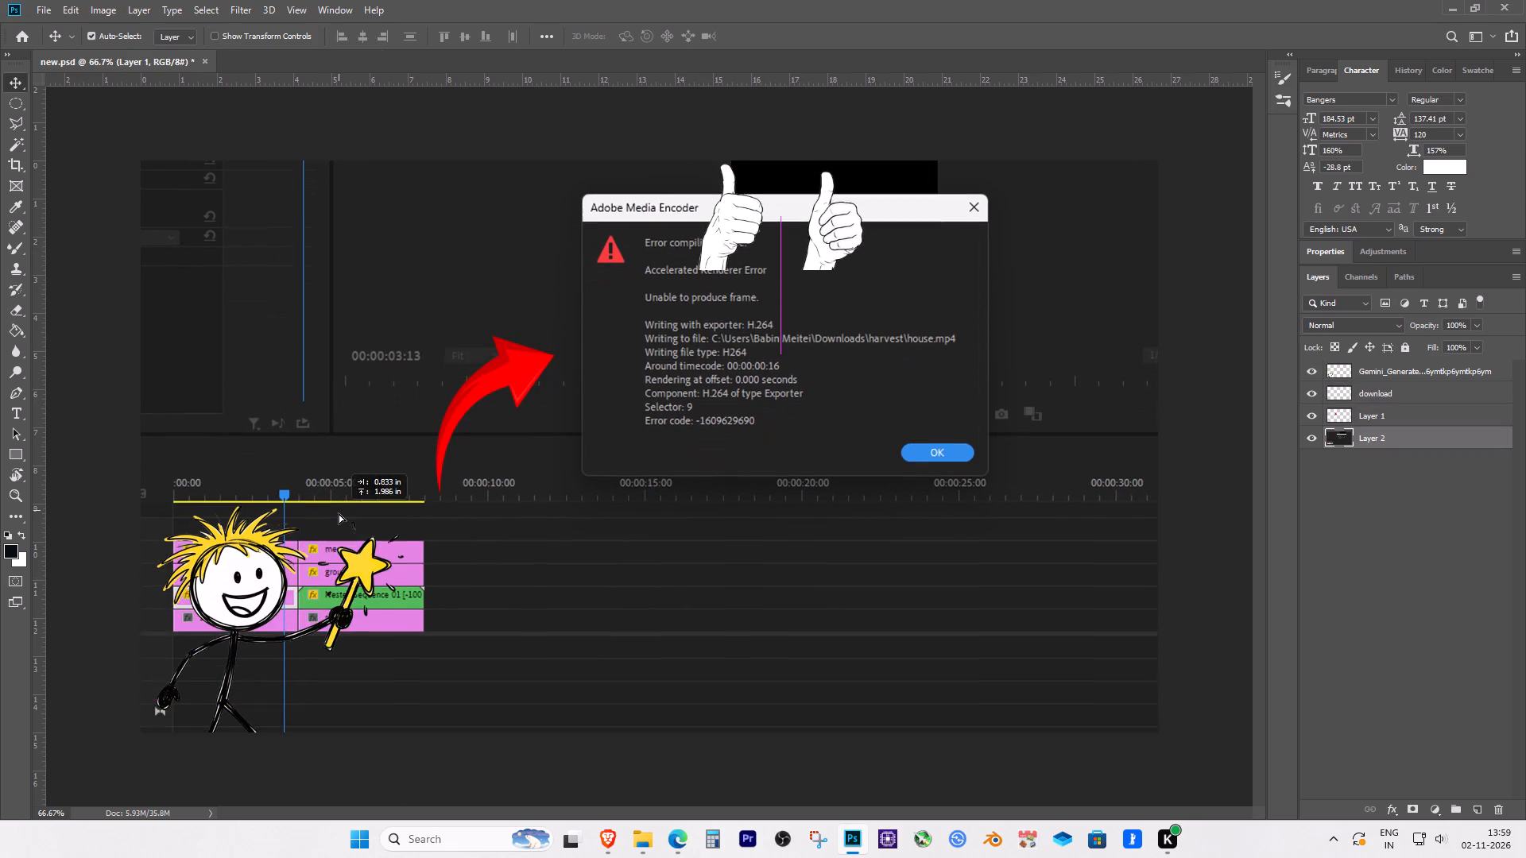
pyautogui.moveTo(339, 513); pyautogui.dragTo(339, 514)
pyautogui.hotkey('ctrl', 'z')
# Move the stickman up and right so its feet reach the canvas bottom and the star sits below the arrow's tail.
pyautogui.click(253, 562)
pyautogui.moveTo(243, 570); pyautogui.dragTo(286, 504)
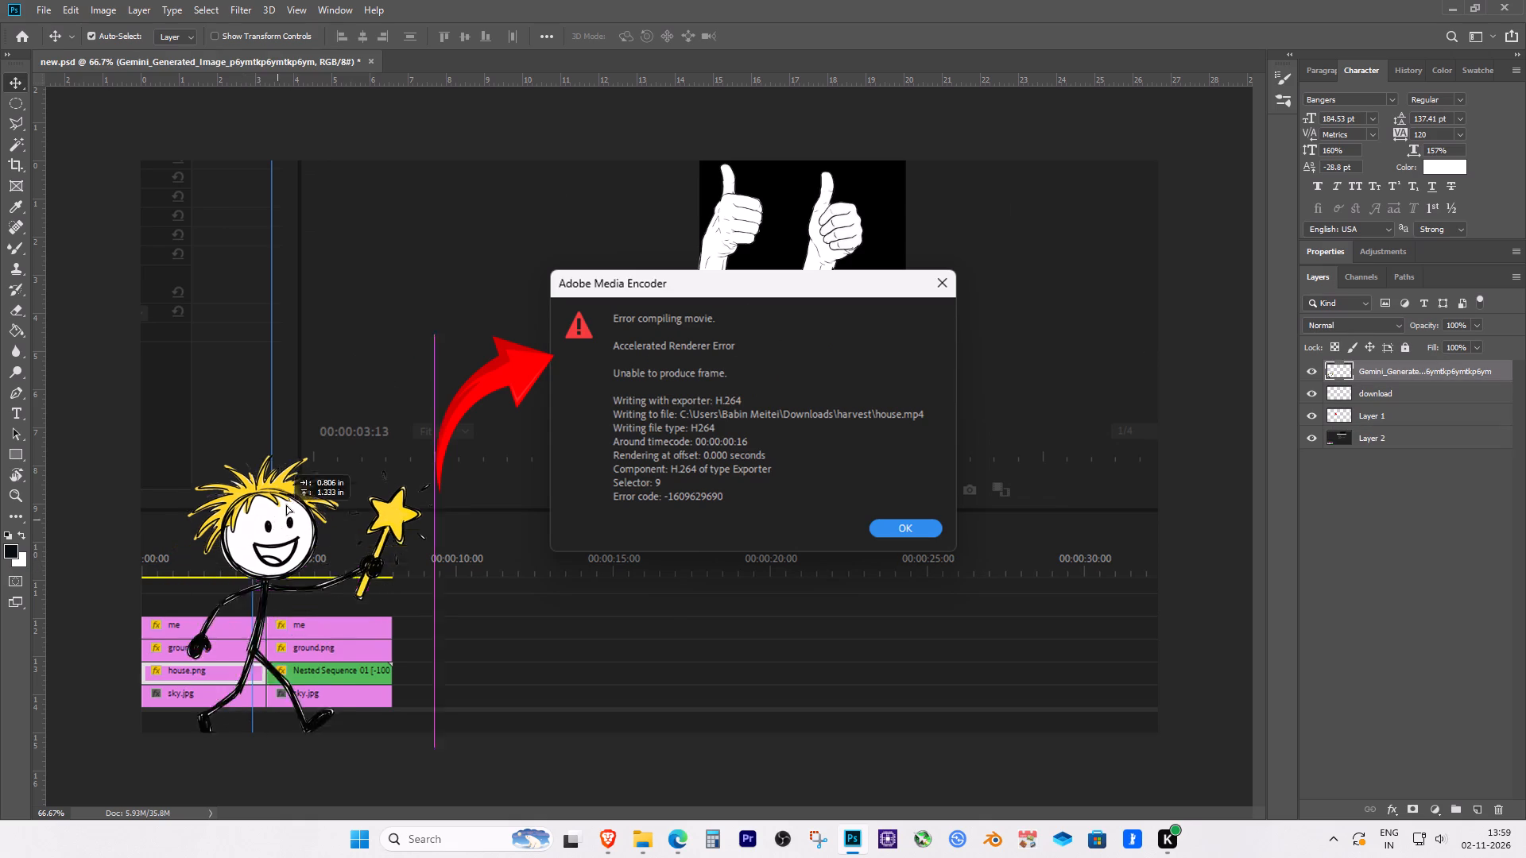
pyautogui.moveTo(286, 504); pyautogui.dragTo(333, 522)
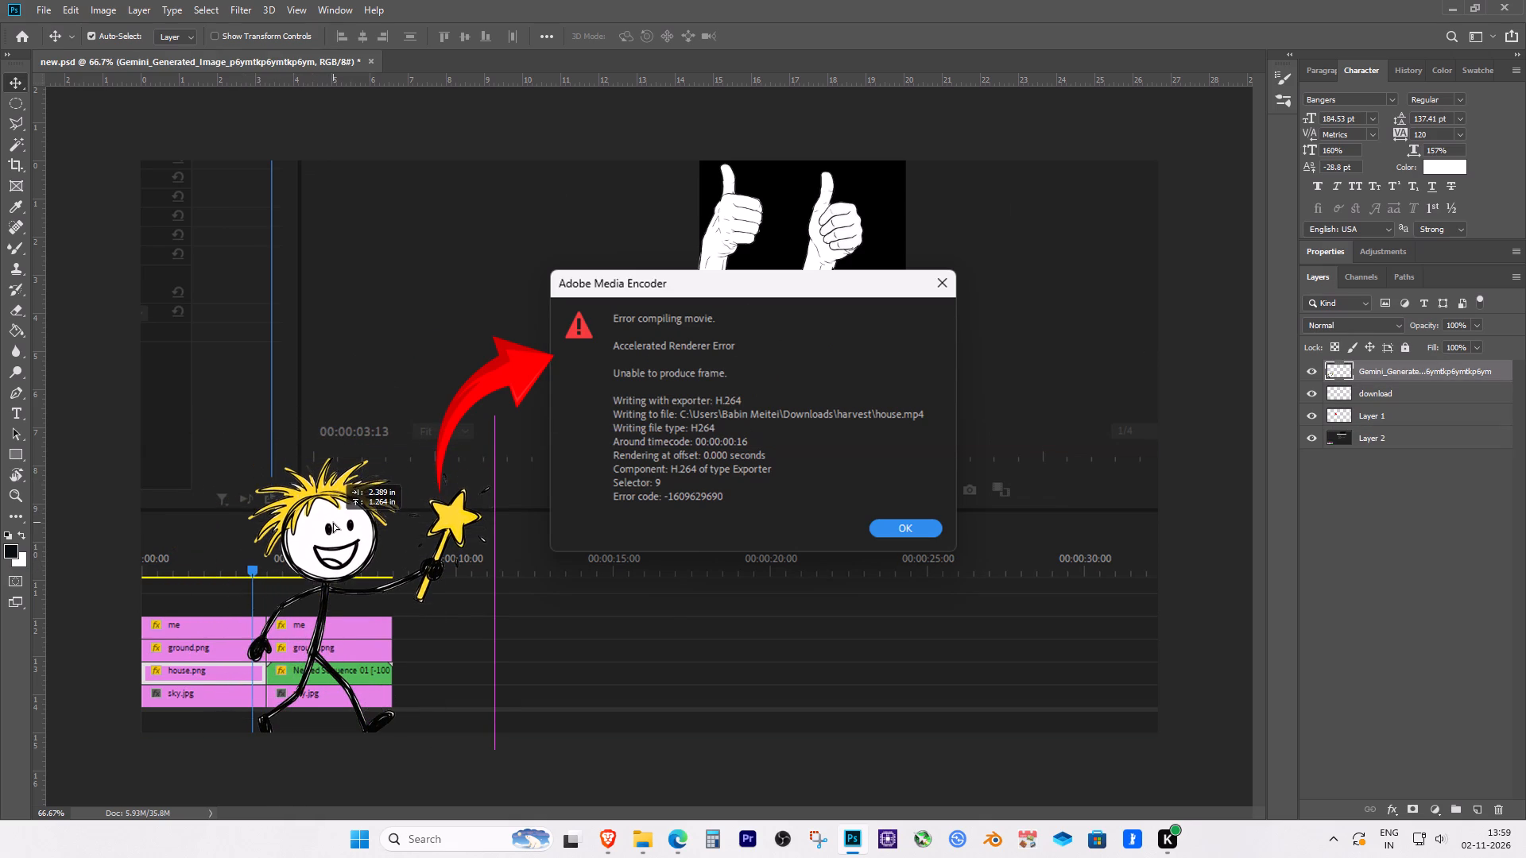
pyautogui.moveTo(333, 522); pyautogui.dragTo(293, 530)
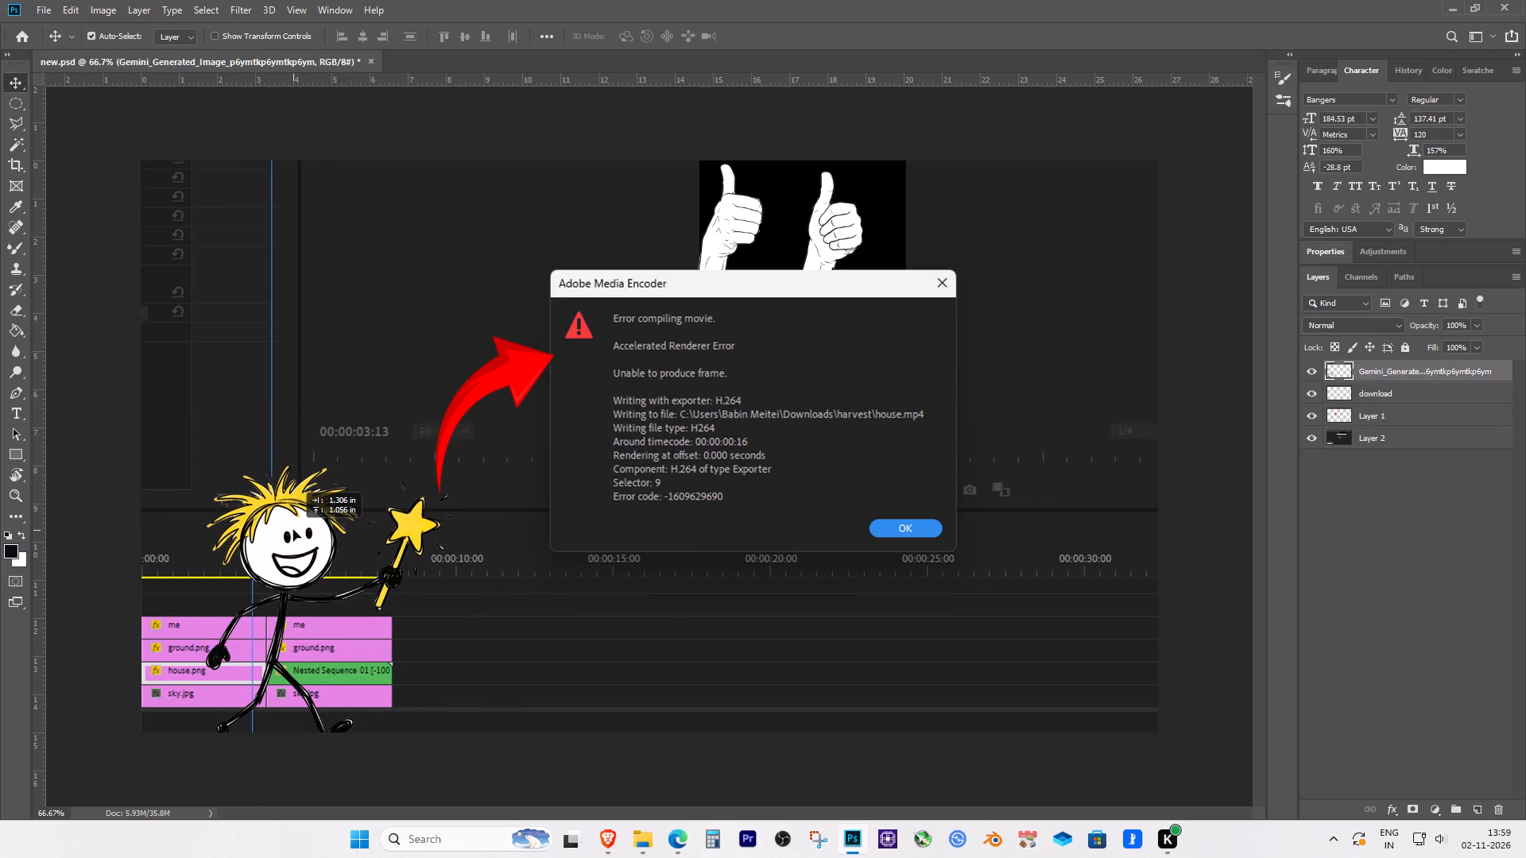
pyautogui.moveTo(293, 530); pyautogui.dragTo(293, 531)
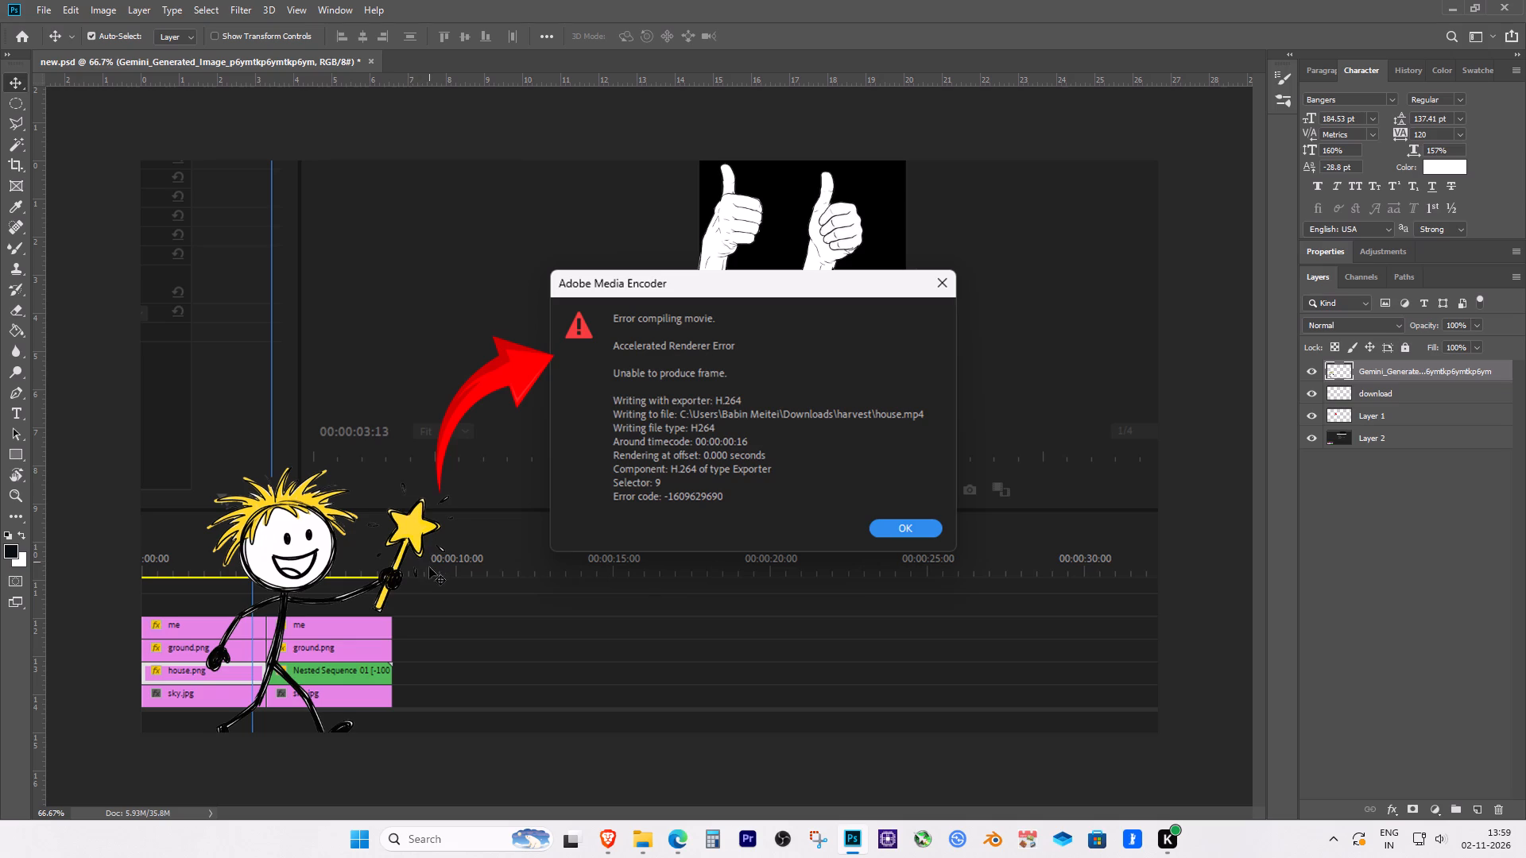
# Lasso the stickman's star wand and hand, move them away from the body, rotate about -19.6°, scale to about 91%, and deselect.
pyautogui.press('l')
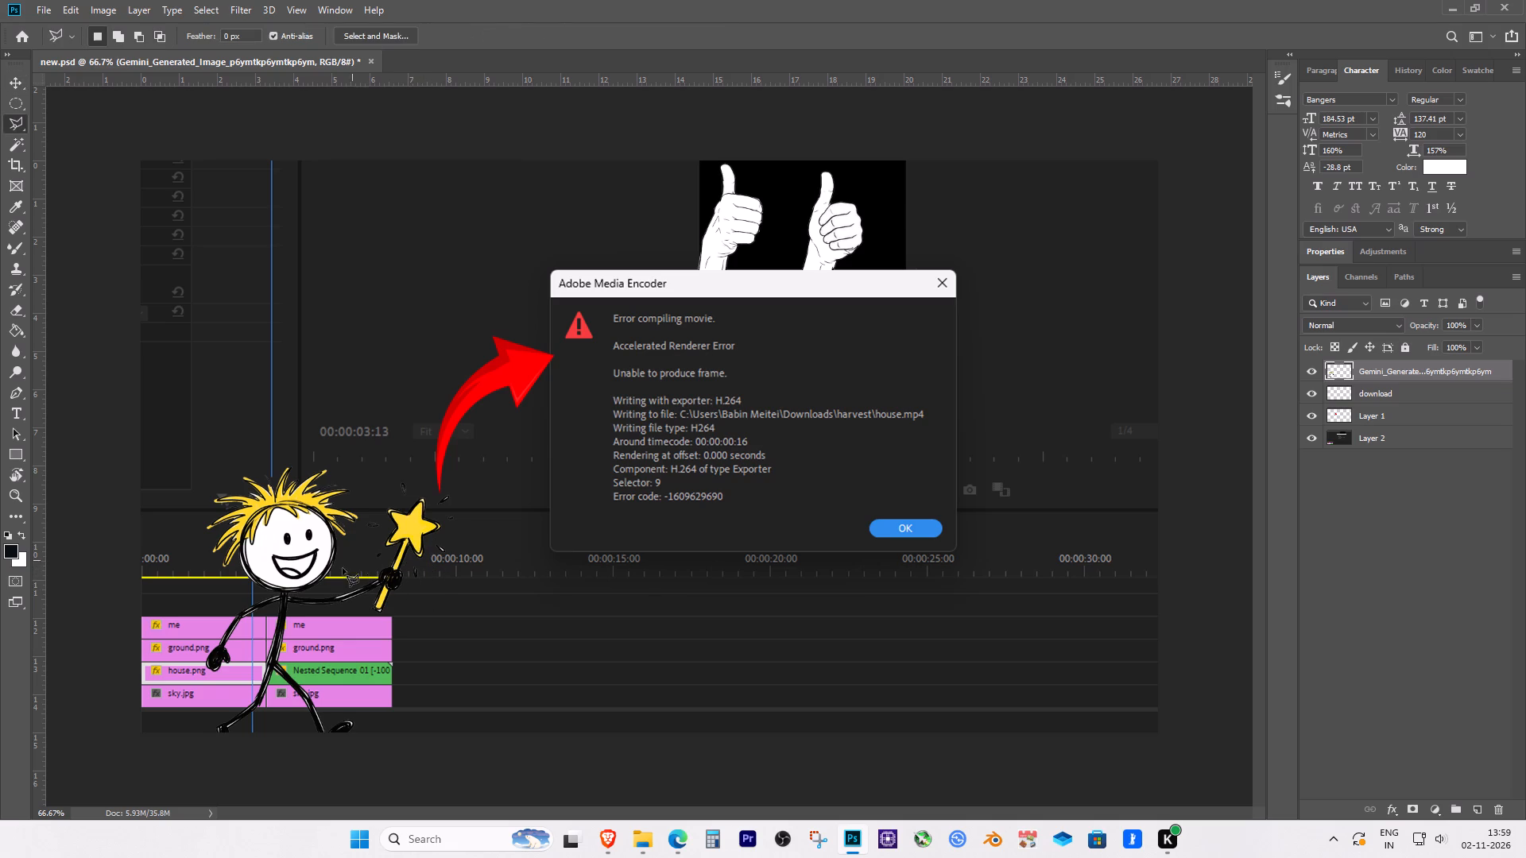
pyautogui.click(336, 584)
pyautogui.click(339, 625)
pyautogui.click(414, 632)
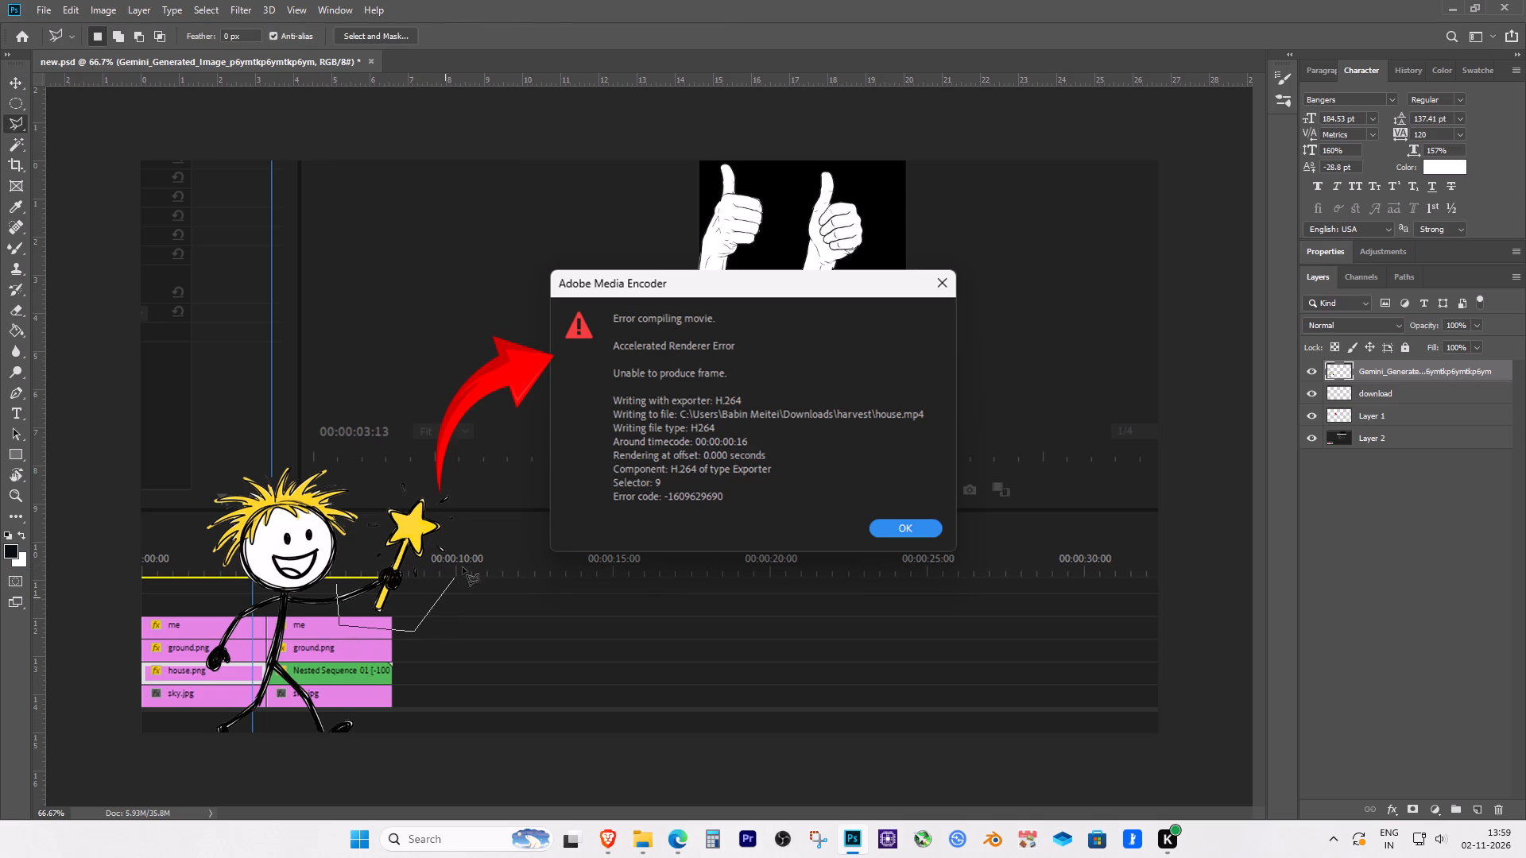
pyautogui.click(469, 556)
pyautogui.click(484, 490)
pyautogui.click(447, 493)
pyautogui.click(434, 499)
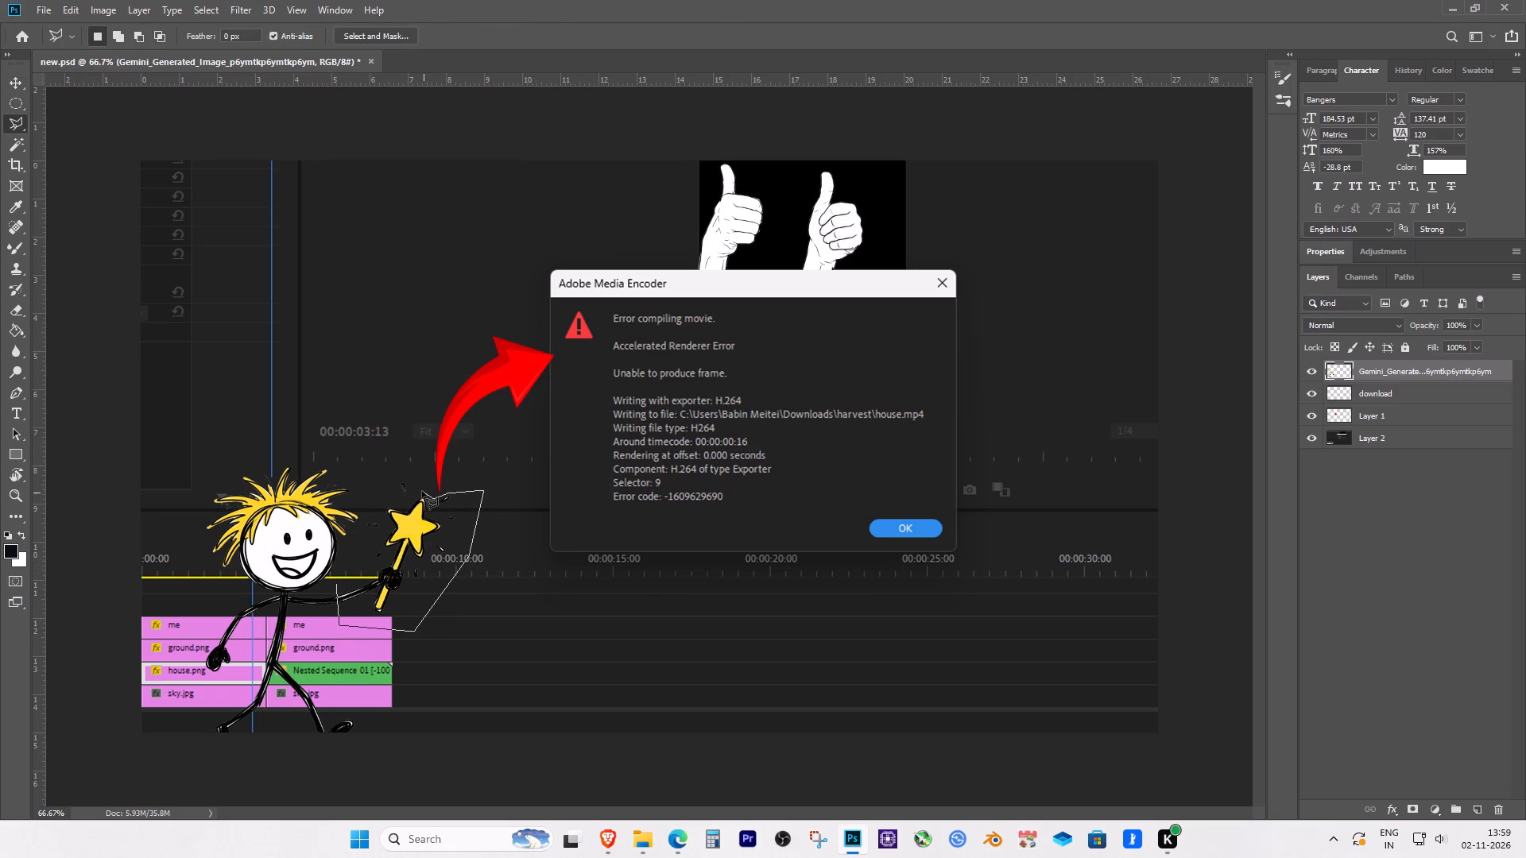
pyautogui.click(422, 491)
pyautogui.click(401, 466)
pyautogui.click(378, 516)
pyautogui.click(338, 585)
pyautogui.hotkey('ctrl', 't')
pyautogui.moveTo(410, 558); pyautogui.dragTo(452, 585)
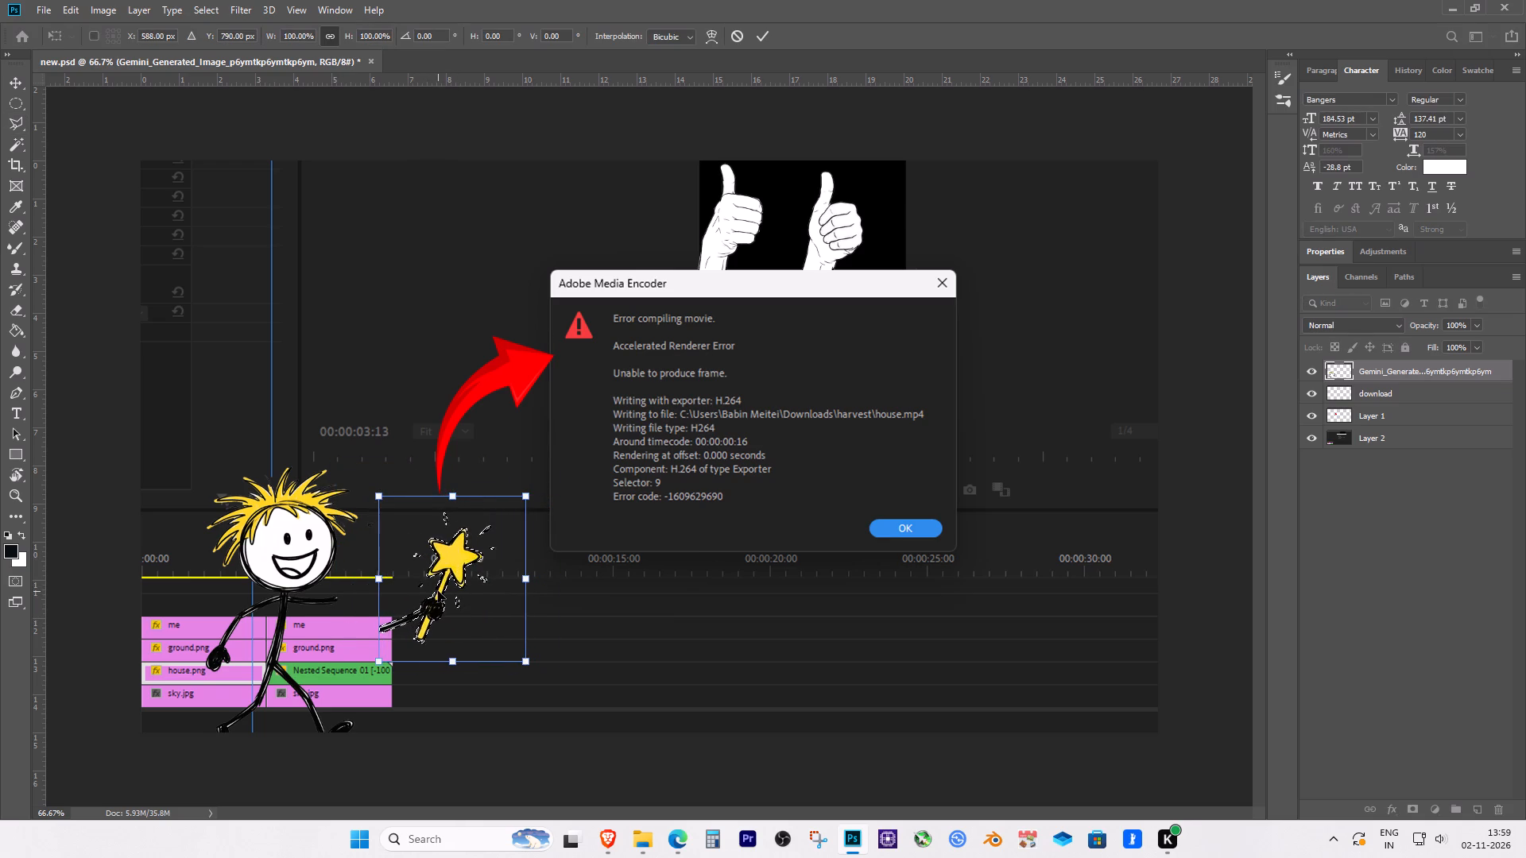
pyautogui.moveTo(536, 488); pyautogui.dragTo(510, 481)
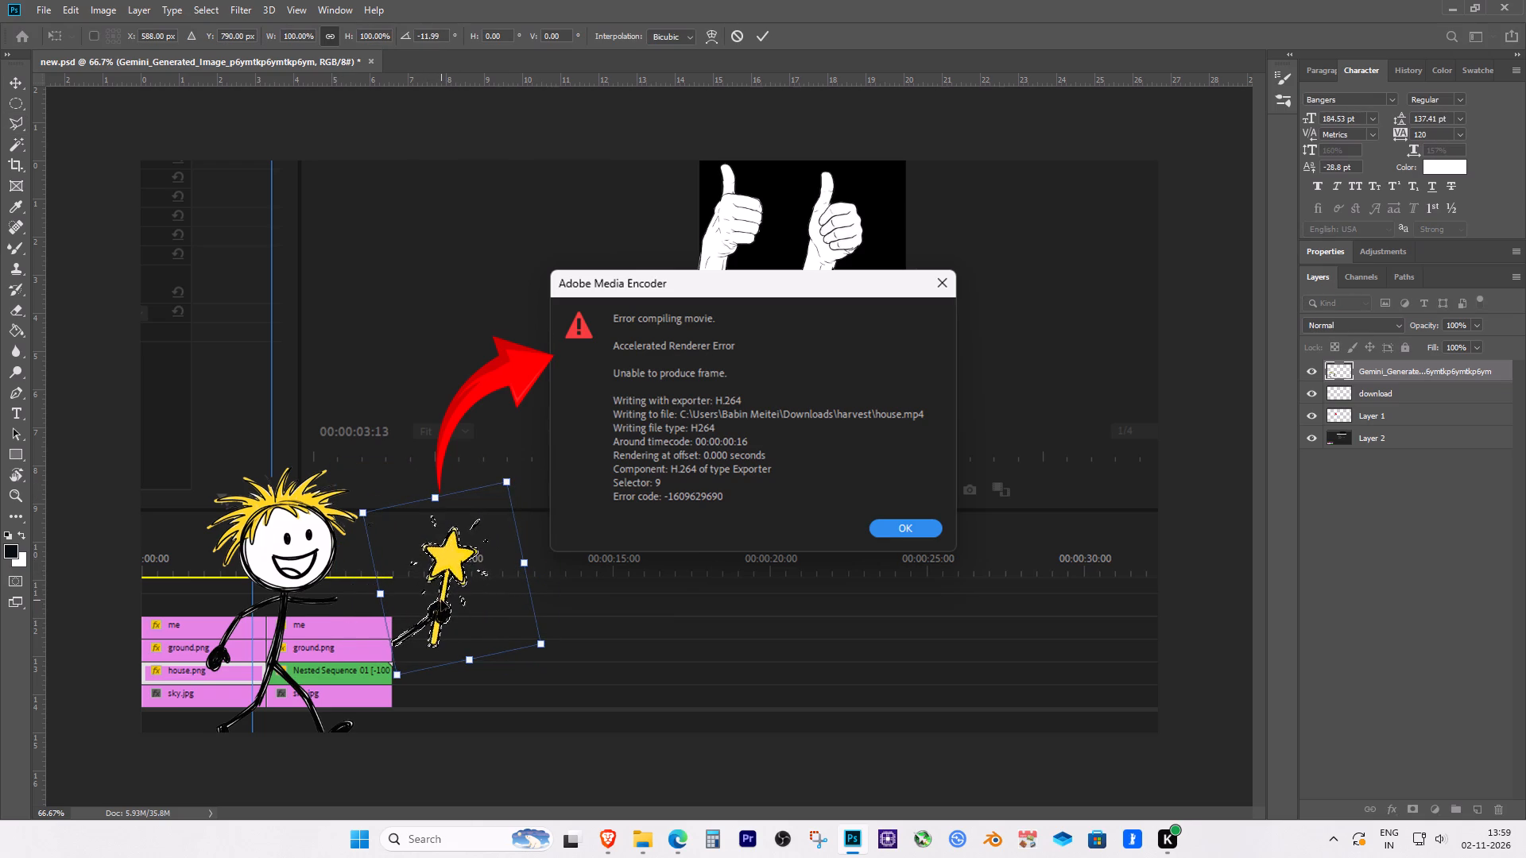
pyautogui.moveTo(519, 481); pyautogui.dragTo(502, 479)
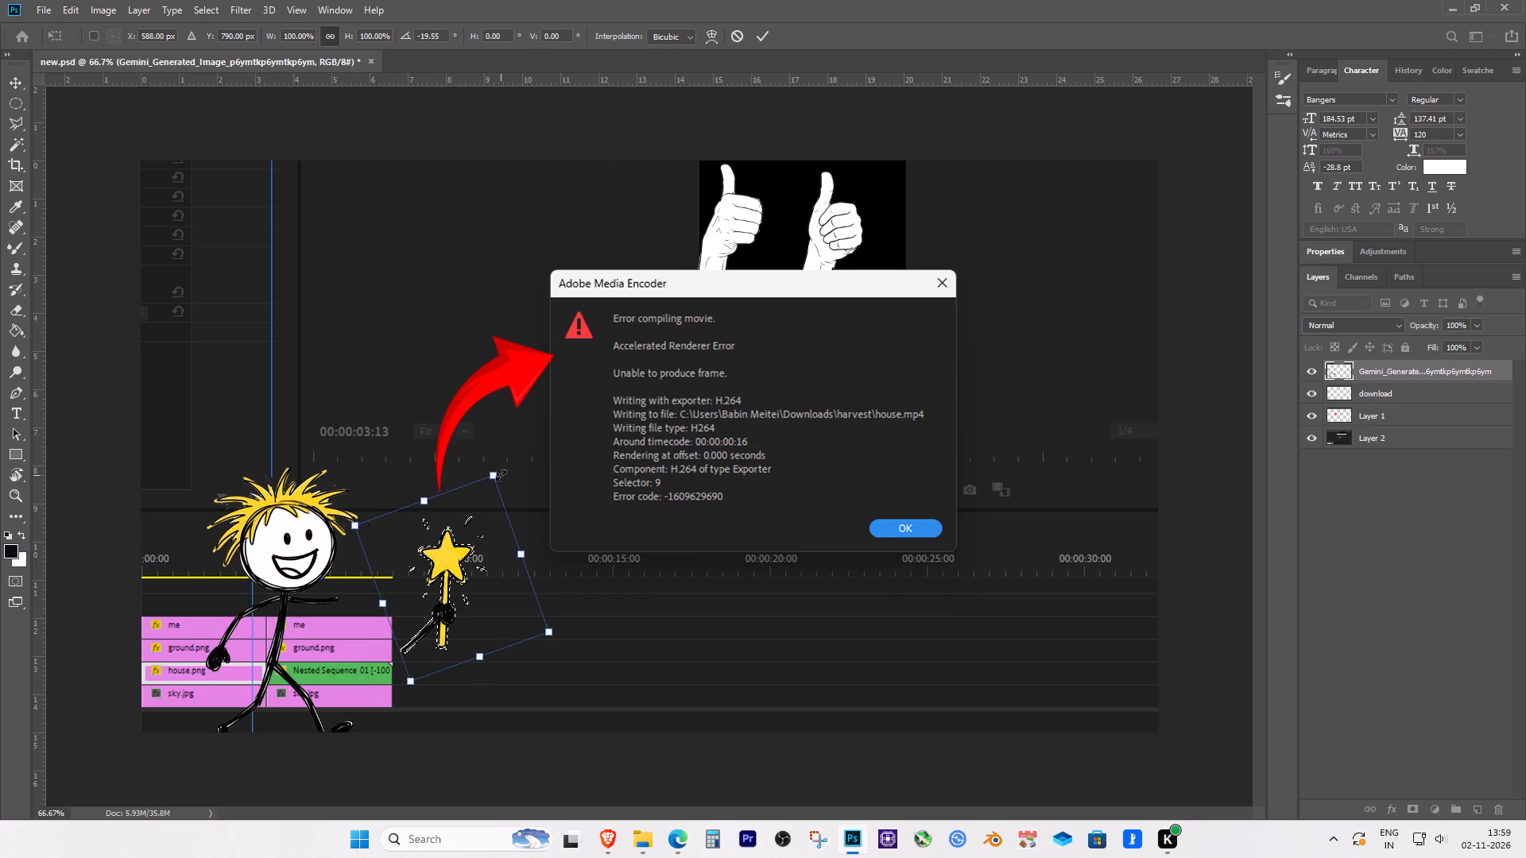
pyautogui.moveTo(494, 480); pyautogui.dragTo(484, 498)
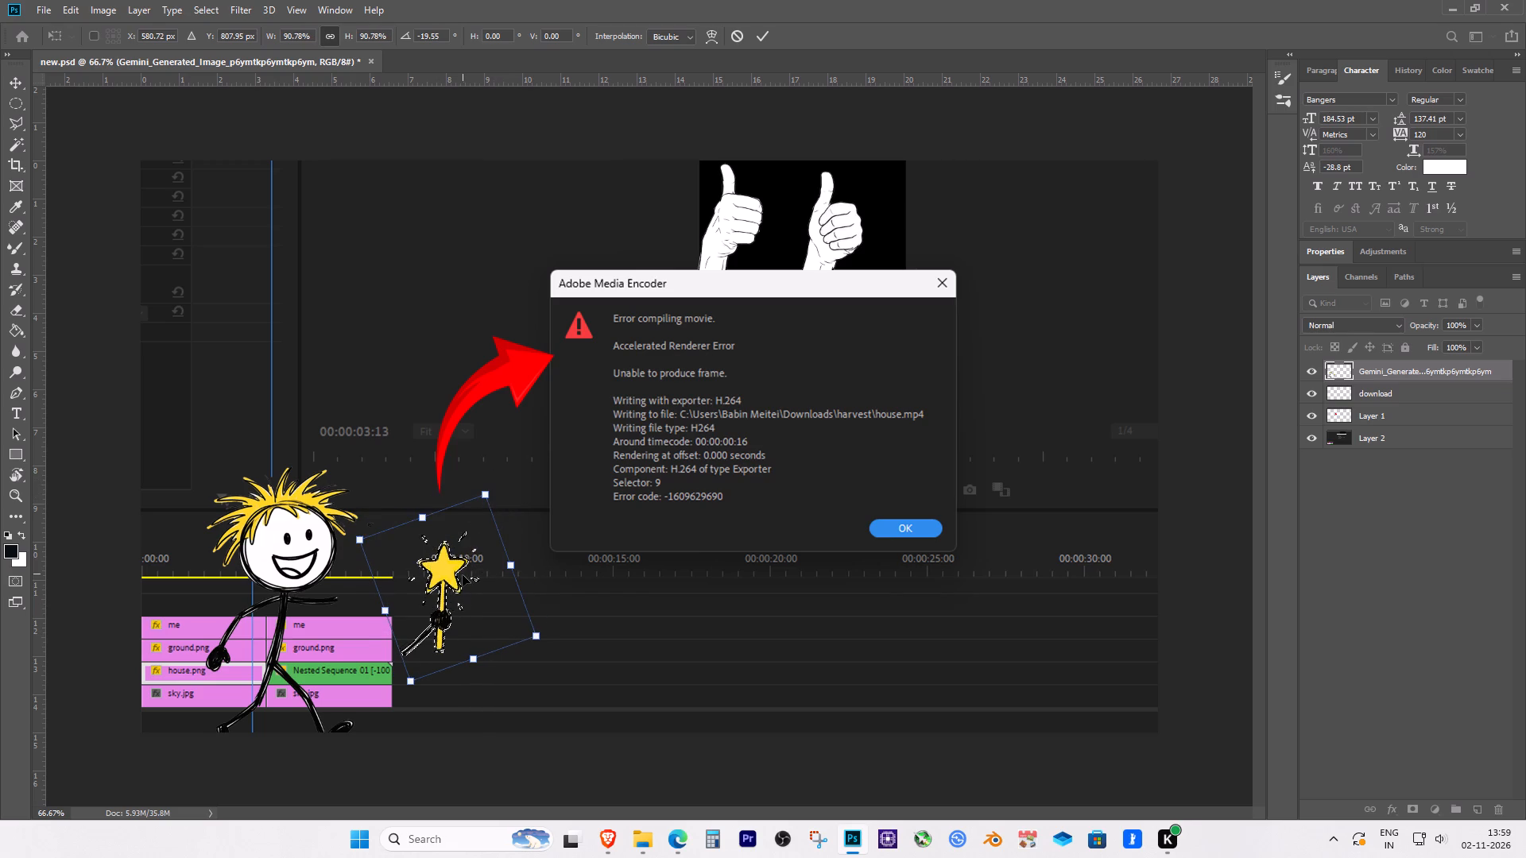
pyautogui.moveTo(439, 628); pyautogui.dragTo(448, 621)
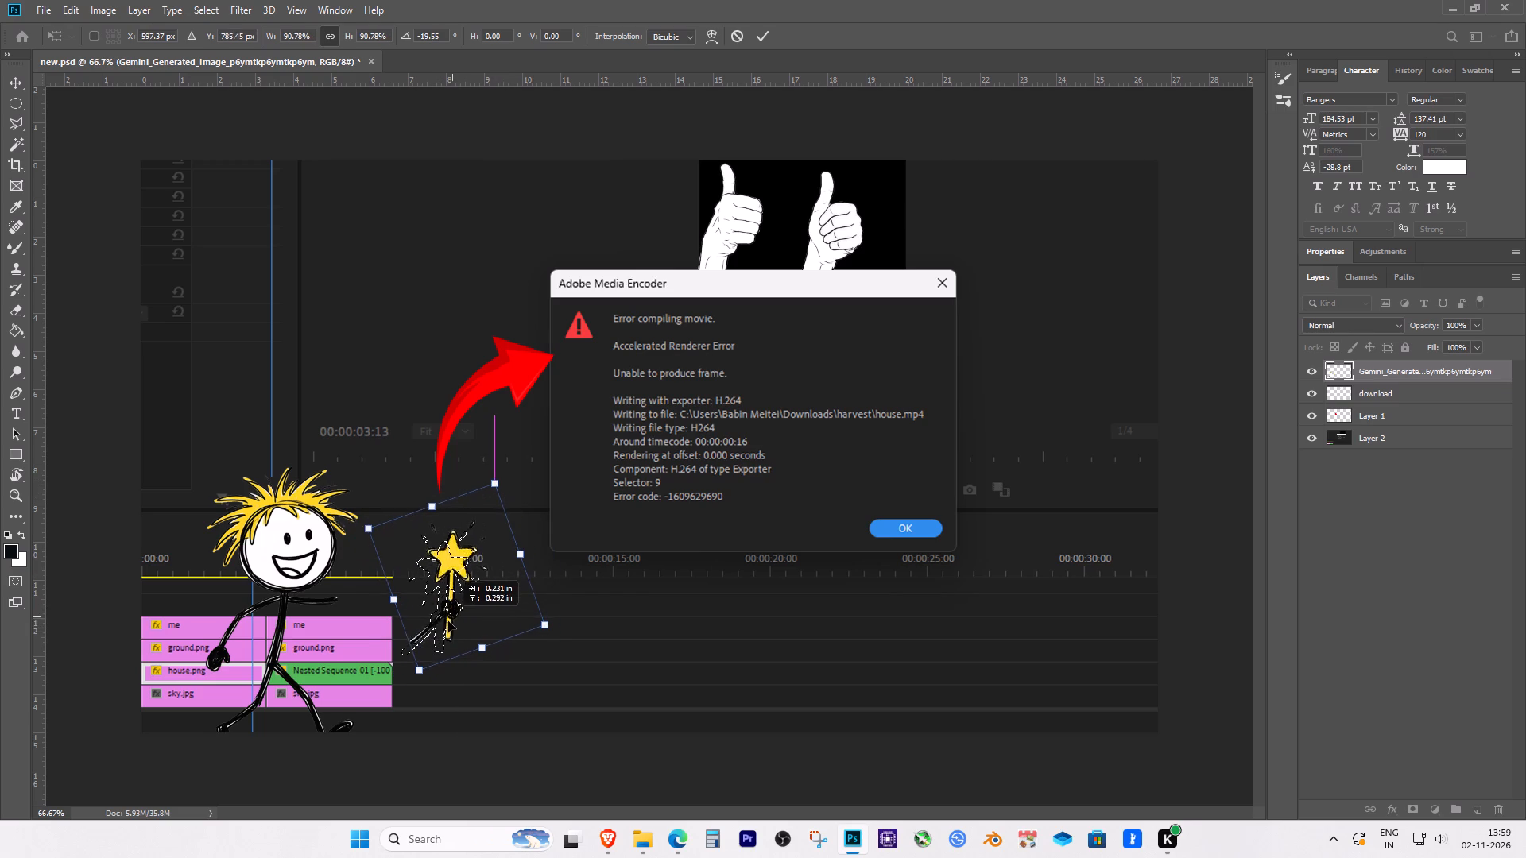
pyautogui.moveTo(448, 621); pyautogui.dragTo(447, 623)
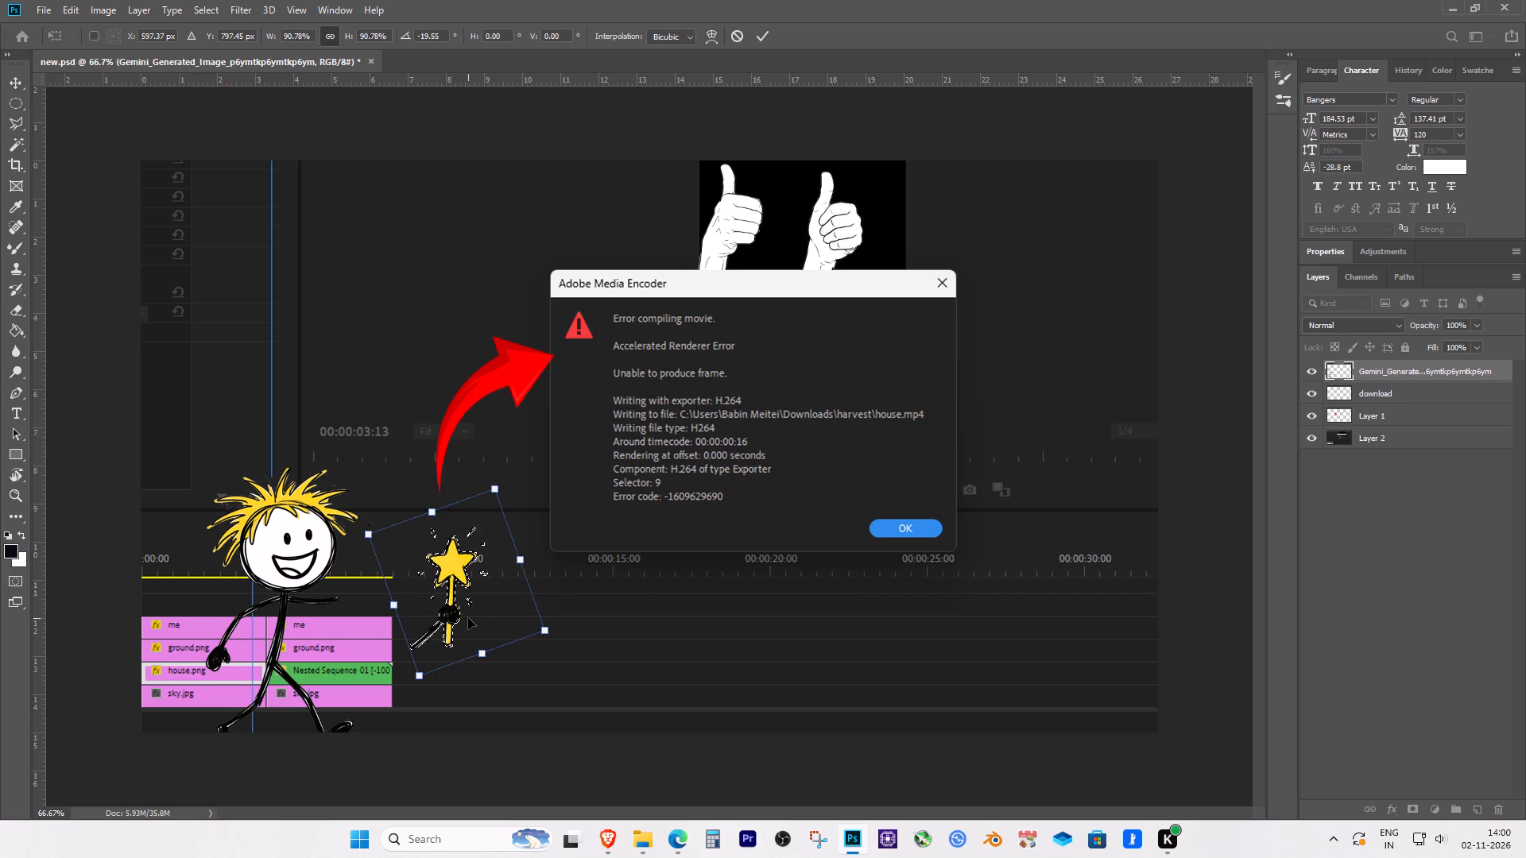
pyautogui.press('Return')
pyautogui.hotkey('ctrl', 'd')
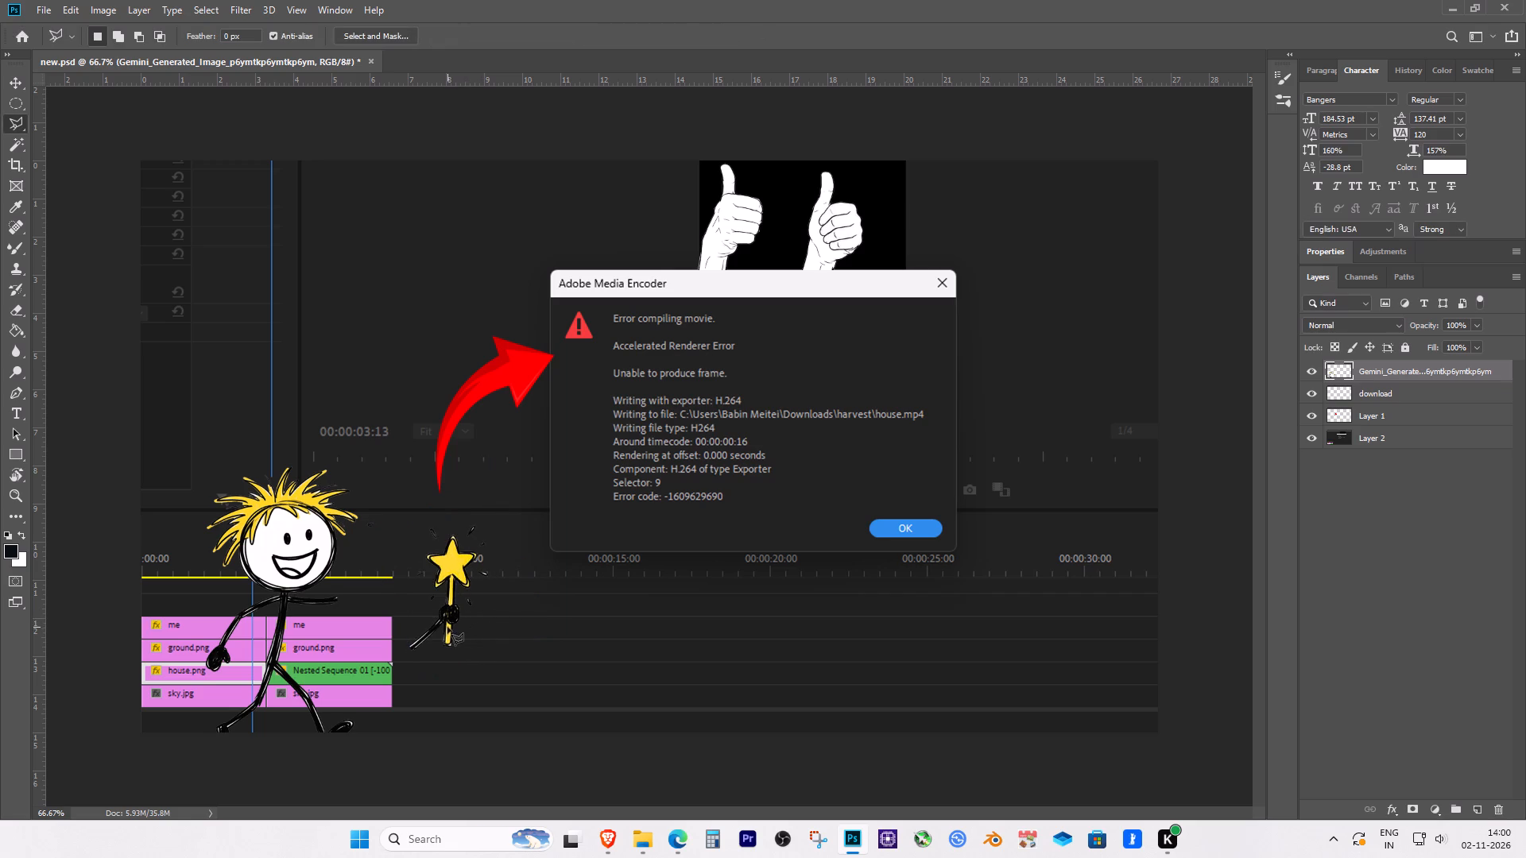
# Lasso the detached forearm piece beside the wand hand and rotate it about 39.3° so it lies nearly horizontal.
pyautogui.click(443, 625)
pyautogui.click(436, 614)
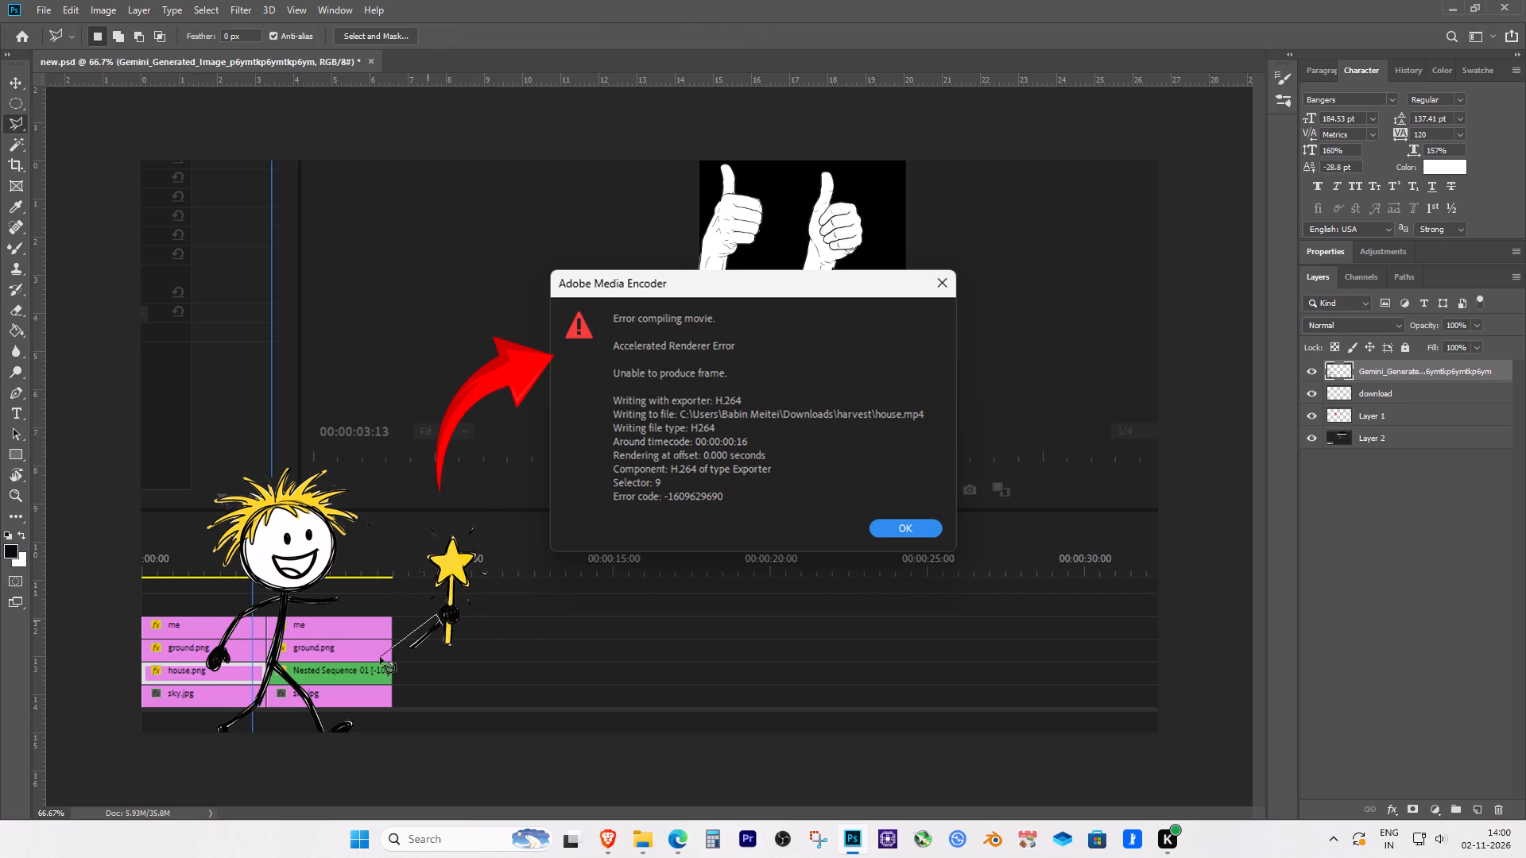
pyautogui.click(382, 654)
pyautogui.click(402, 663)
pyautogui.click(432, 647)
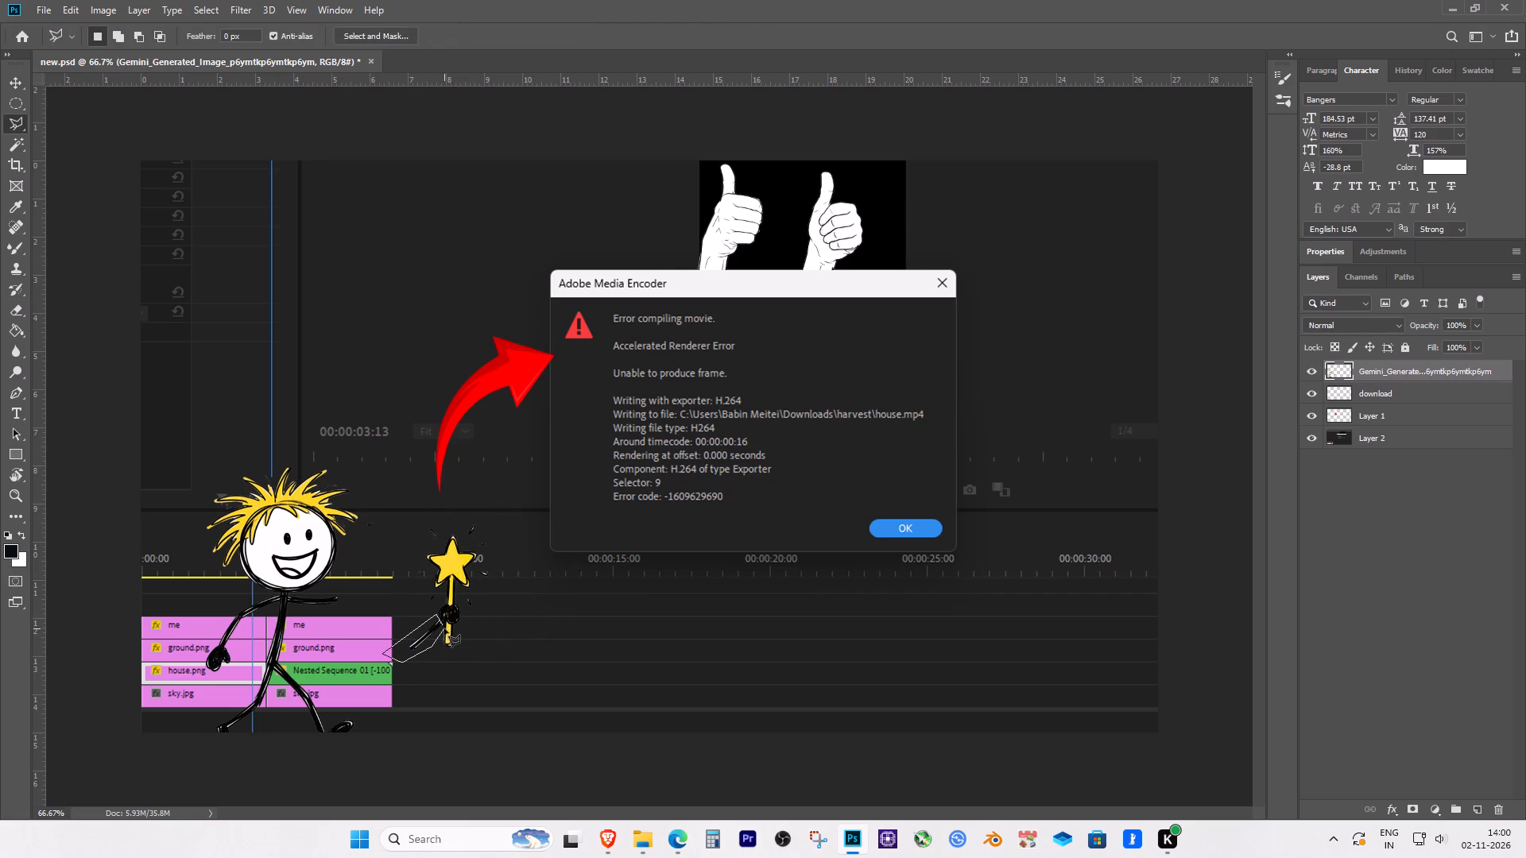
pyautogui.click(444, 628)
pyautogui.click(442, 627)
pyautogui.hotkey('ctrl', 't')
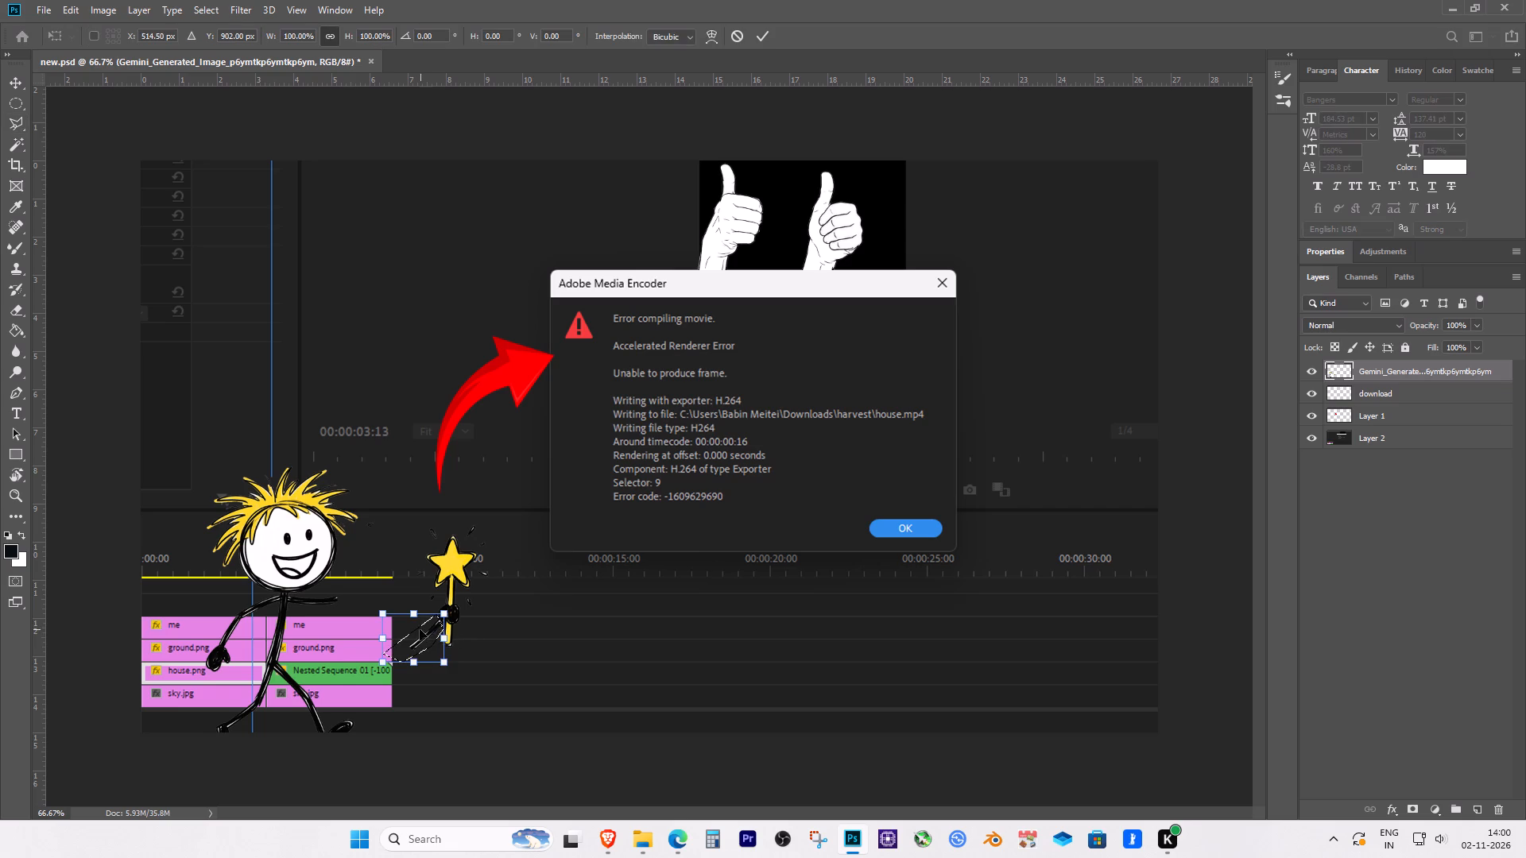
pyautogui.moveTo(412, 679); pyautogui.dragTo(408, 678)
pyautogui.moveTo(408, 678); pyautogui.dragTo(392, 663)
pyautogui.moveTo(426, 647); pyautogui.dragTo(418, 620)
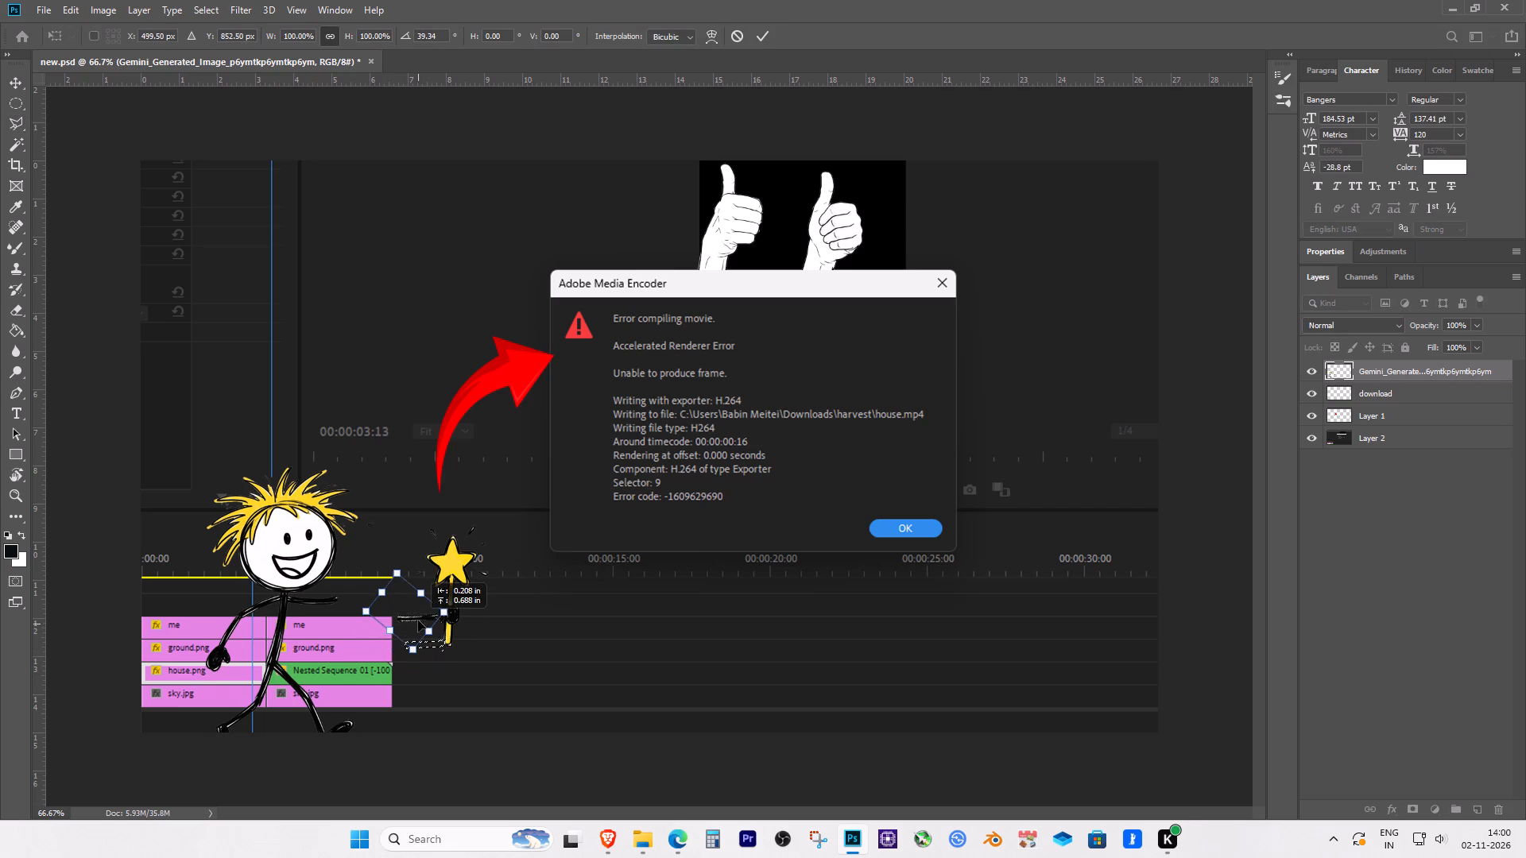
pyautogui.moveTo(418, 620); pyautogui.dragTo(420, 620)
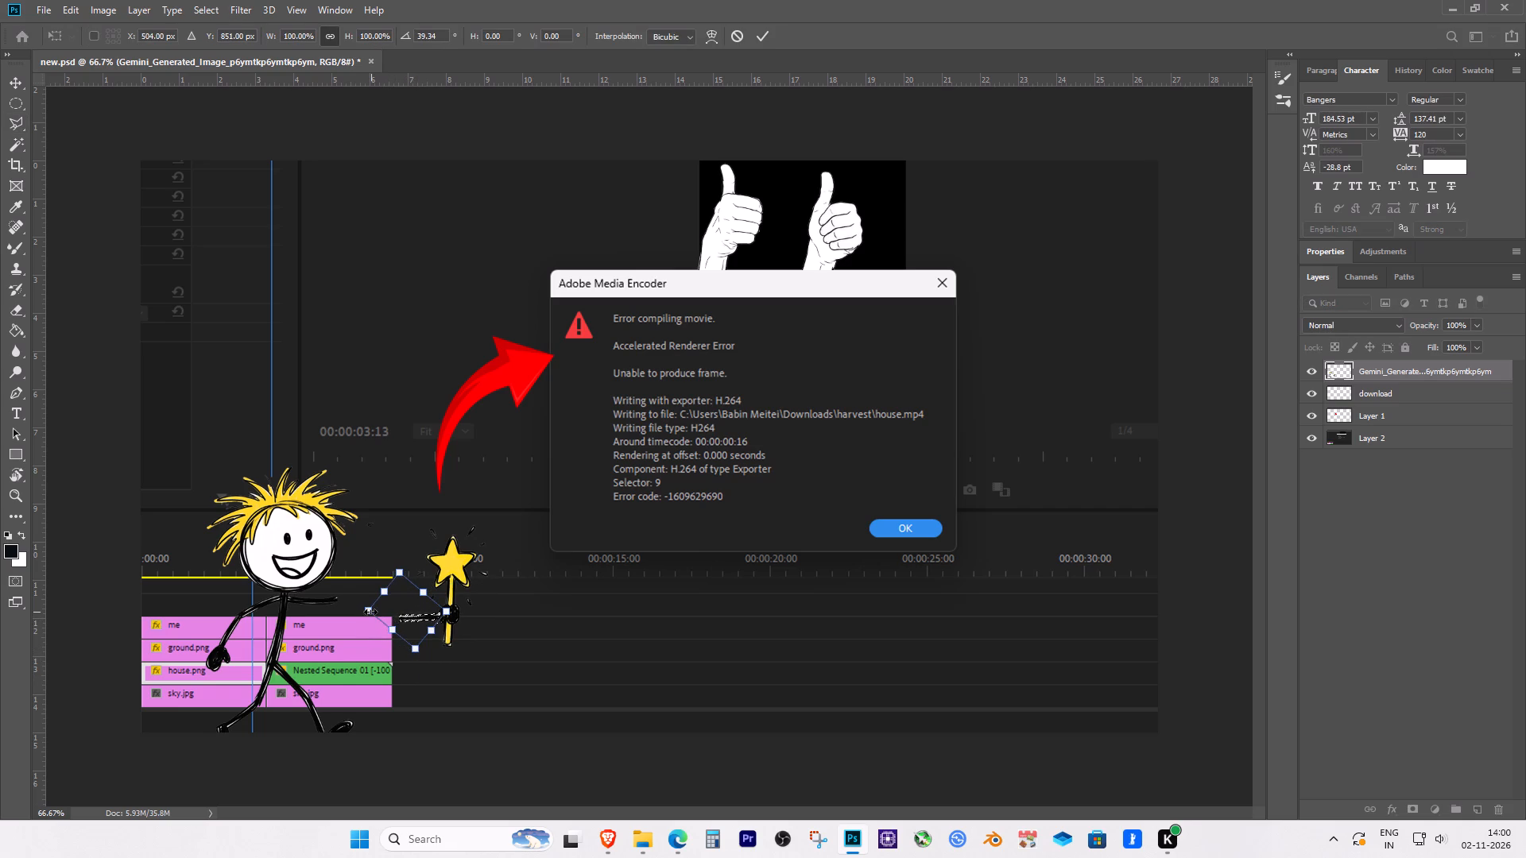
# Resize the forearm piece to about 146% wide and 109% high, rotate it to about 31.3°, and attach it to the stickman's shoulder.
pyautogui.moveTo(370, 612); pyautogui.dragTo(293, 594)
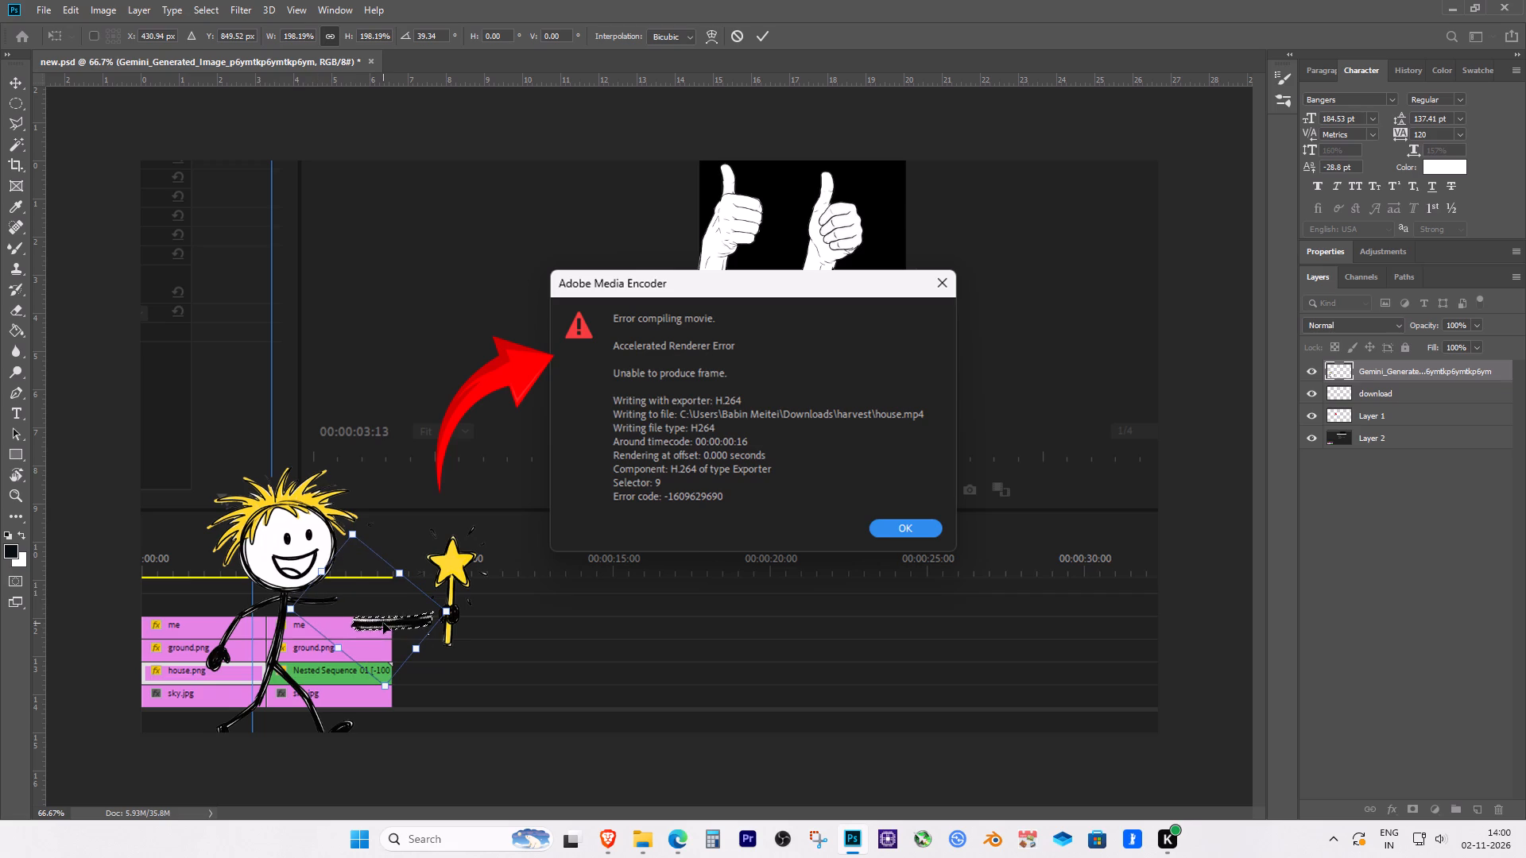
pyautogui.moveTo(287, 613); pyautogui.dragTo(234, 597)
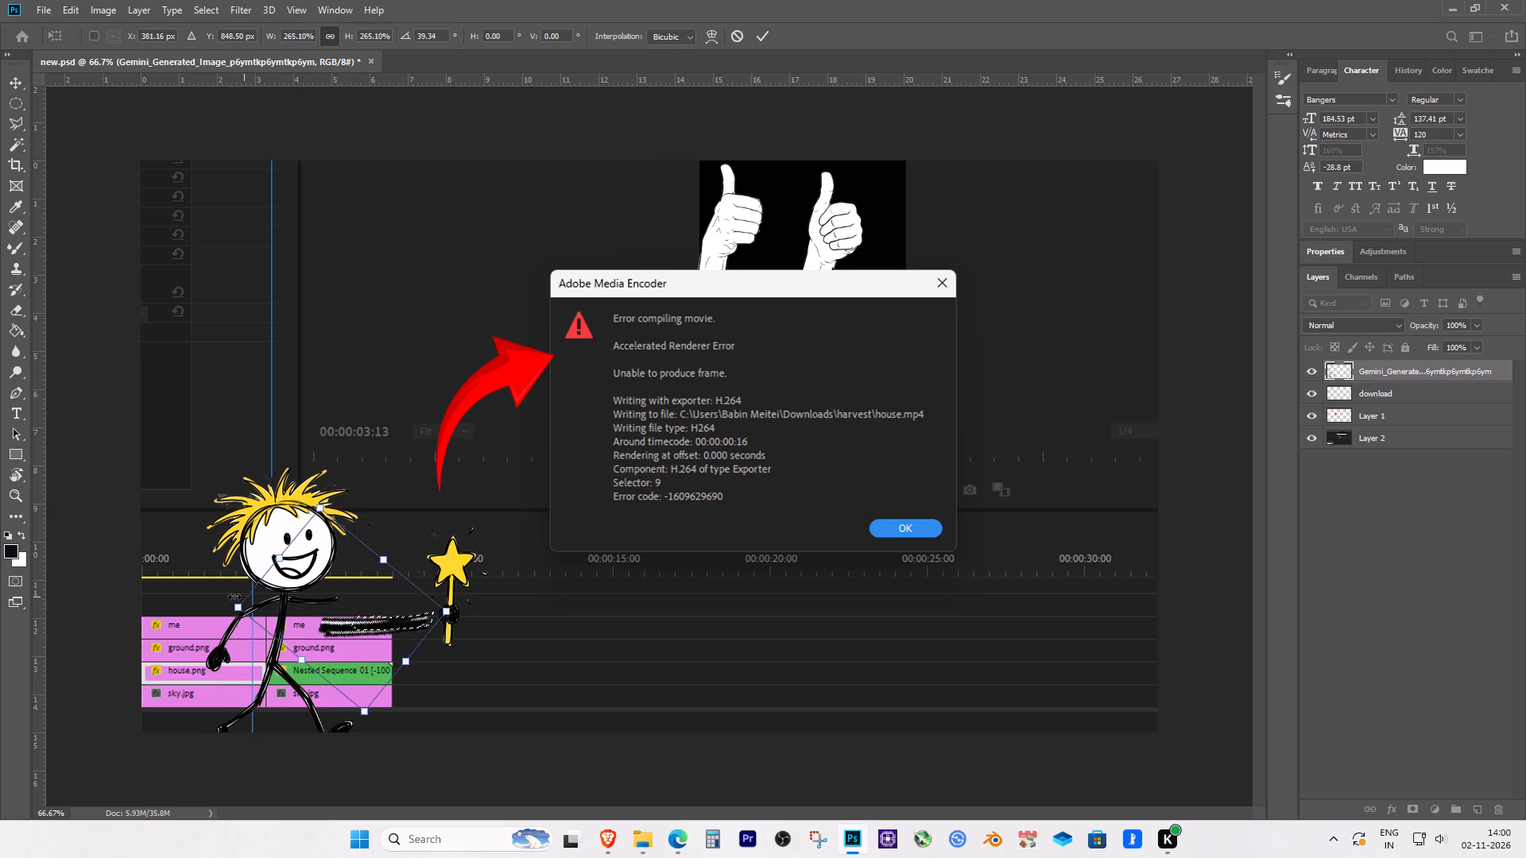
pyautogui.keyDown('shift'); pyautogui.moveTo(364, 714); pyautogui.dragTo(363, 677); pyautogui.keyUp('shift')
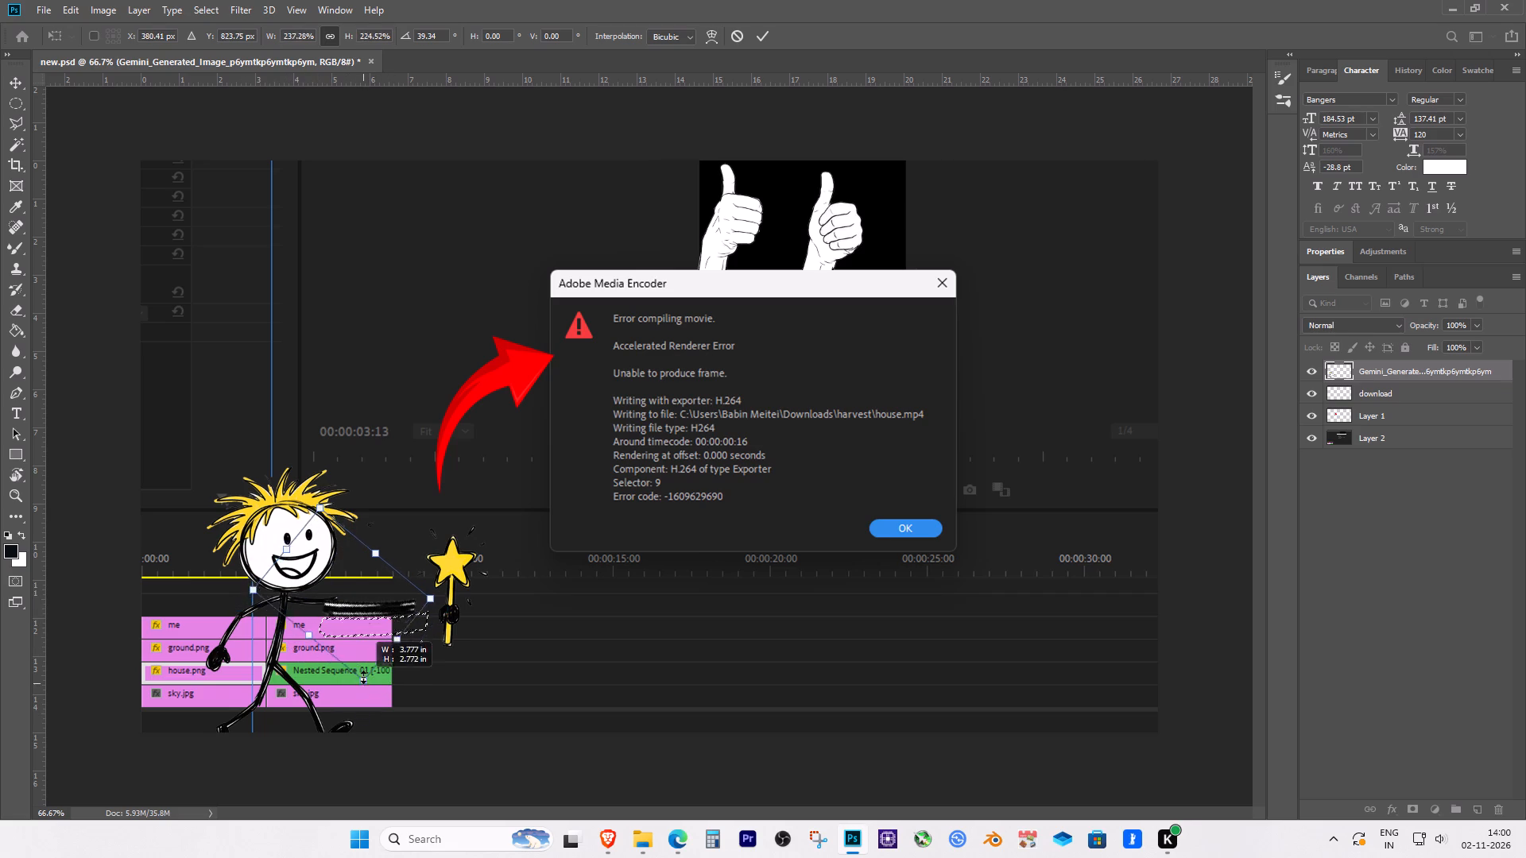
pyautogui.keyDown('shift'); pyautogui.moveTo(363, 677); pyautogui.dragTo(362, 668); pyautogui.keyUp('shift')
pyautogui.moveTo(366, 616); pyautogui.dragTo(374, 626)
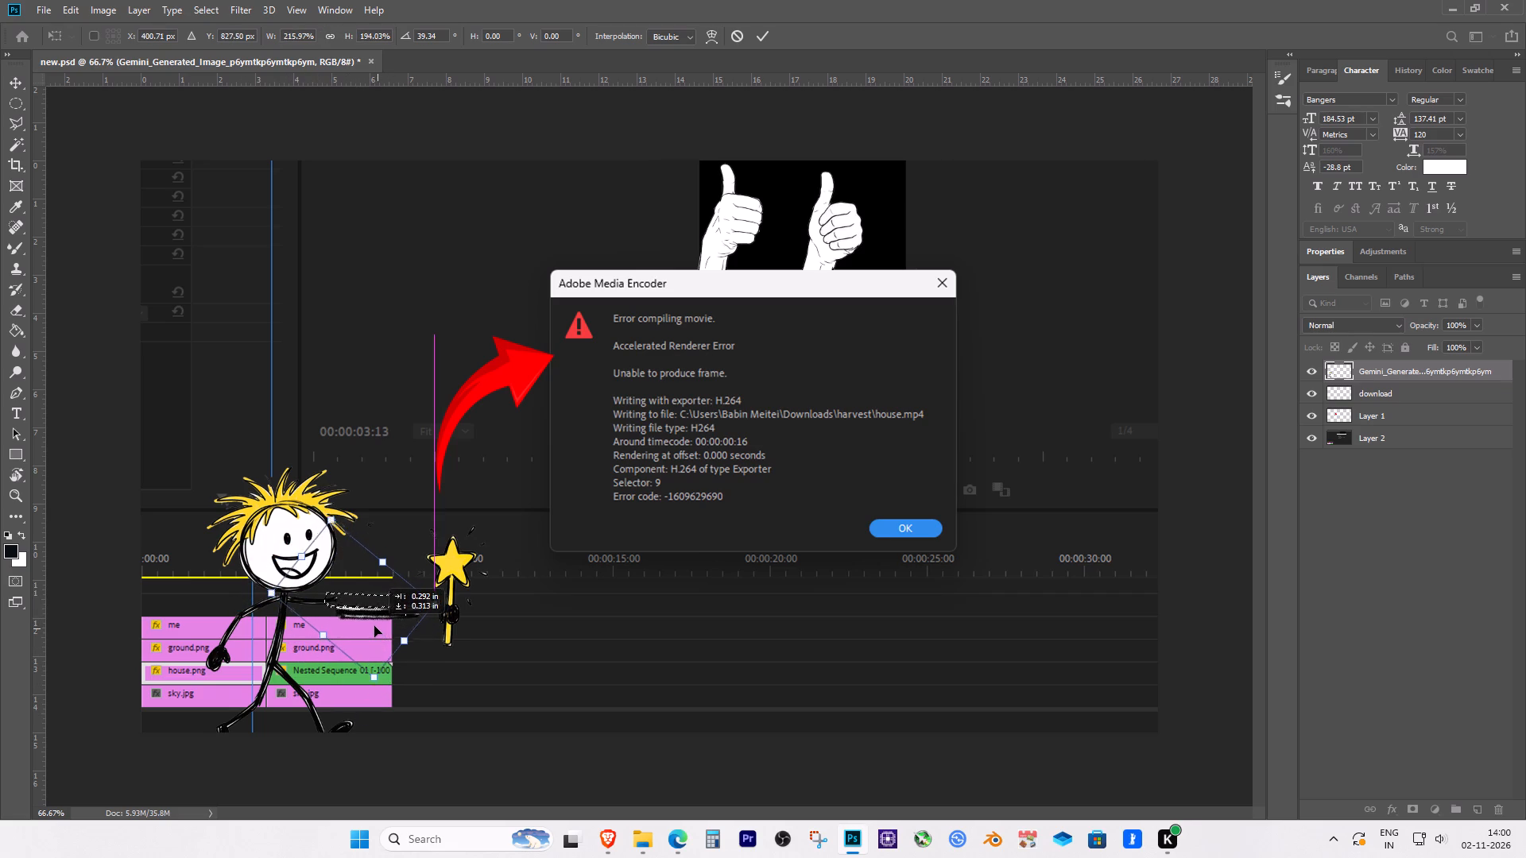
pyautogui.moveTo(374, 626); pyautogui.dragTo(374, 620)
pyautogui.keyDown('shift'); pyautogui.moveTo(370, 664); pyautogui.dragTo(370, 651); pyautogui.keyUp('shift')
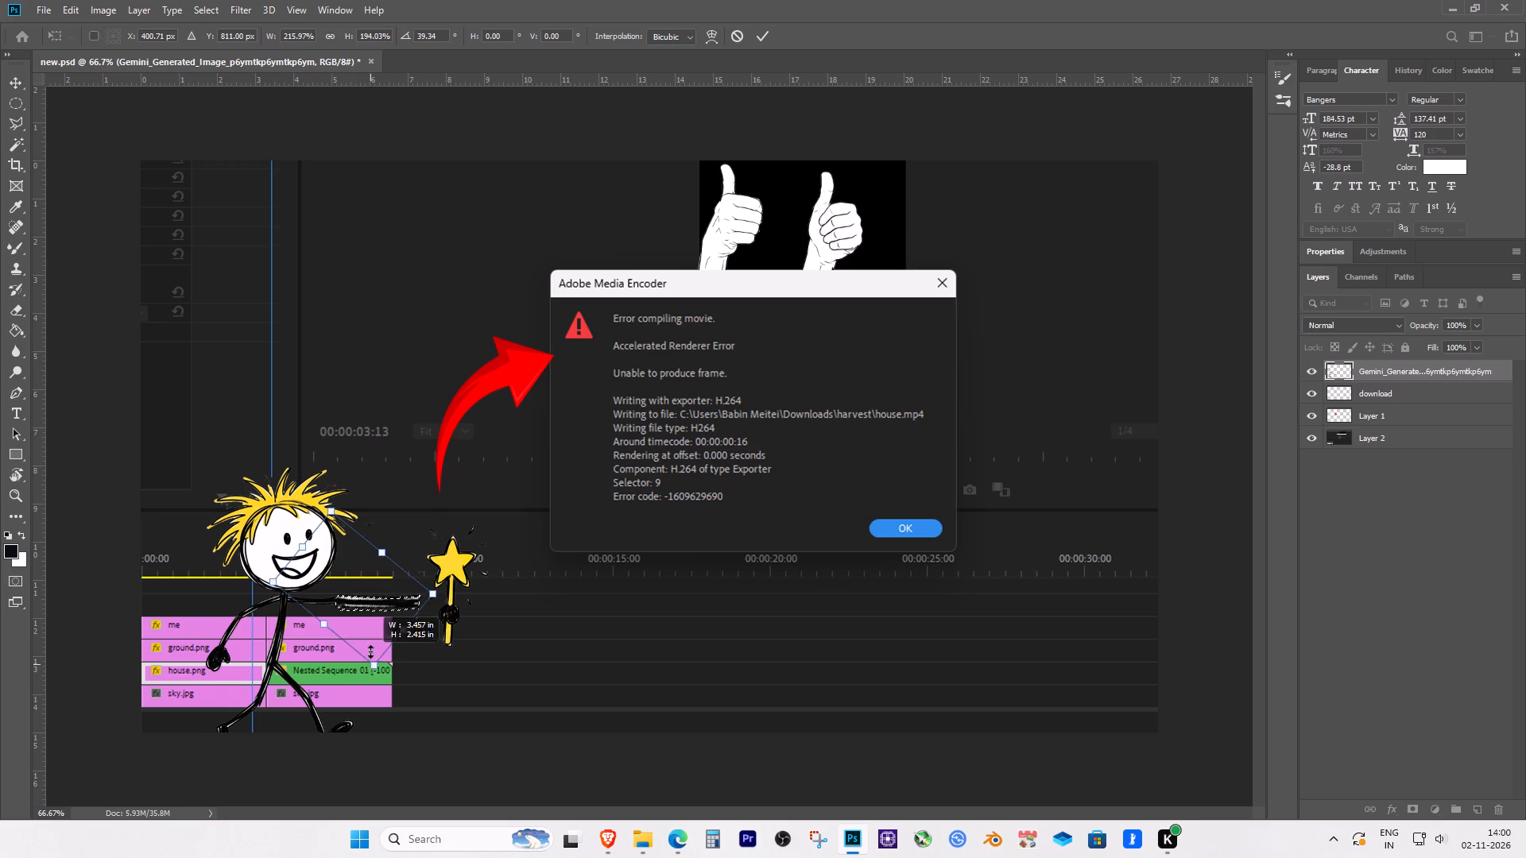
pyautogui.keyDown('shift'); pyautogui.moveTo(370, 651); pyautogui.dragTo(372, 629); pyautogui.keyUp('shift')
pyautogui.moveTo(375, 588); pyautogui.dragTo(370, 608)
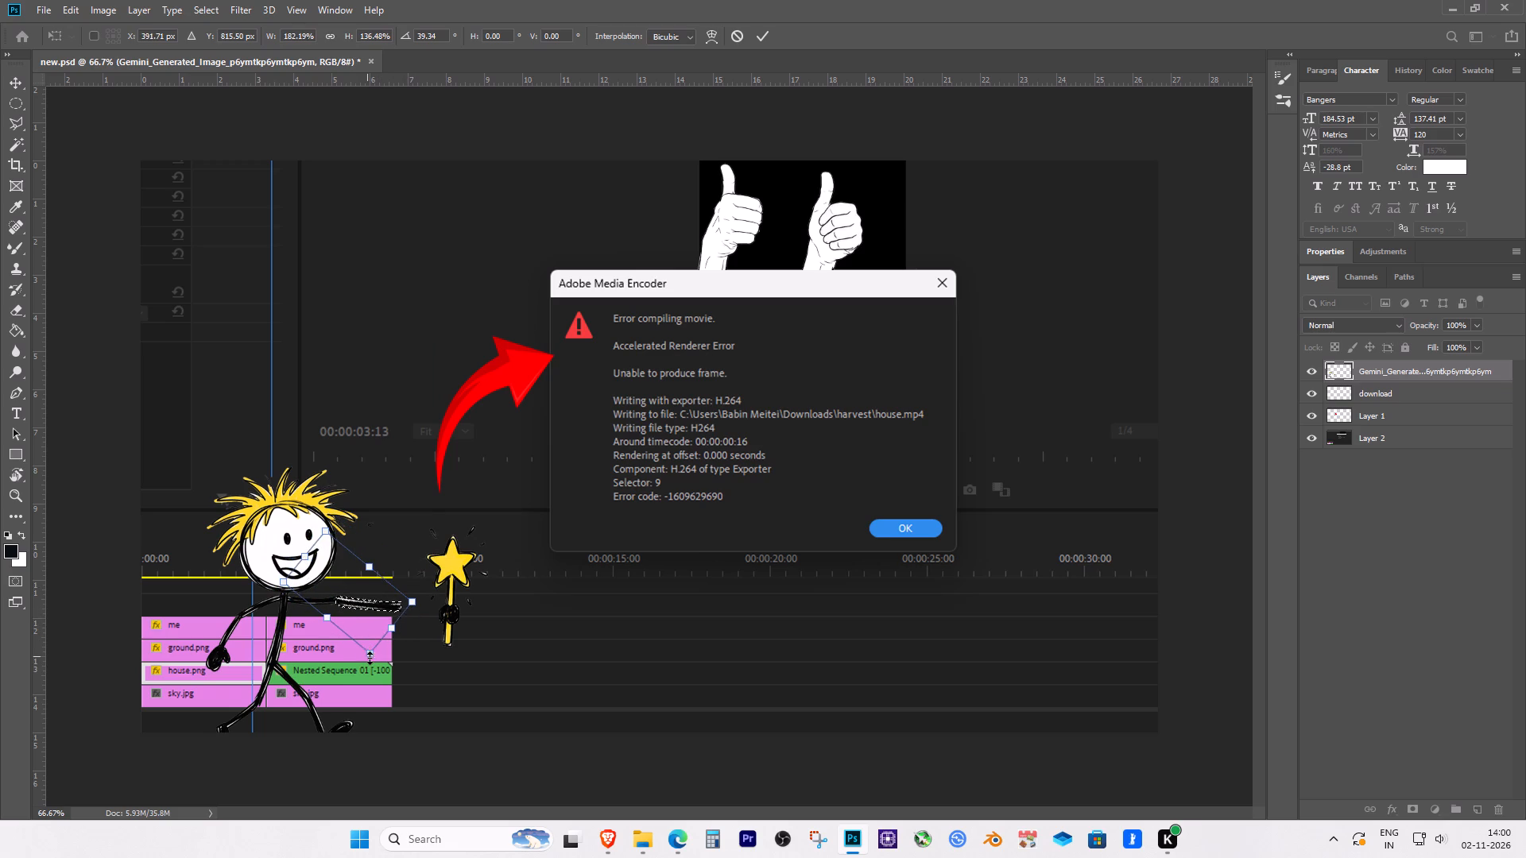
pyautogui.moveTo(374, 657); pyautogui.dragTo(372, 630)
pyautogui.moveTo(365, 586); pyautogui.dragTo(373, 601)
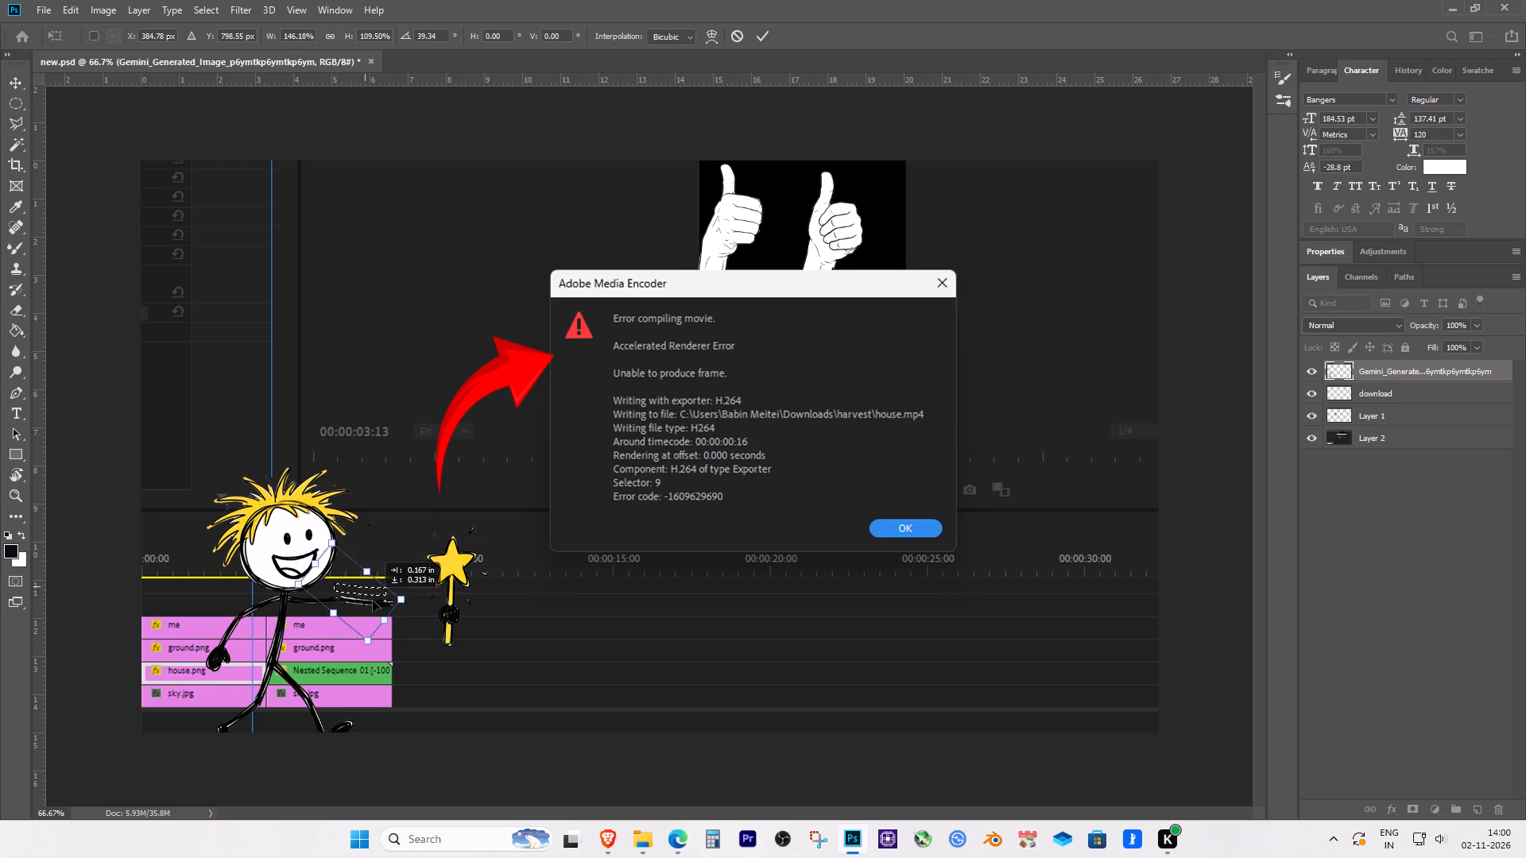
pyautogui.moveTo(373, 601); pyautogui.dragTo(370, 600)
pyautogui.moveTo(416, 603); pyautogui.dragTo(412, 593)
pyautogui.click(381, 609)
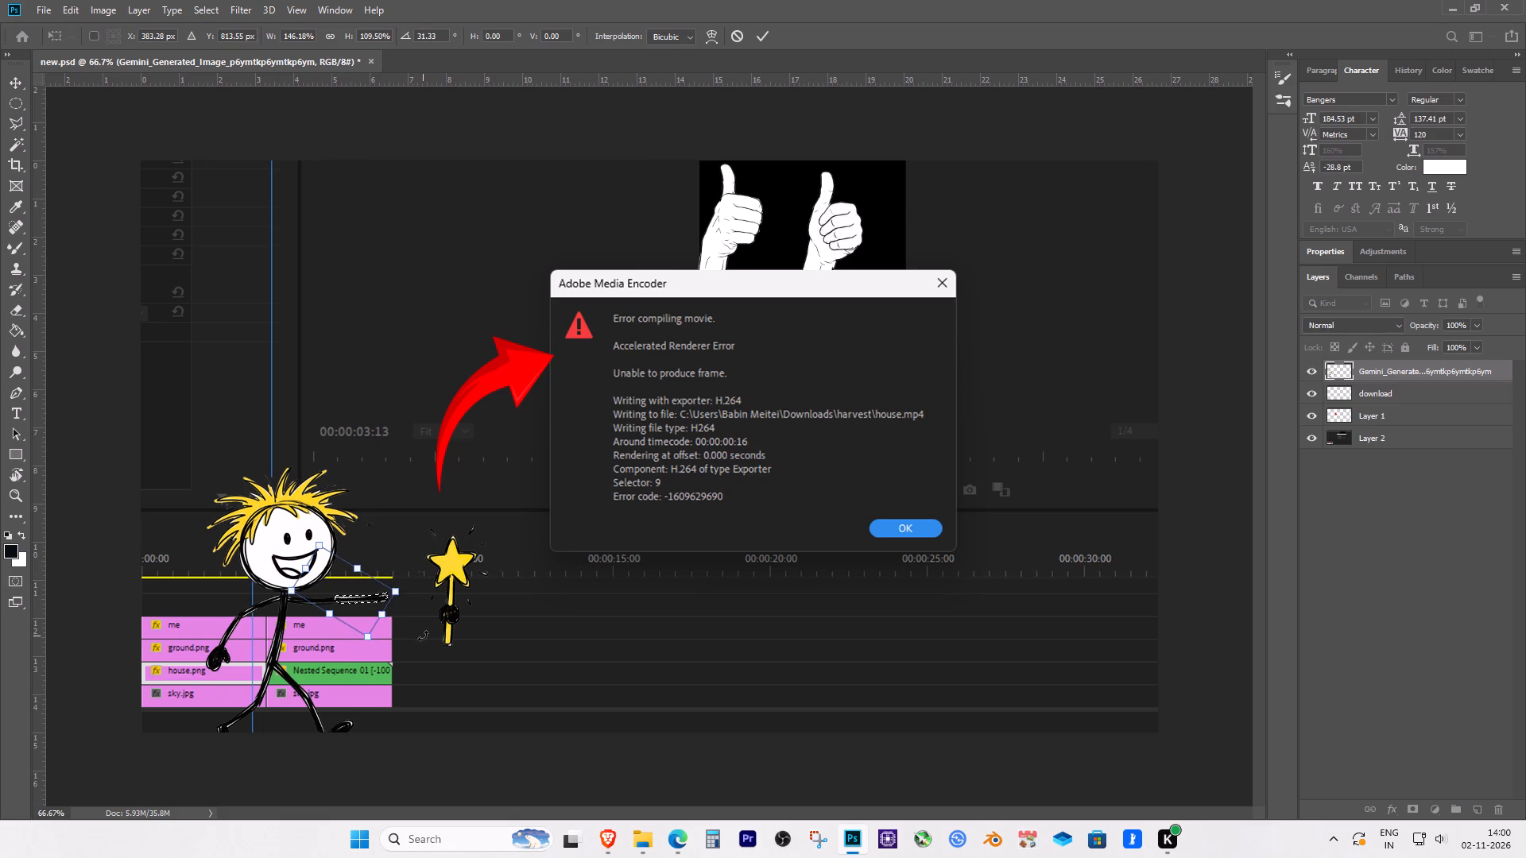
pyautogui.press('Return')
# Duplicate the arm piece to a new layer, scale it to about 126%, rotate it about 27.1°, and connect the elbow to the wand hand.
pyautogui.hotkey('ctrl', 'j')
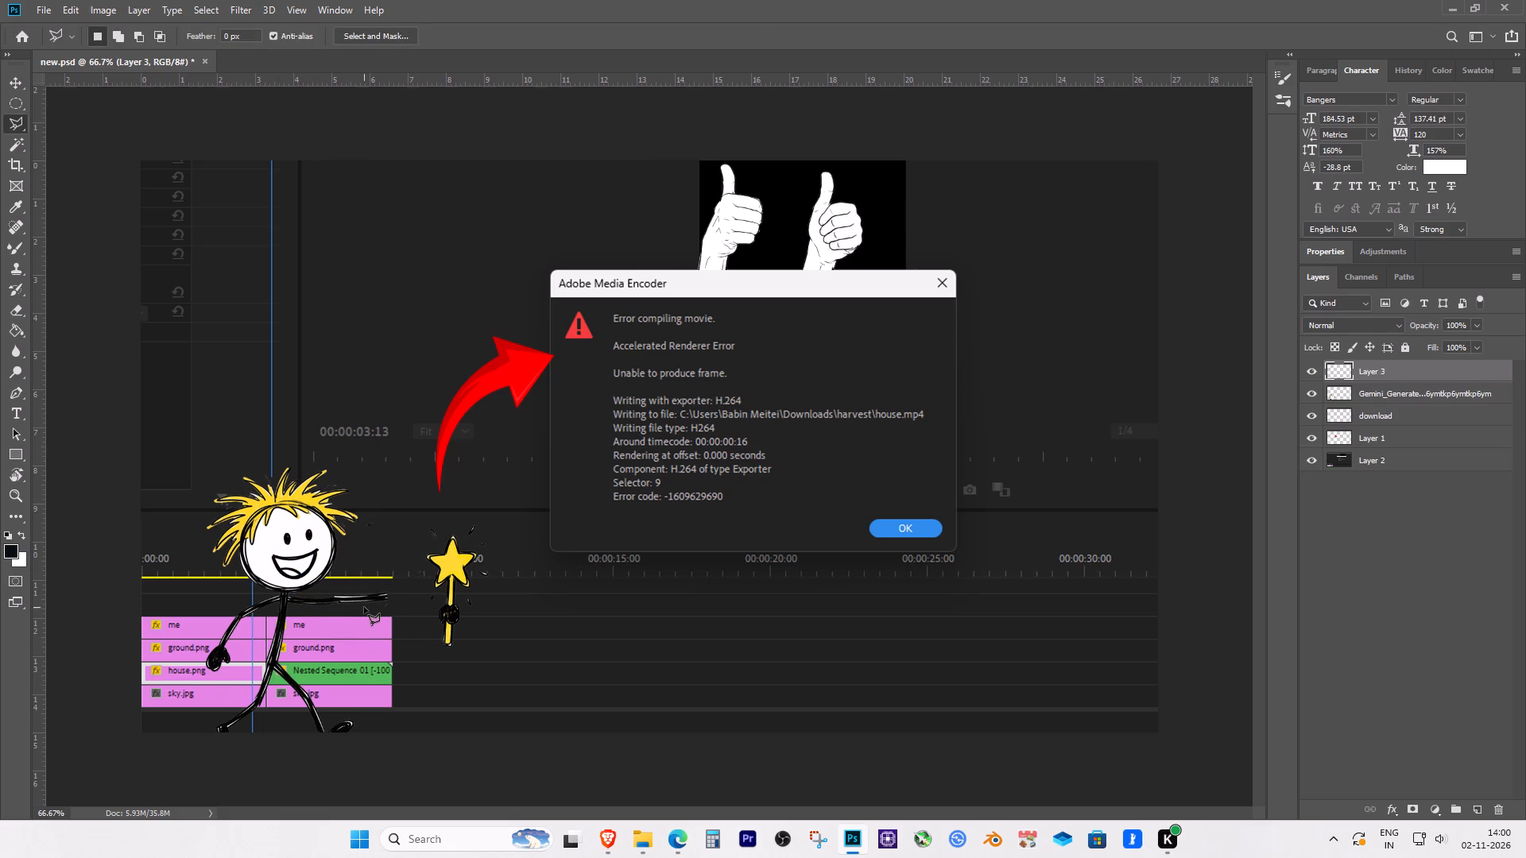
pyautogui.hotkey('ctrl', 't')
pyautogui.moveTo(374, 597); pyautogui.dragTo(437, 610)
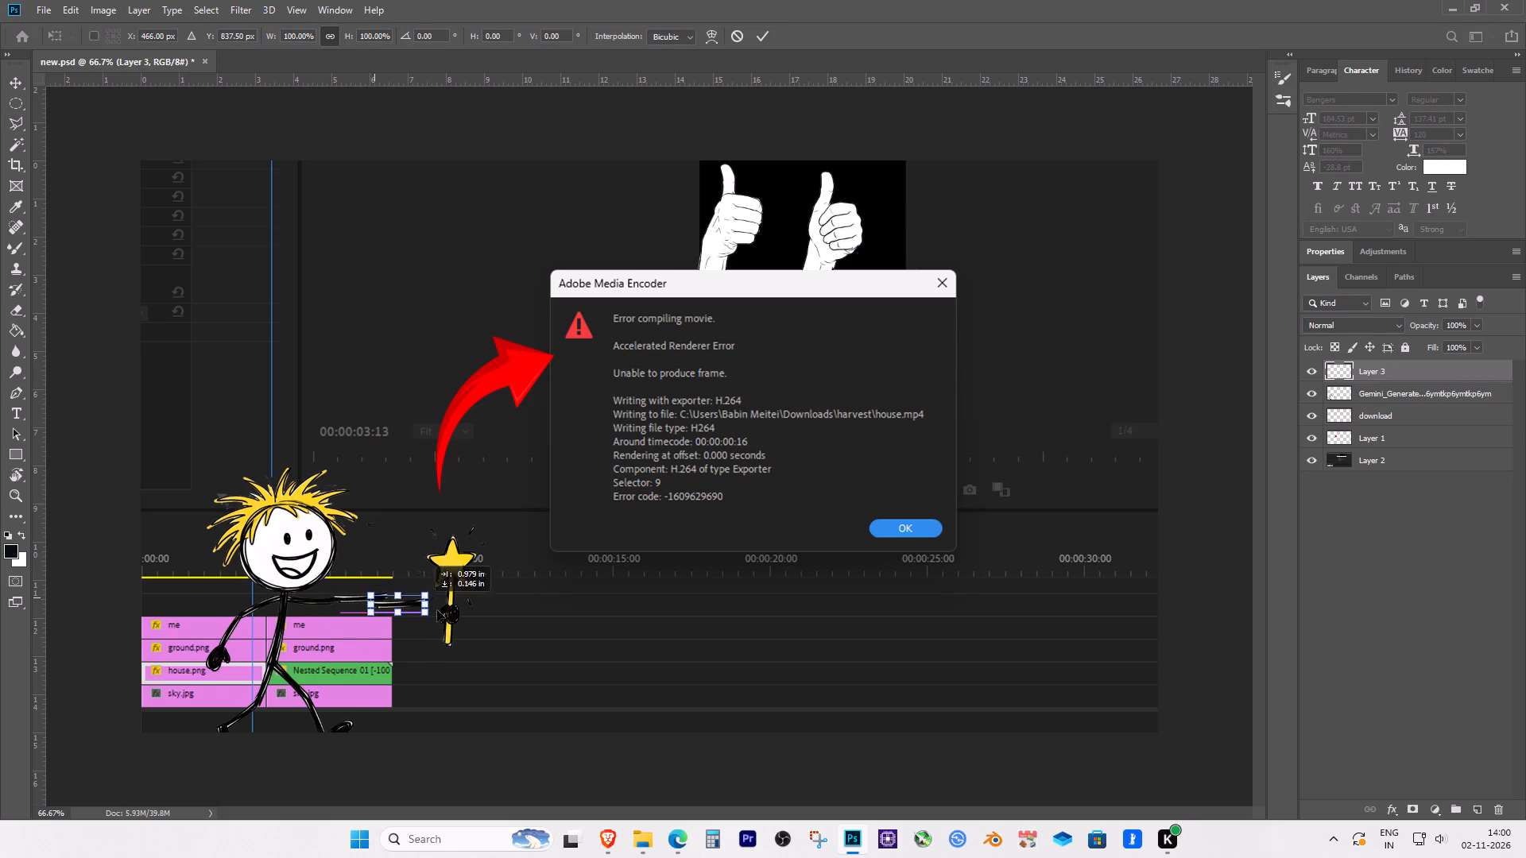
pyautogui.moveTo(437, 610); pyautogui.dragTo(425, 597)
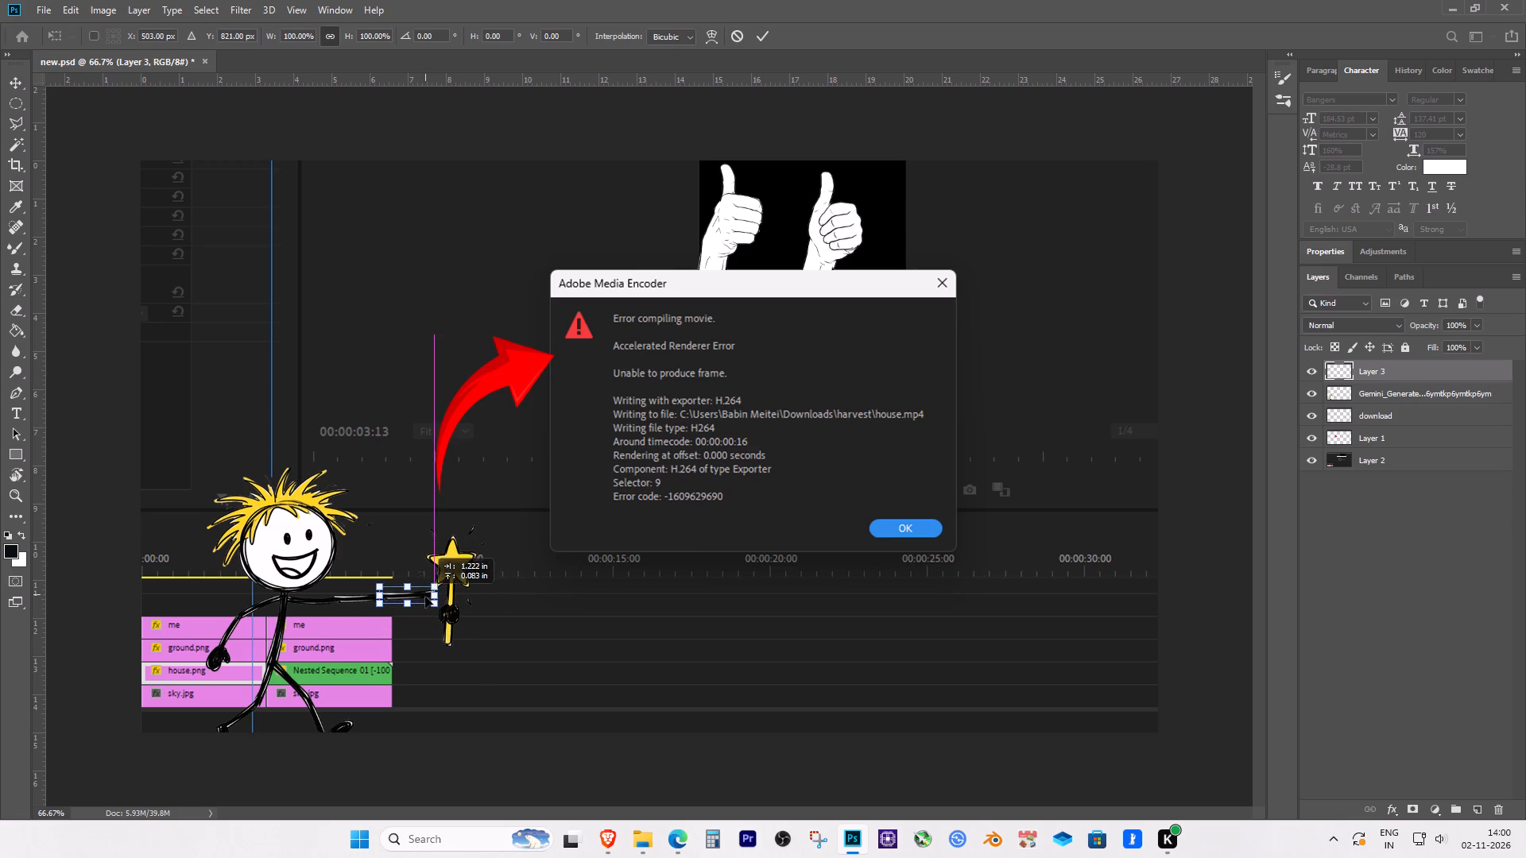
pyautogui.moveTo(425, 597); pyautogui.dragTo(424, 596)
pyautogui.moveTo(443, 592); pyautogui.dragTo(466, 595)
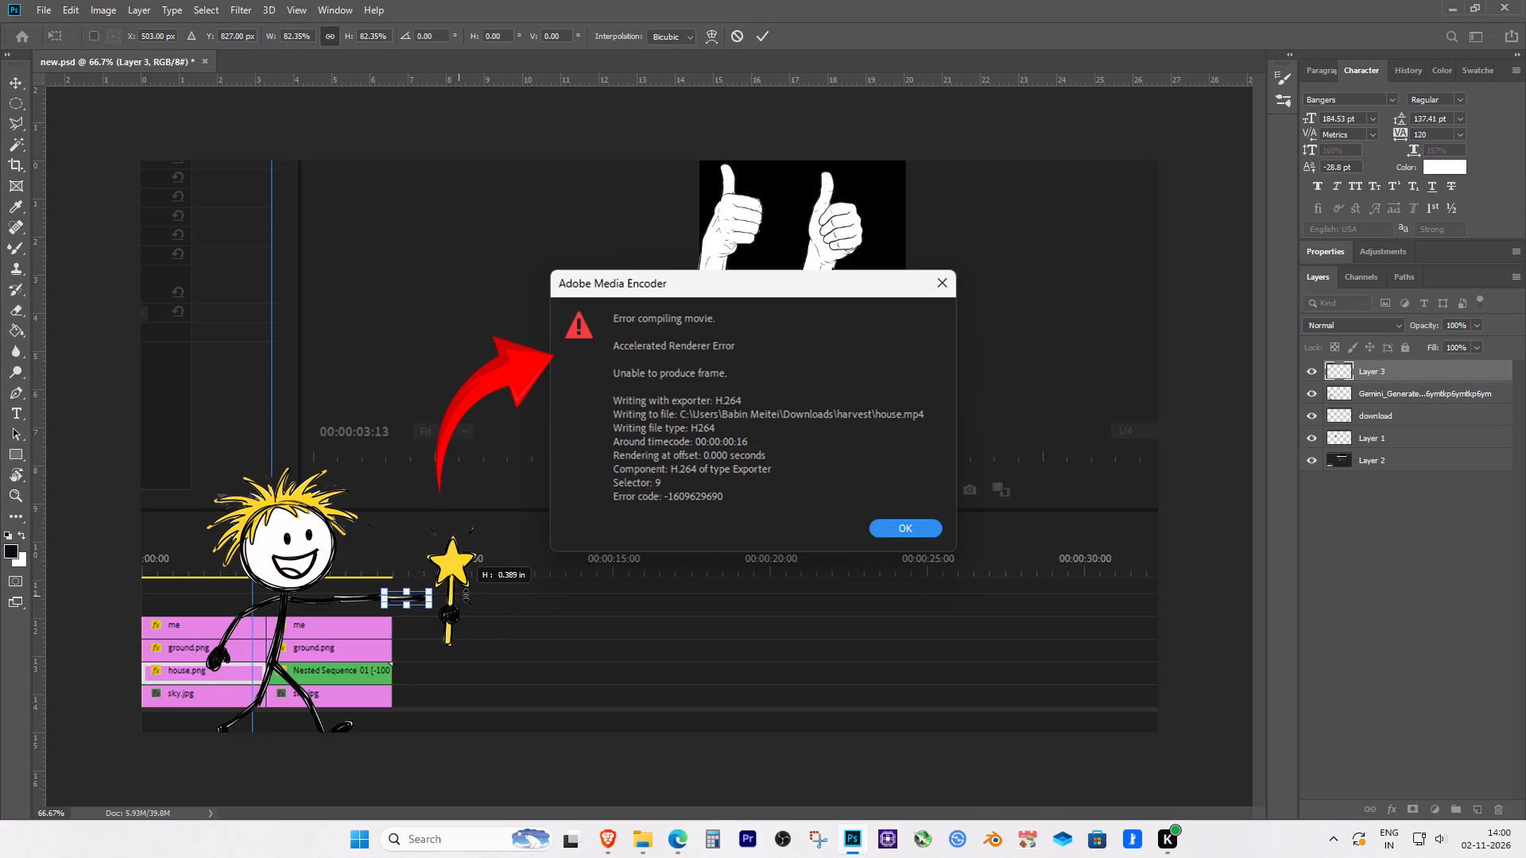
pyautogui.moveTo(466, 595); pyautogui.dragTo(483, 587)
pyautogui.moveTo(459, 578); pyautogui.dragTo(460, 603)
pyautogui.moveTo(417, 601); pyautogui.dragTo(426, 612)
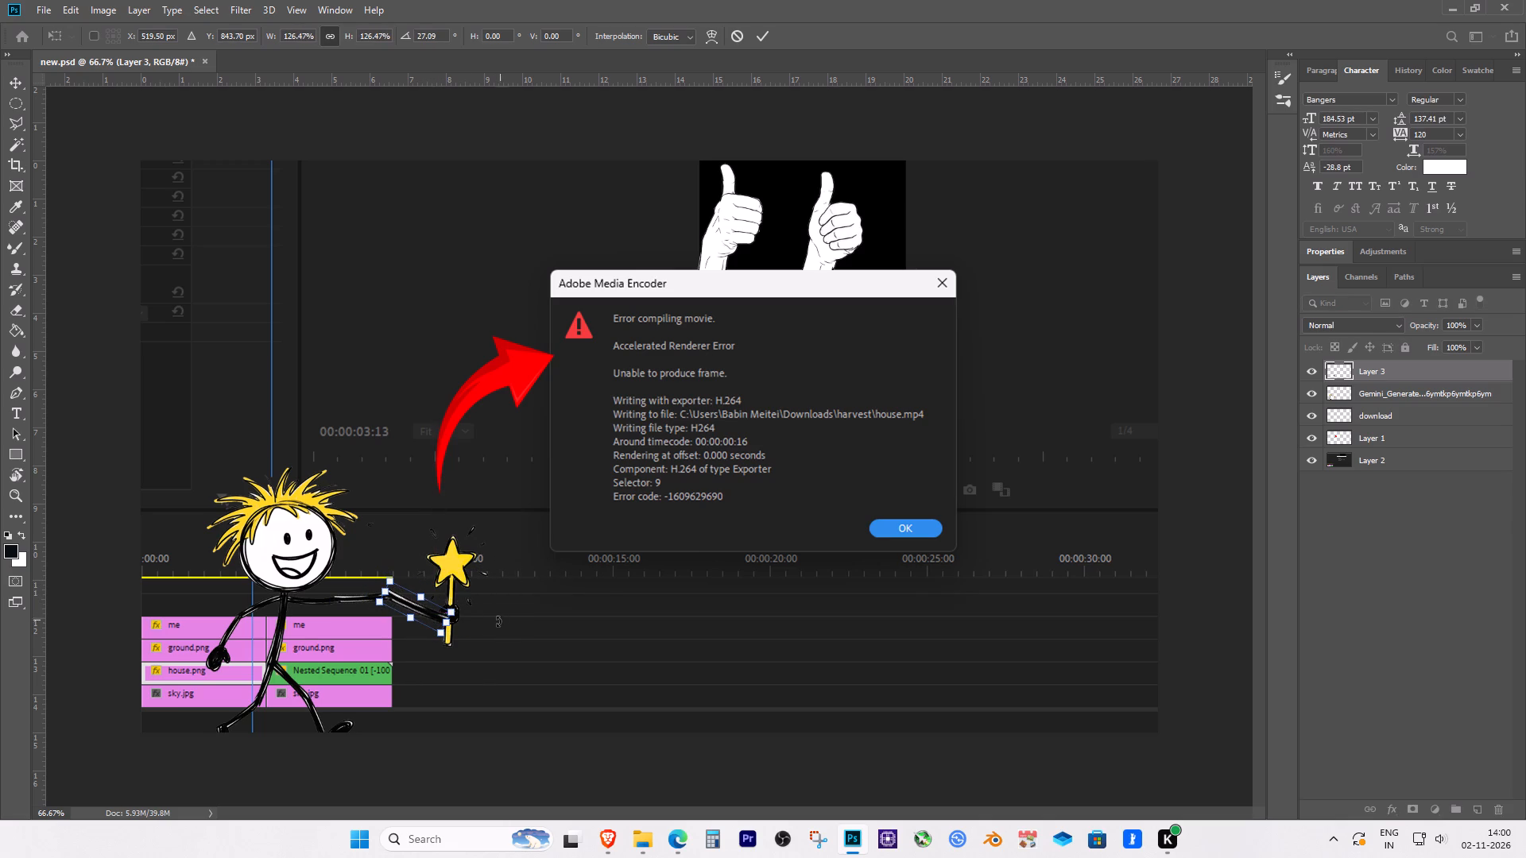
pyautogui.press('Return')
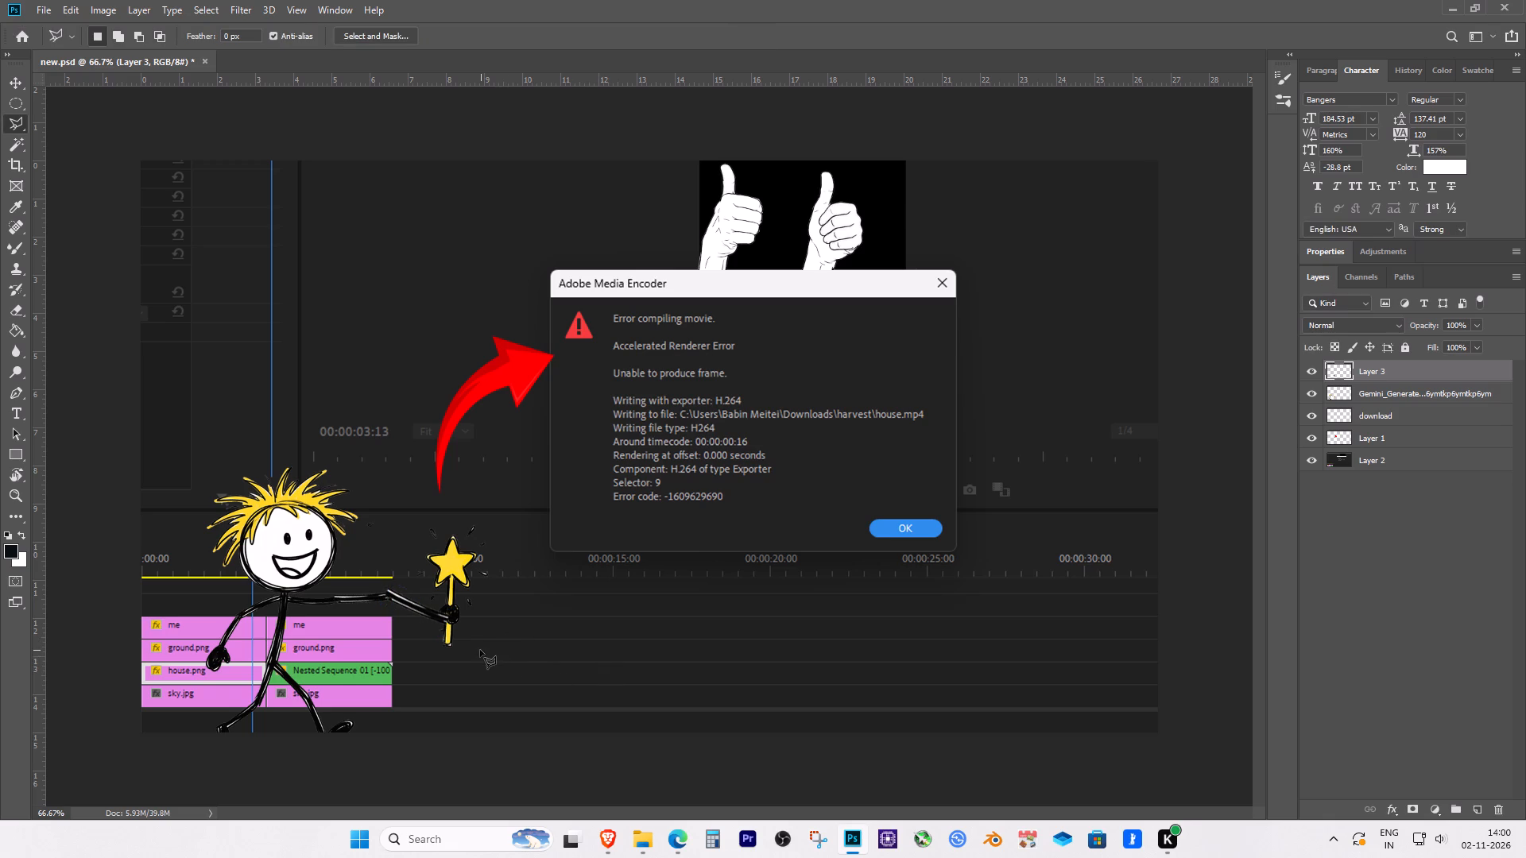
pyautogui.press('Down')
pyautogui.press('v')
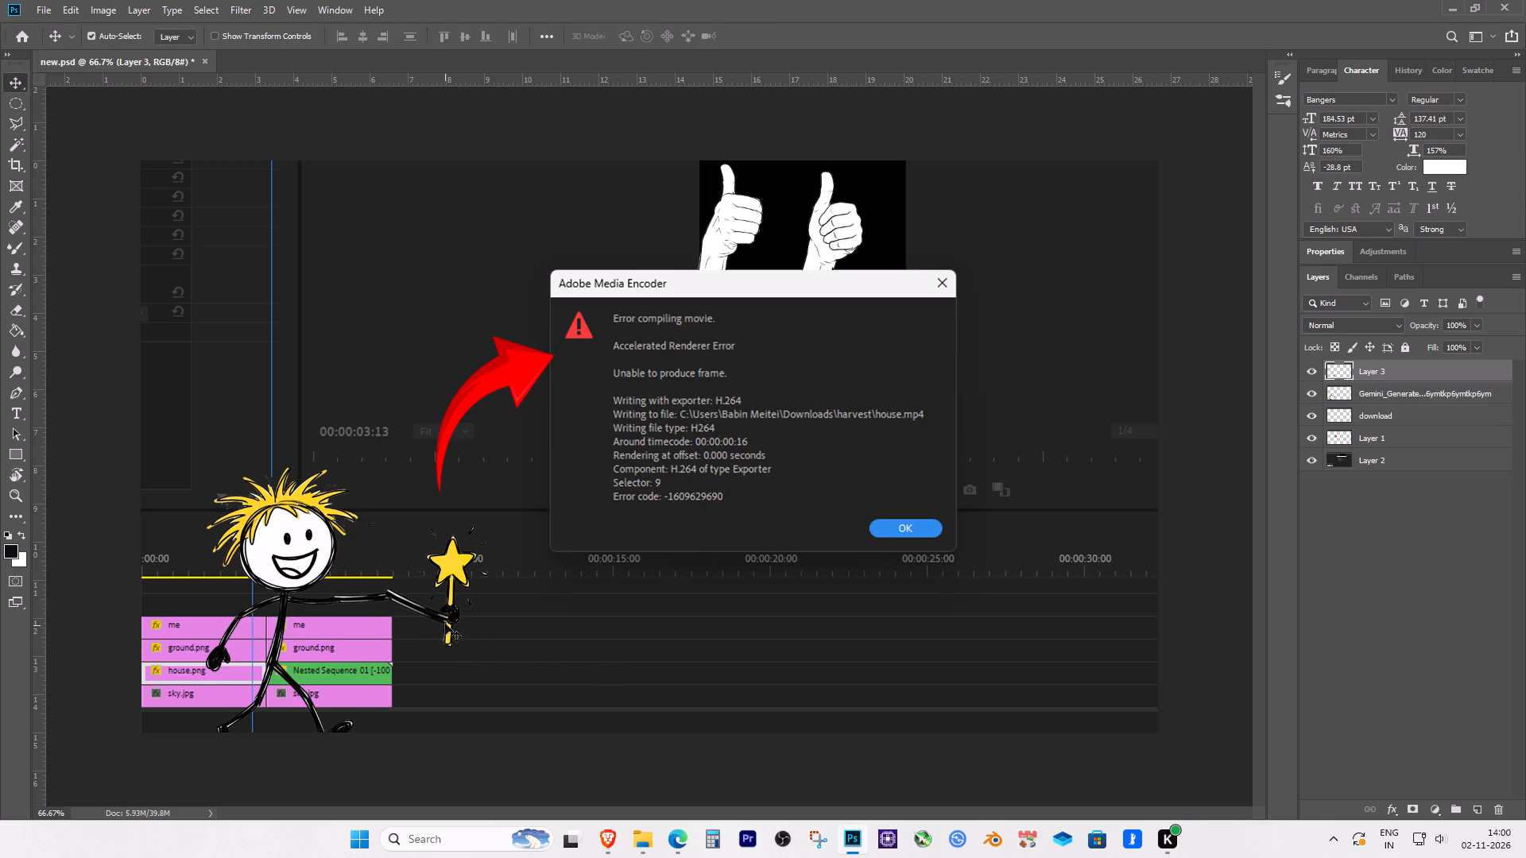
pyautogui.press('Down')
pyautogui.press('Down')
pyautogui.press('Down')
# Add the text "f x" and position it around the star wand so the wand stands in for the letter I.
pyautogui.press('t')
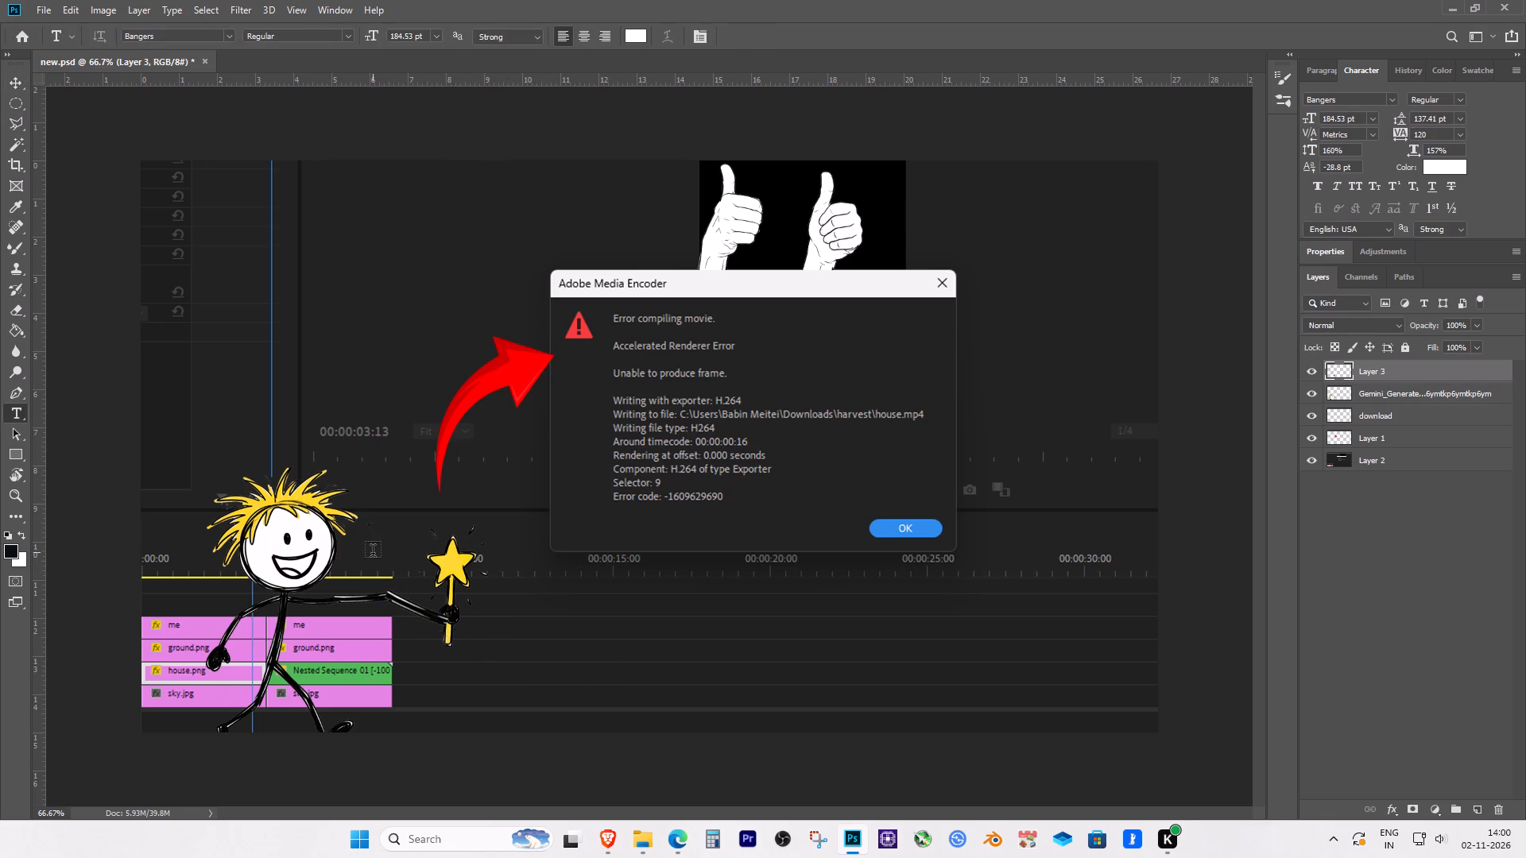
pyautogui.click(373, 553)
pyautogui.press('f')
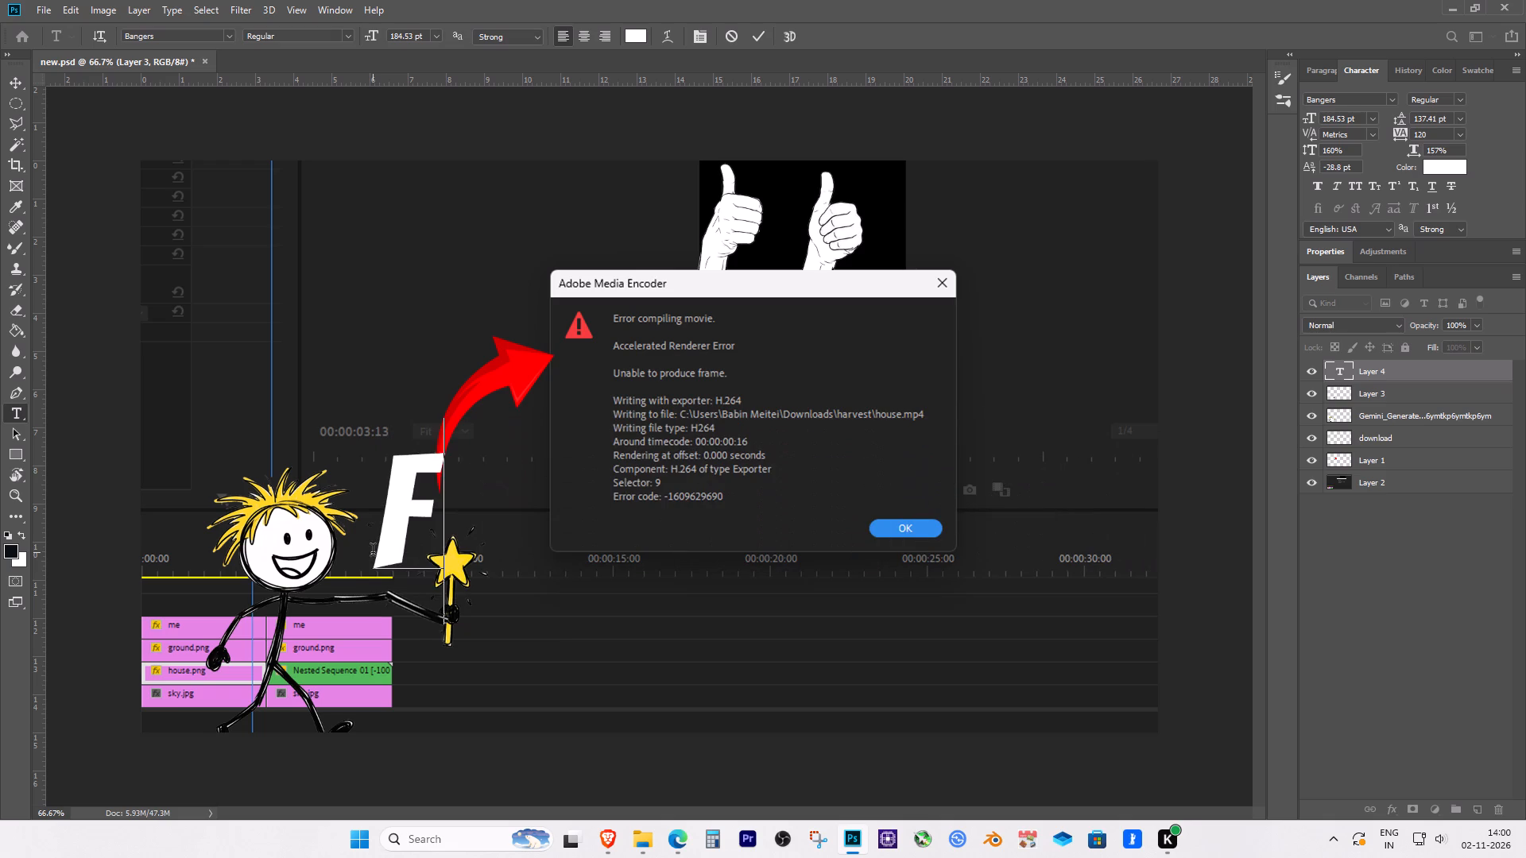
pyautogui.press('space')
pyautogui.press('x')
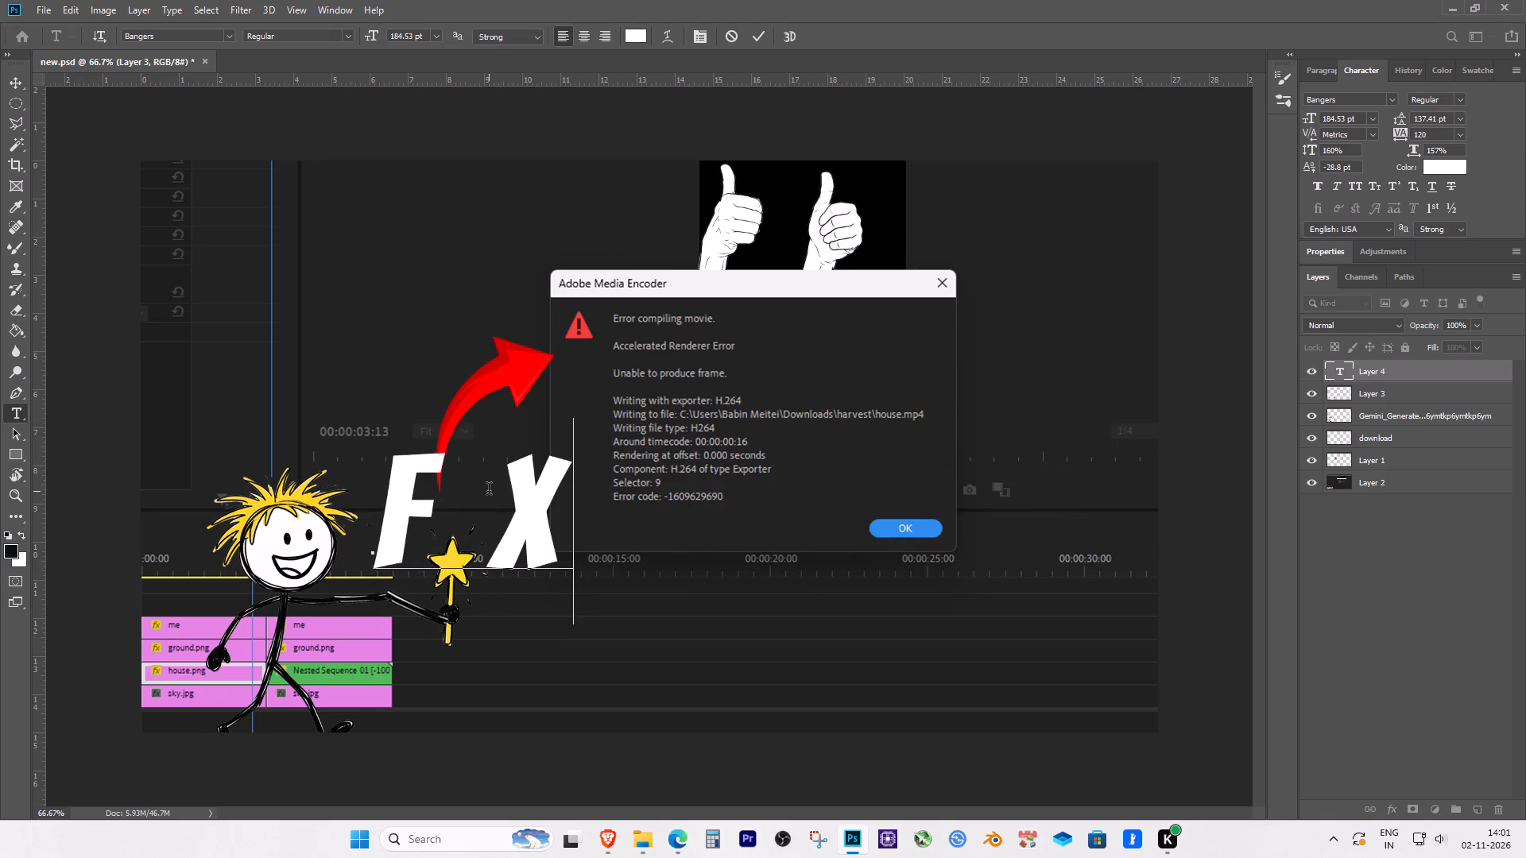
pyautogui.click(761, 32)
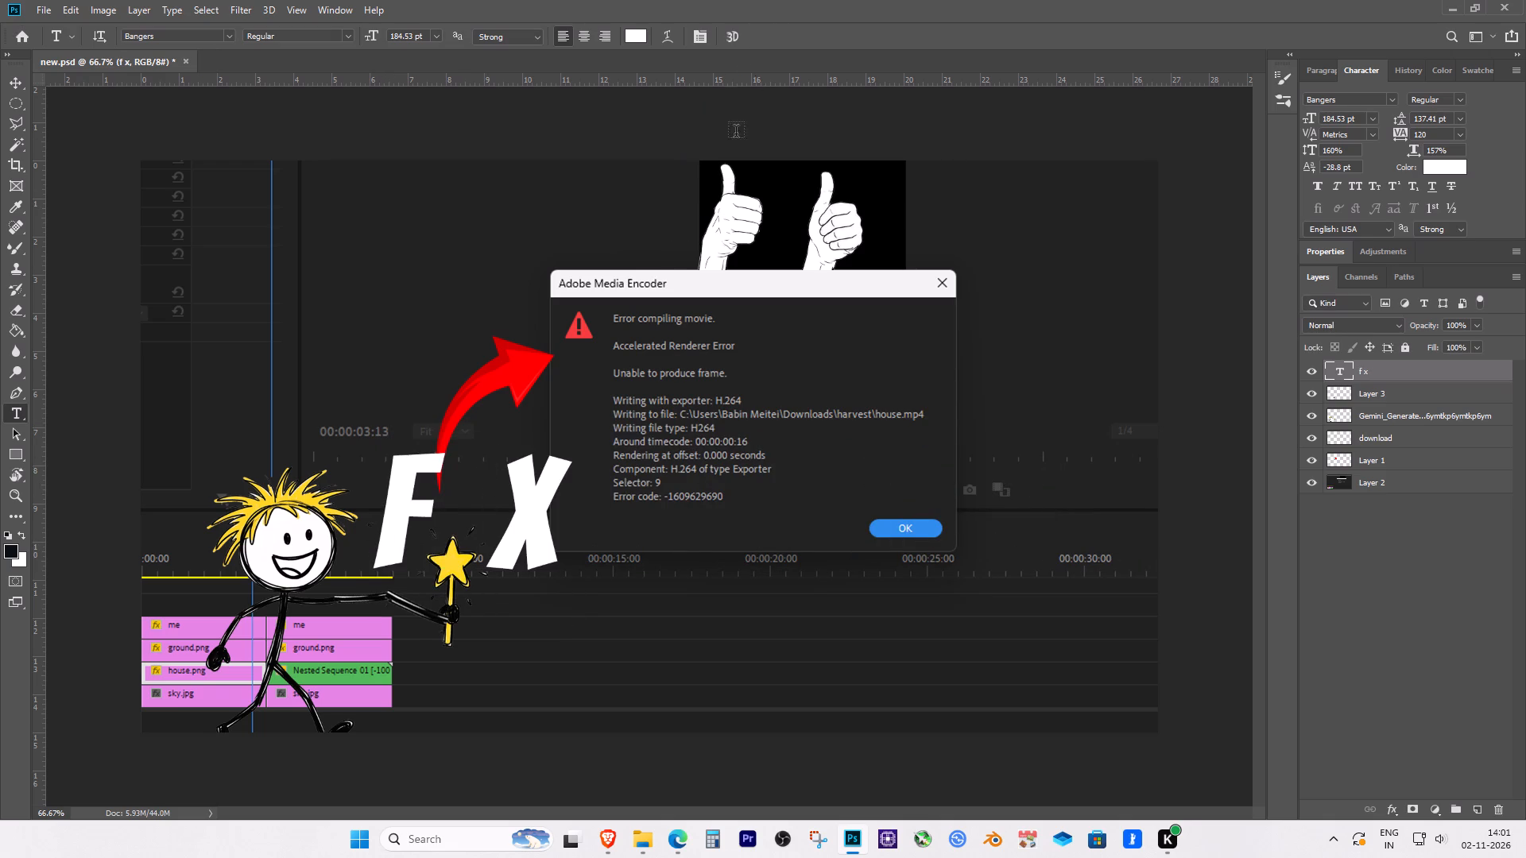
pyautogui.press('v')
pyautogui.moveTo(510, 538); pyautogui.dragTo(499, 582)
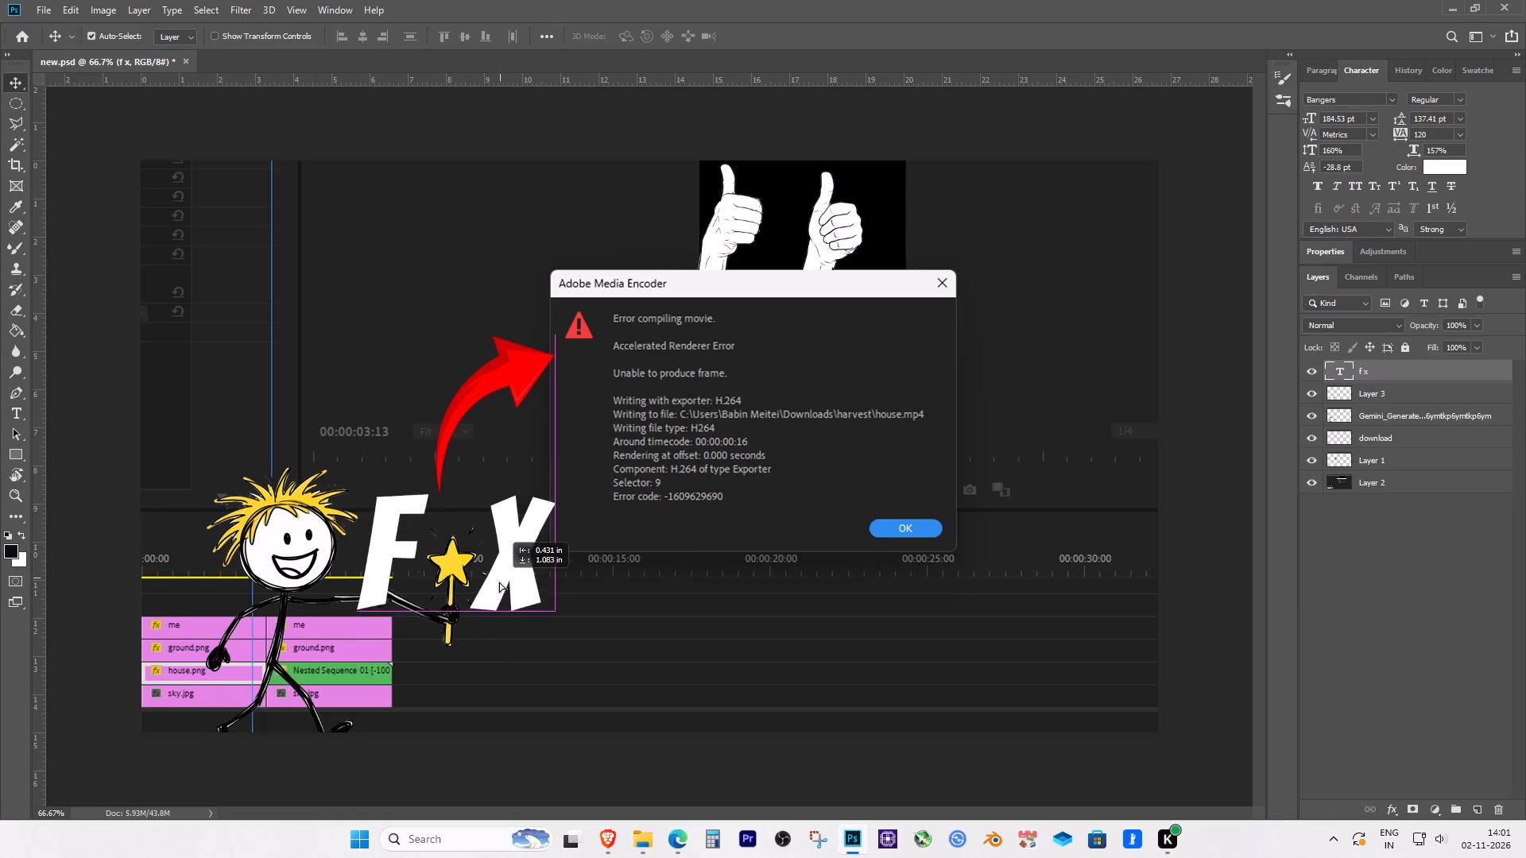
pyautogui.moveTo(499, 582); pyautogui.dragTo(494, 605)
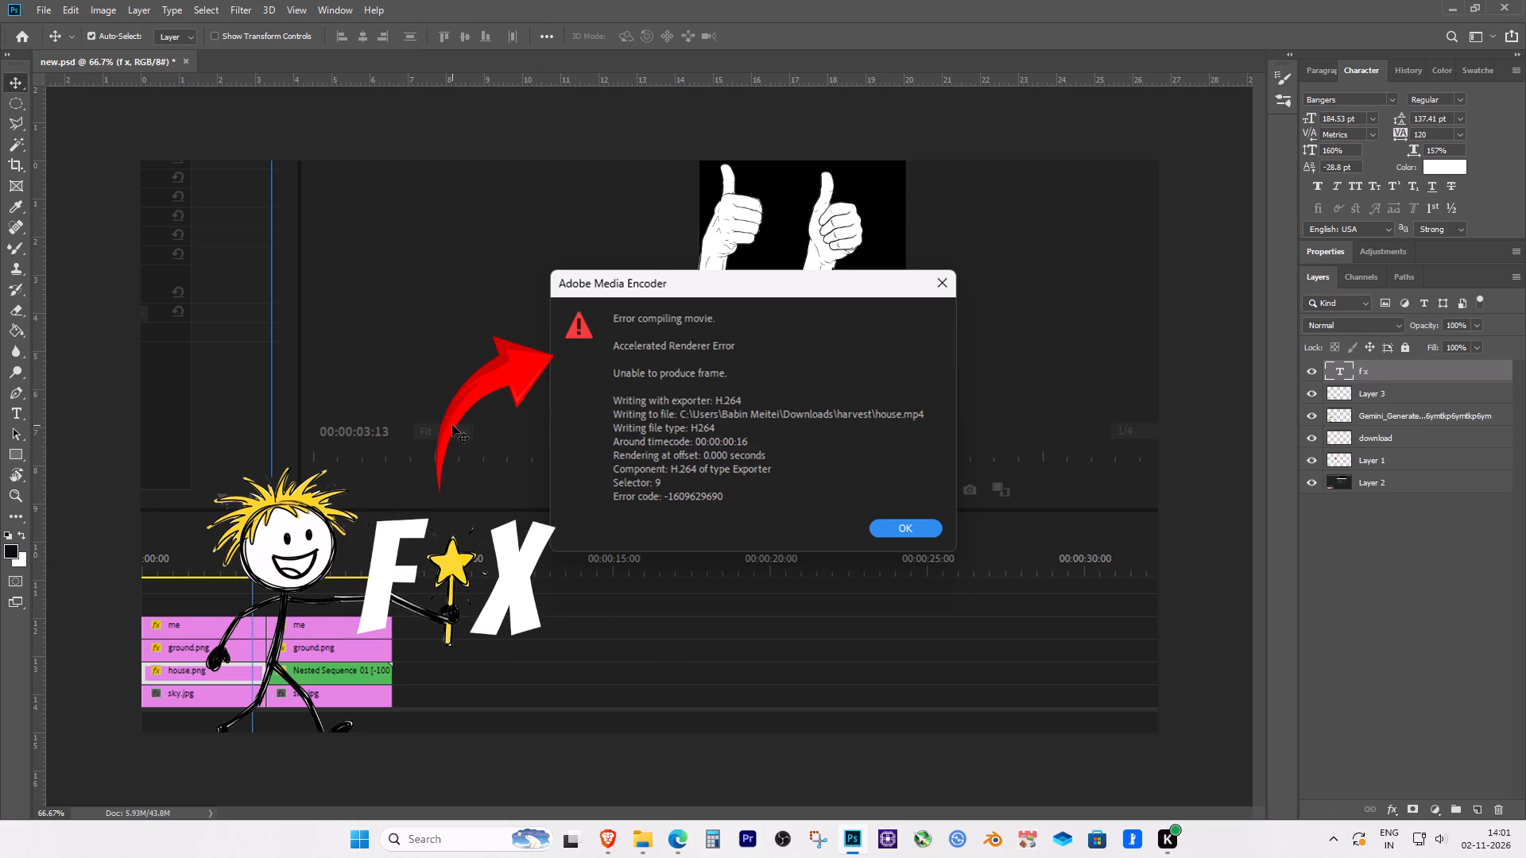
# Rotate the red arrow about -9.3° and place it with its tail above the star and its tip at the error dialog's left edge.
pyautogui.moveTo(452, 425); pyautogui.dragTo(465, 453)
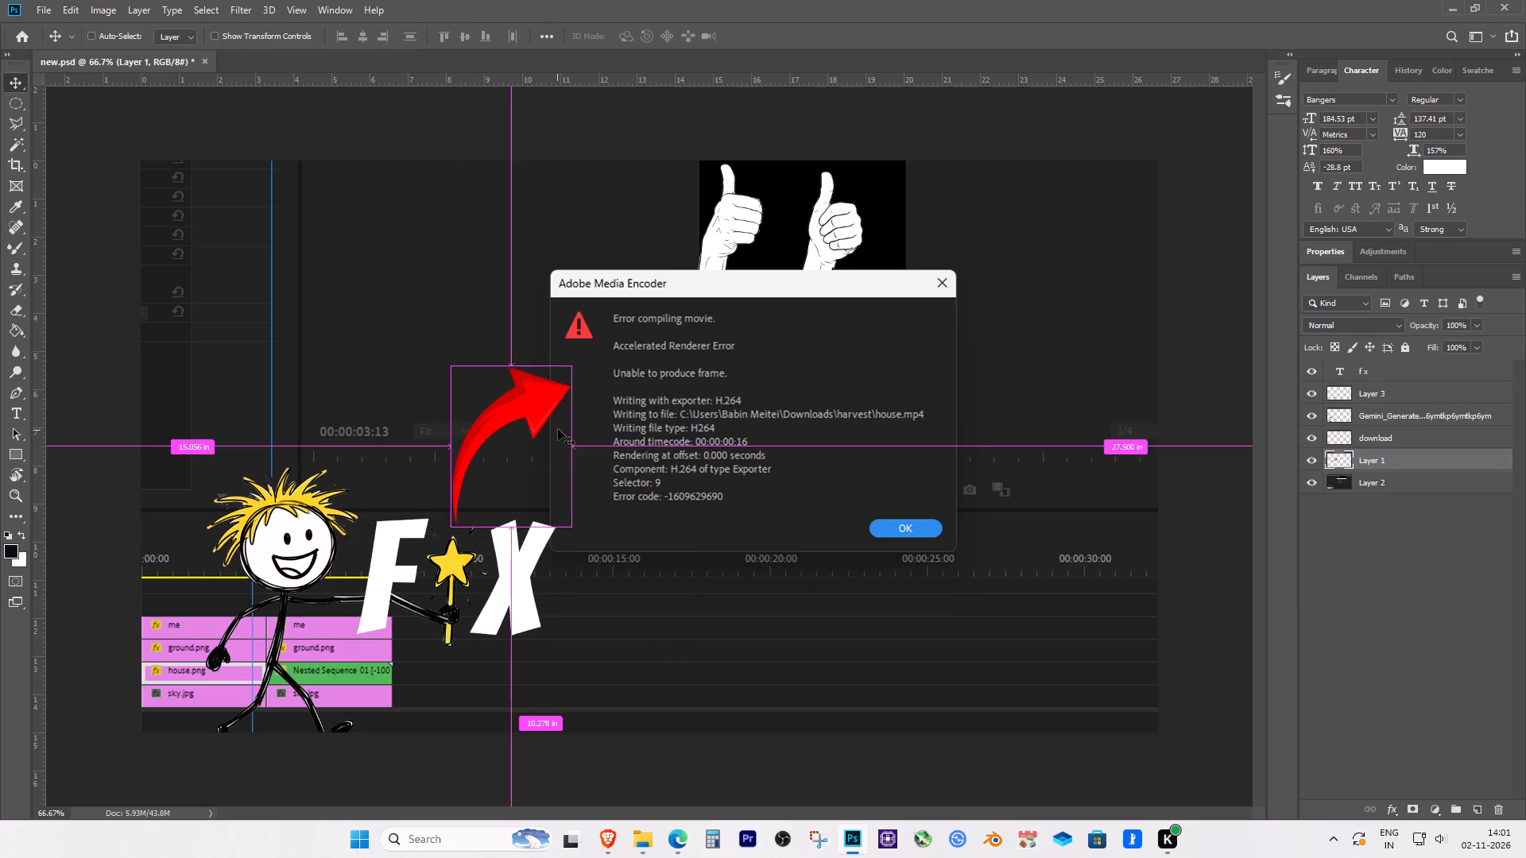
pyautogui.hotkey('ctrl', 't')
pyautogui.moveTo(597, 369); pyautogui.dragTo(583, 357)
pyautogui.moveTo(510, 433); pyautogui.dragTo(501, 413)
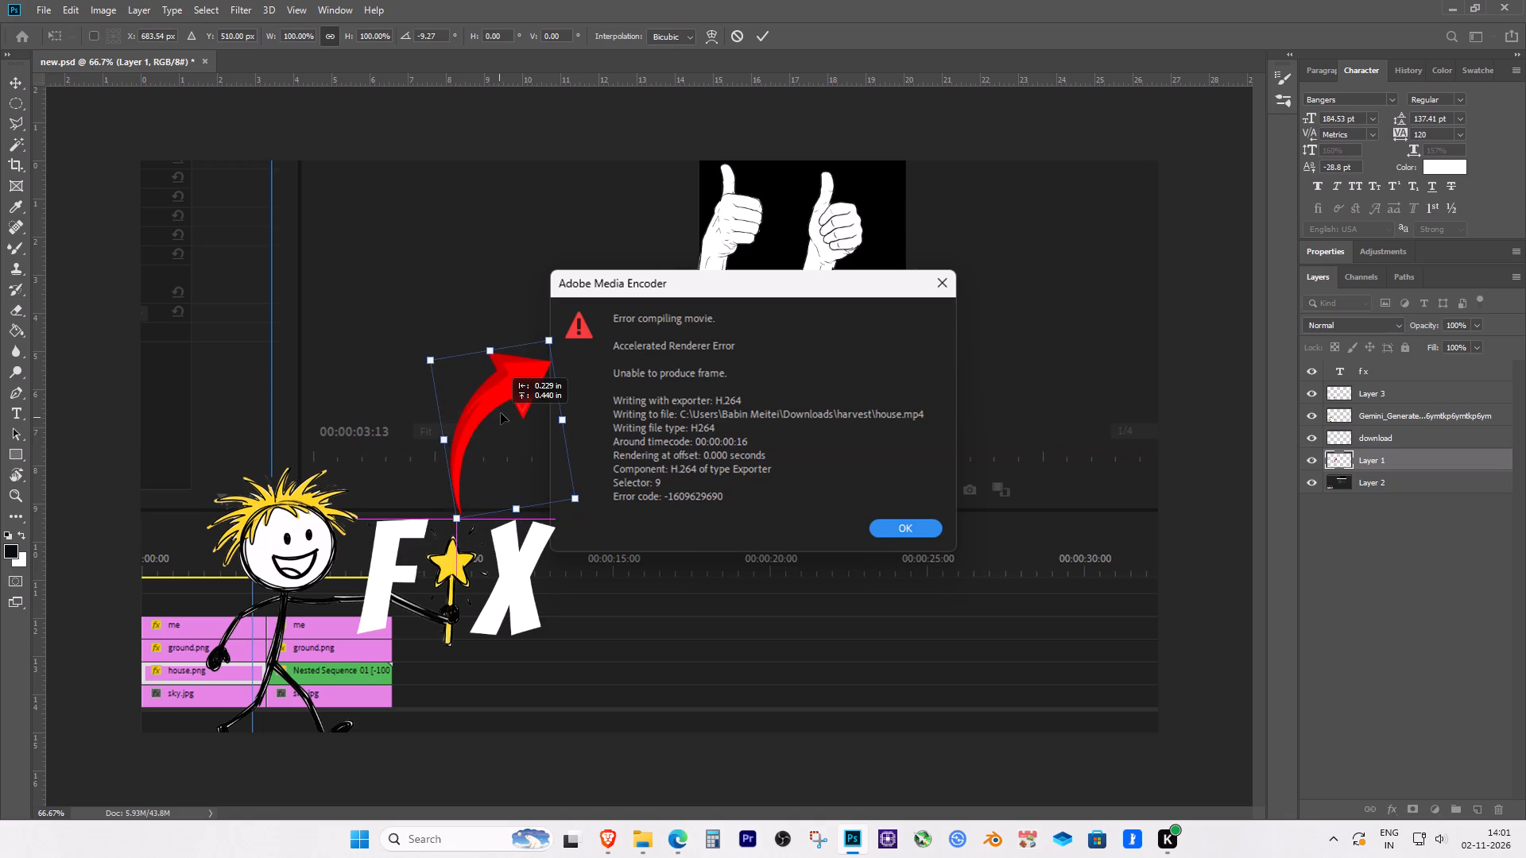
pyautogui.moveTo(501, 413); pyautogui.dragTo(498, 410)
pyautogui.press('Return')
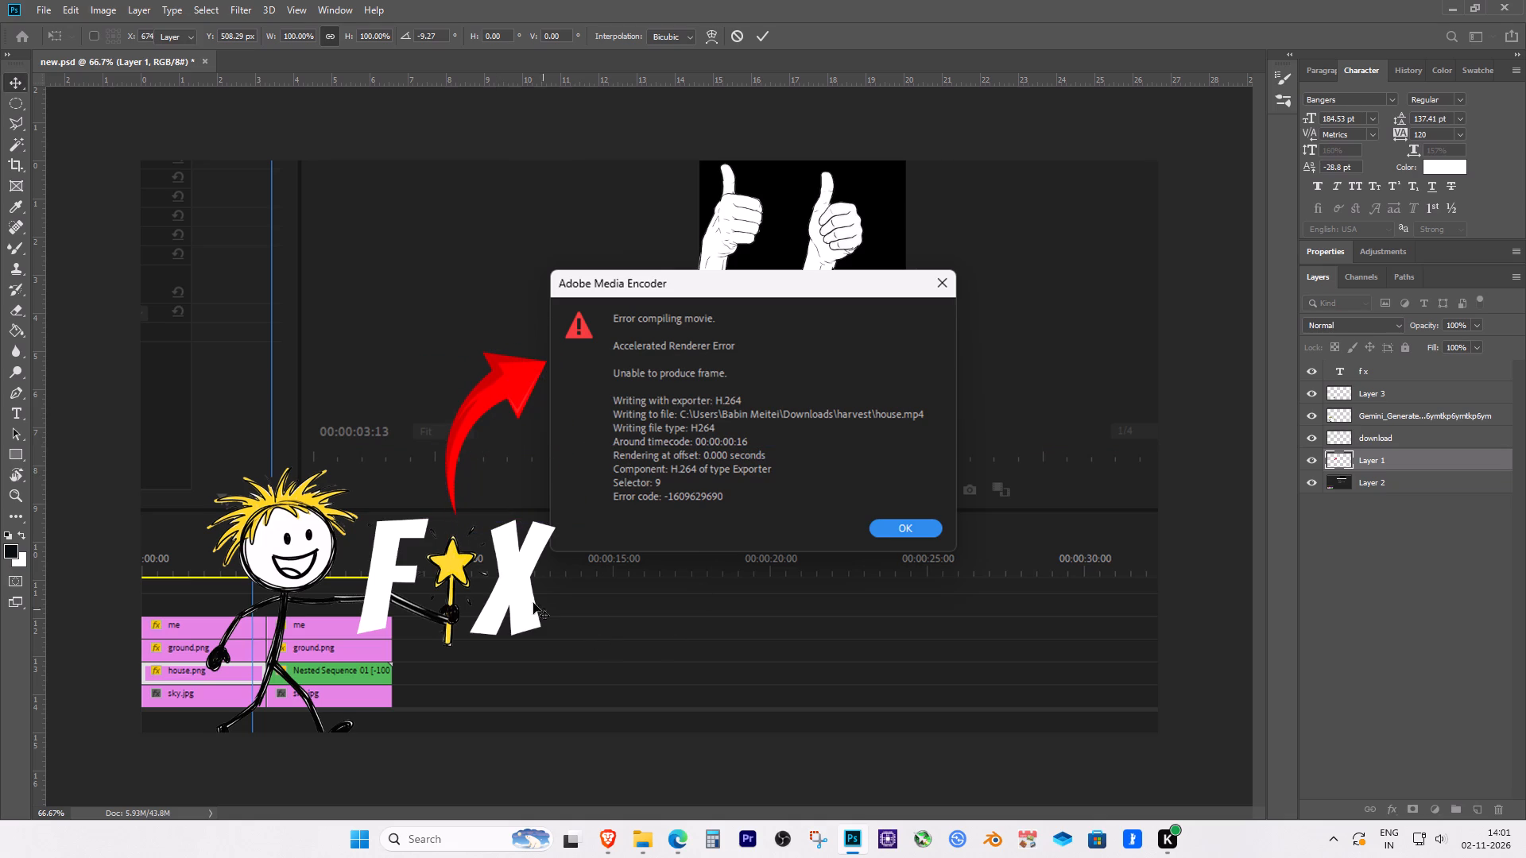
# Give the "f x" text a 4 px outside stroke in bright green through its layer style.
pyautogui.click(522, 586)
pyautogui.rightClick(1388, 367)
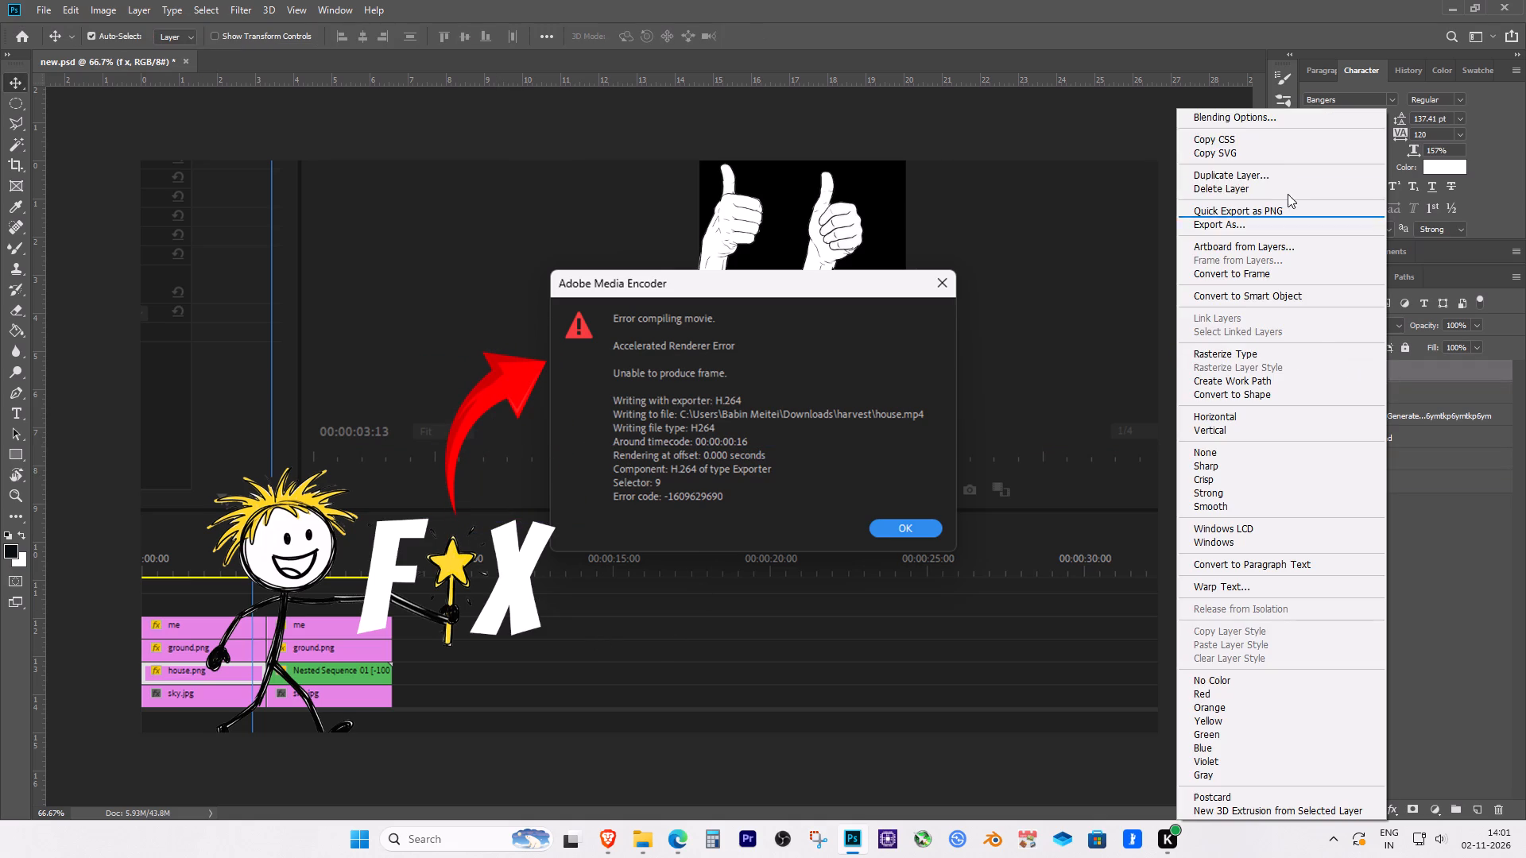
pyautogui.click(1284, 125)
pyautogui.click(1285, 120)
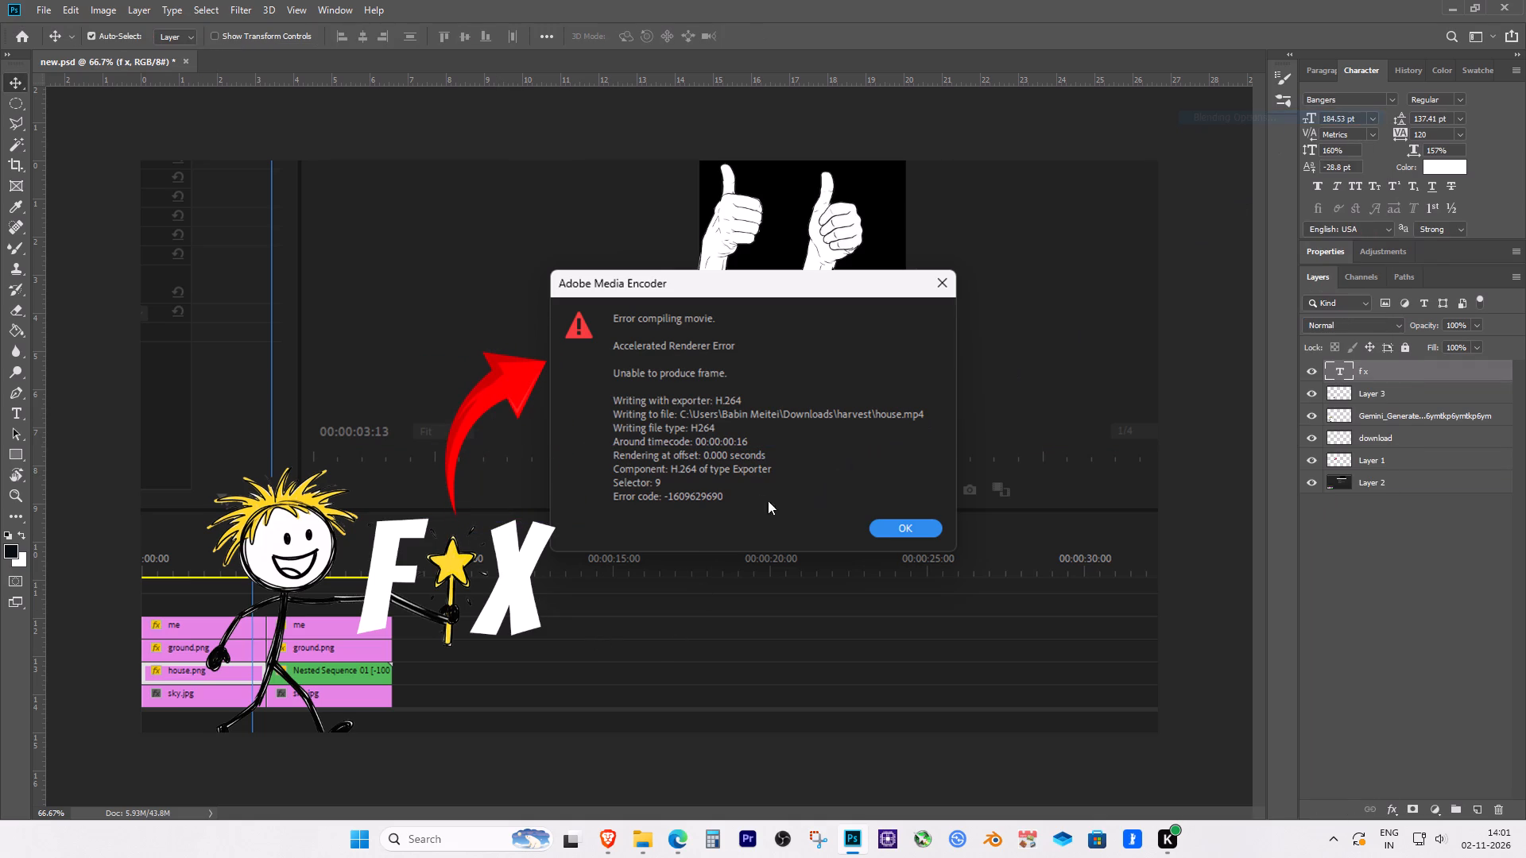
pyautogui.click(922, 272)
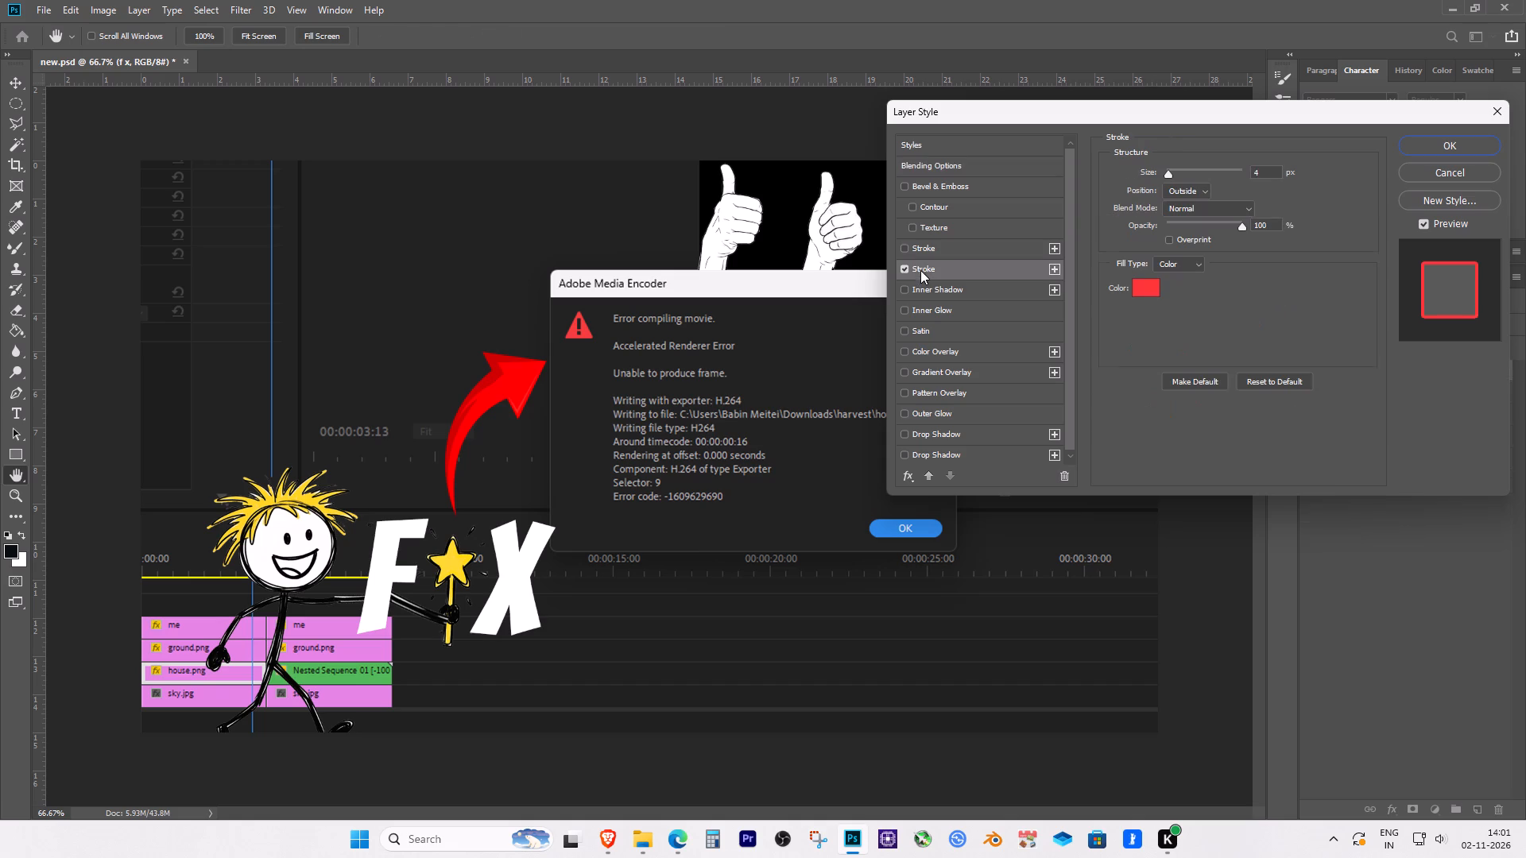
pyautogui.click(1140, 292)
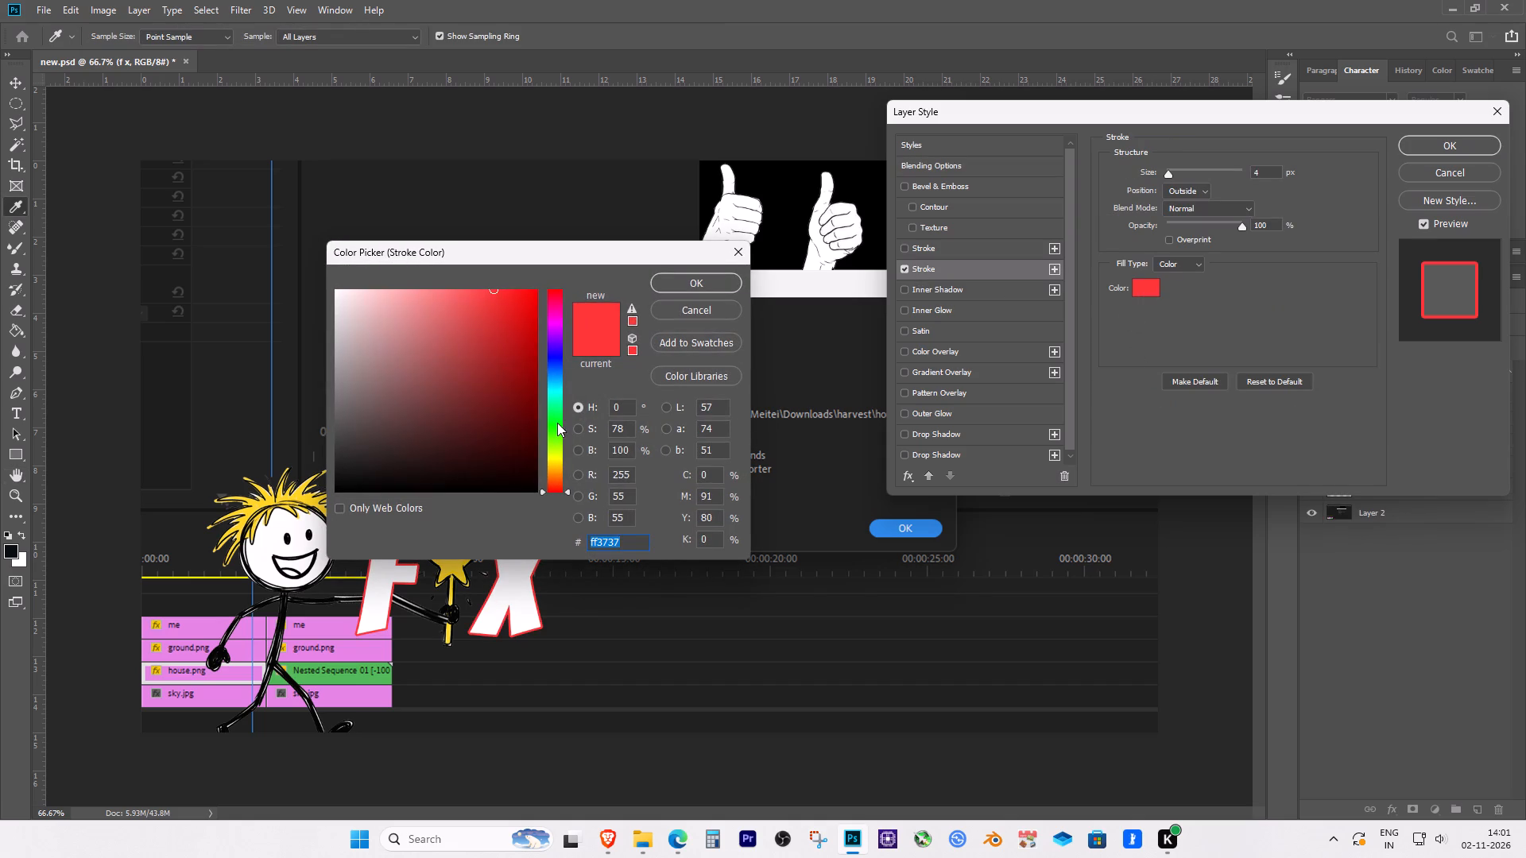
pyautogui.click(557, 423)
pyautogui.moveTo(532, 355); pyautogui.dragTo(561, 287)
pyautogui.click(701, 288)
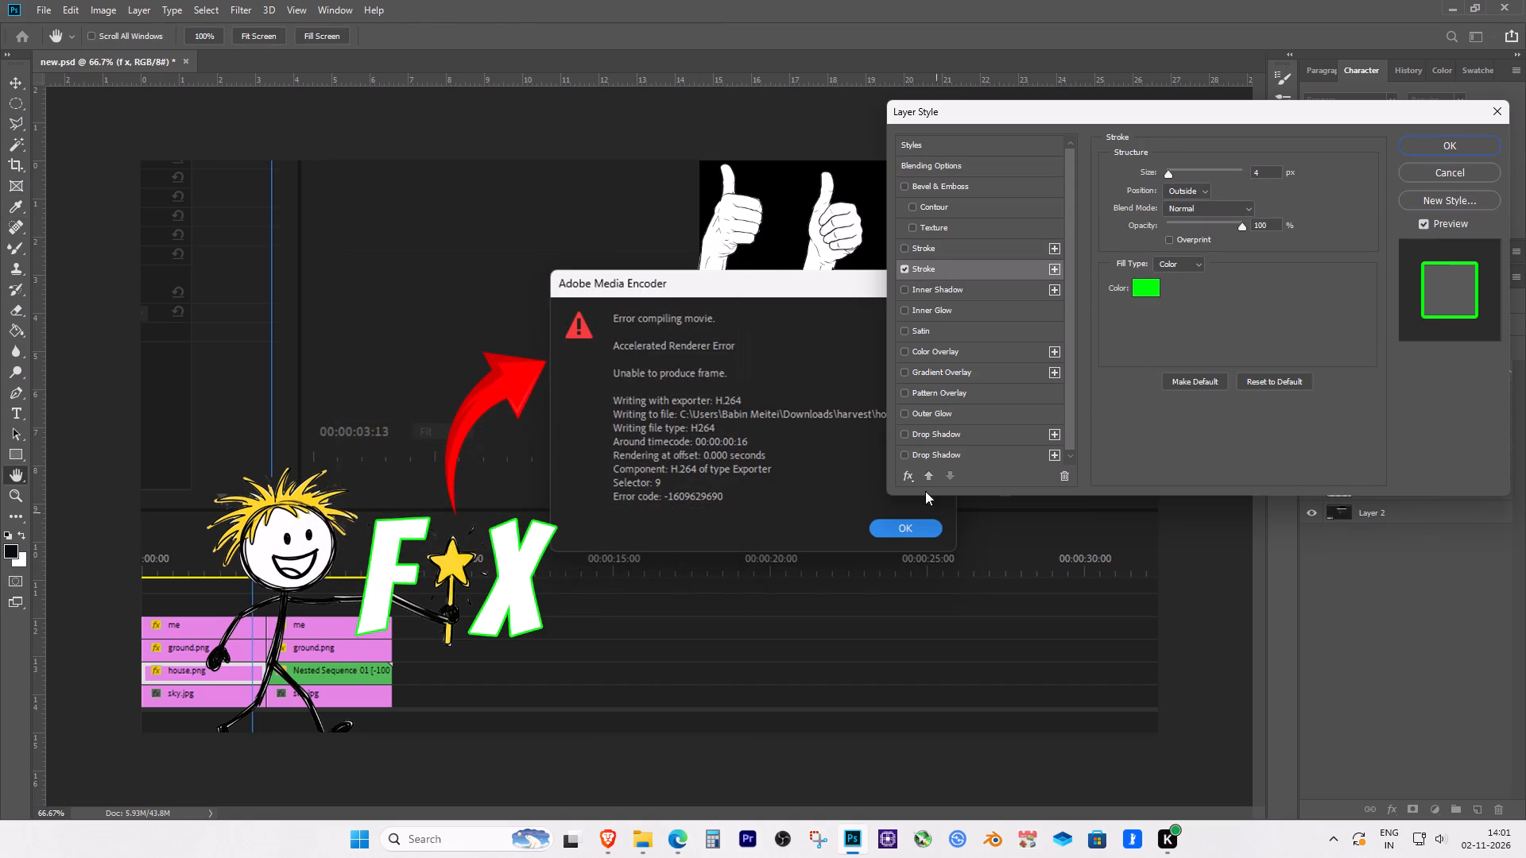
# Add a drop shadow and a green outer glow at 52% opacity to the "f x" text.
pyautogui.click(930, 435)
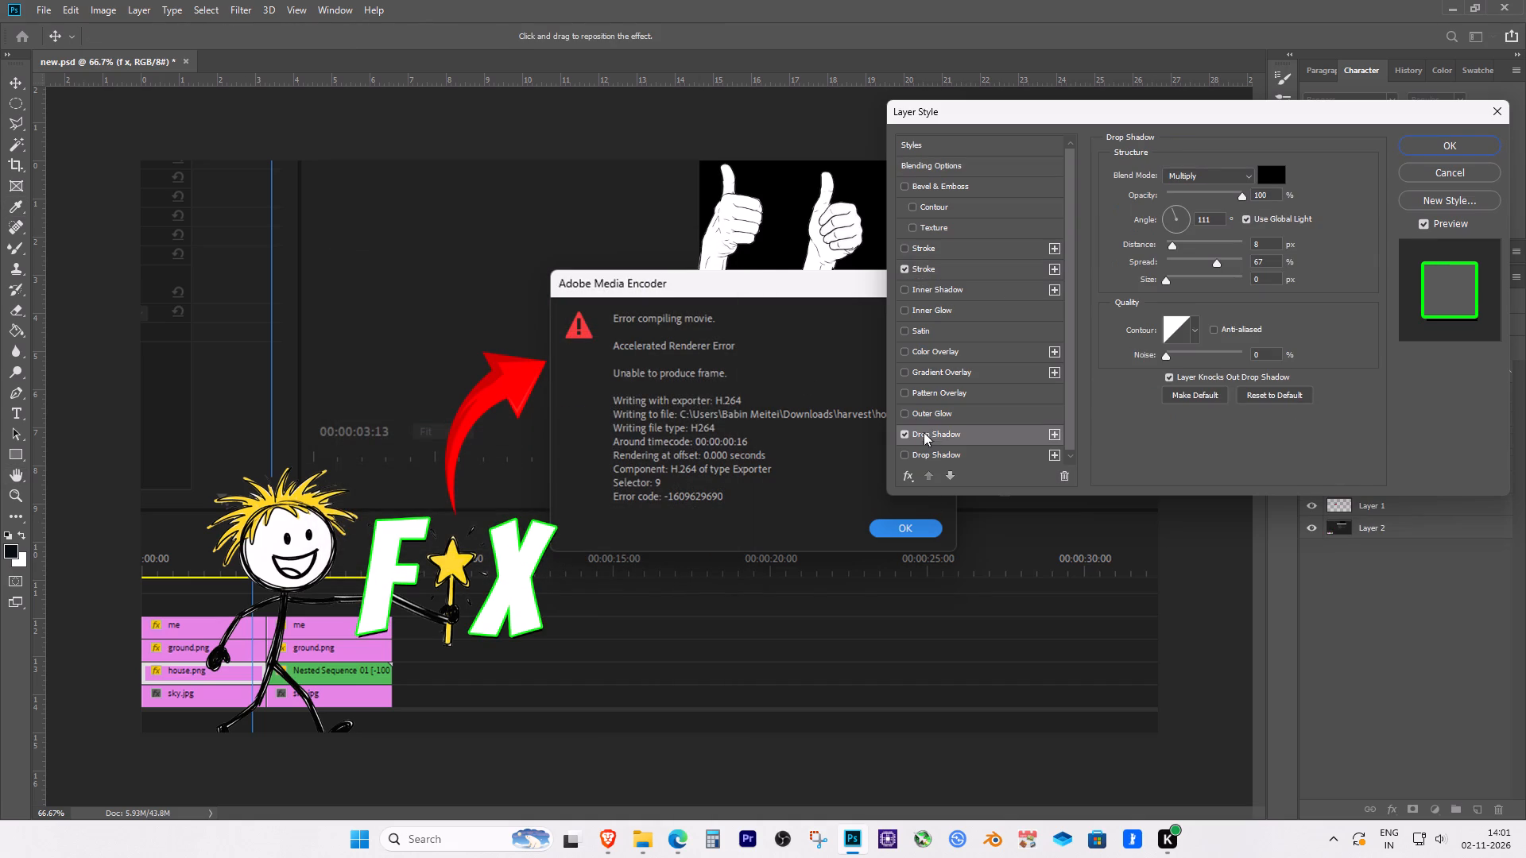
pyautogui.click(925, 410)
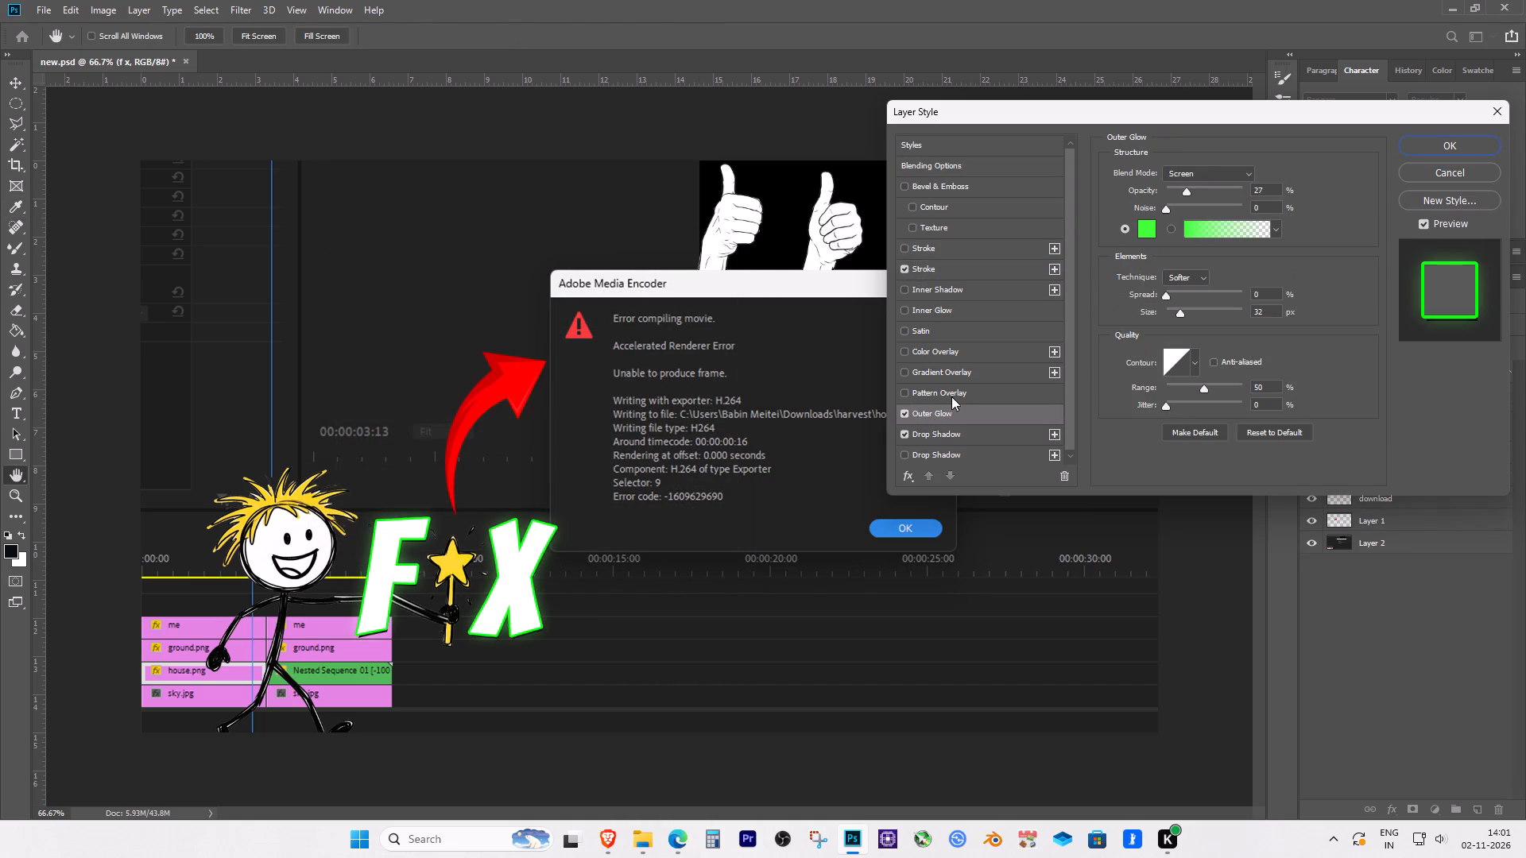
pyautogui.moveTo(1187, 191); pyautogui.dragTo(1206, 193)
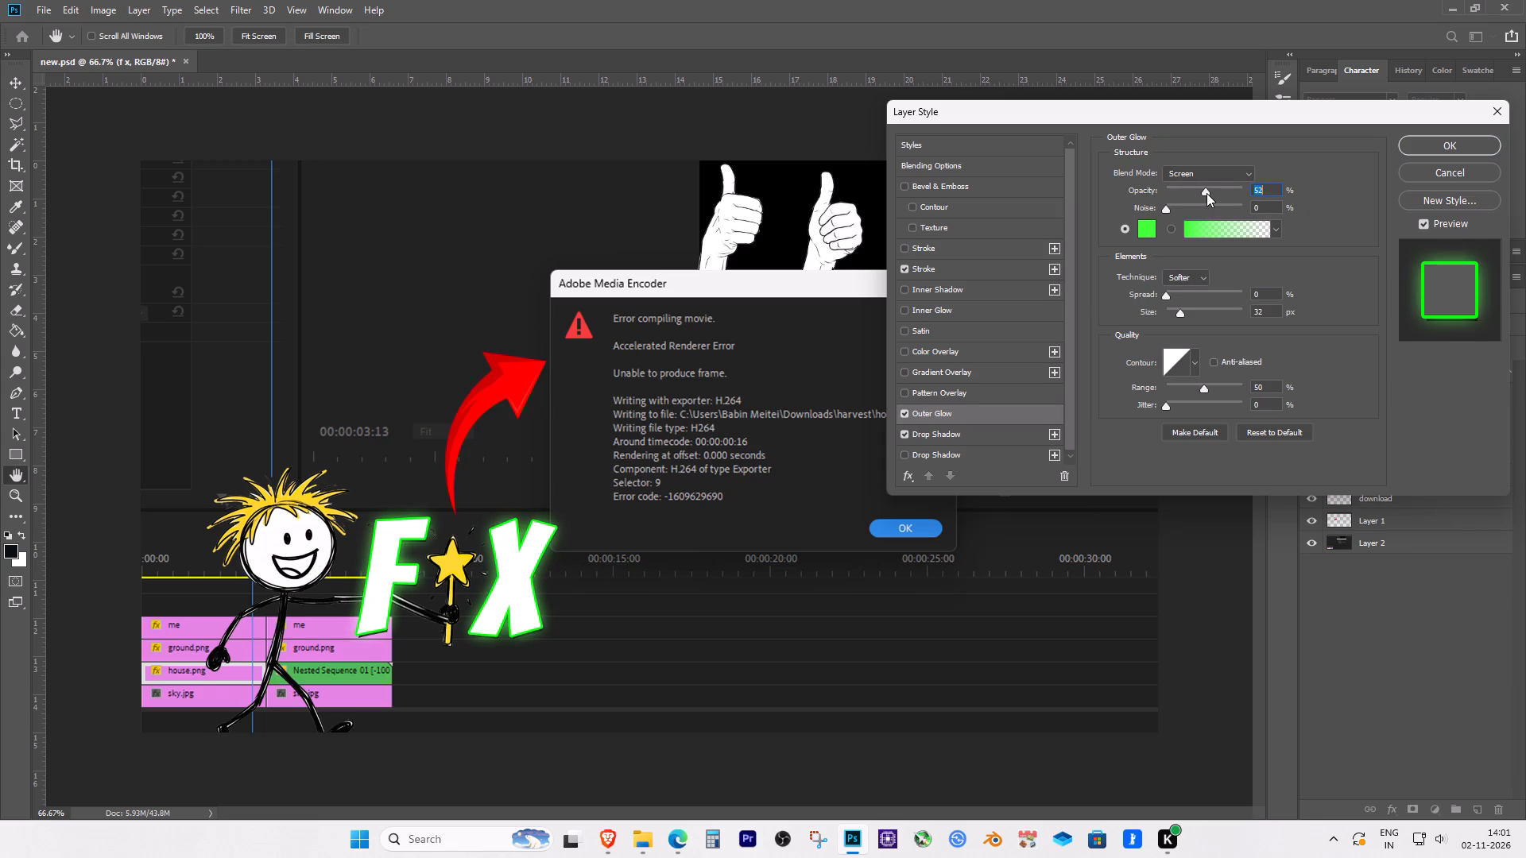
pyautogui.click(1450, 148)
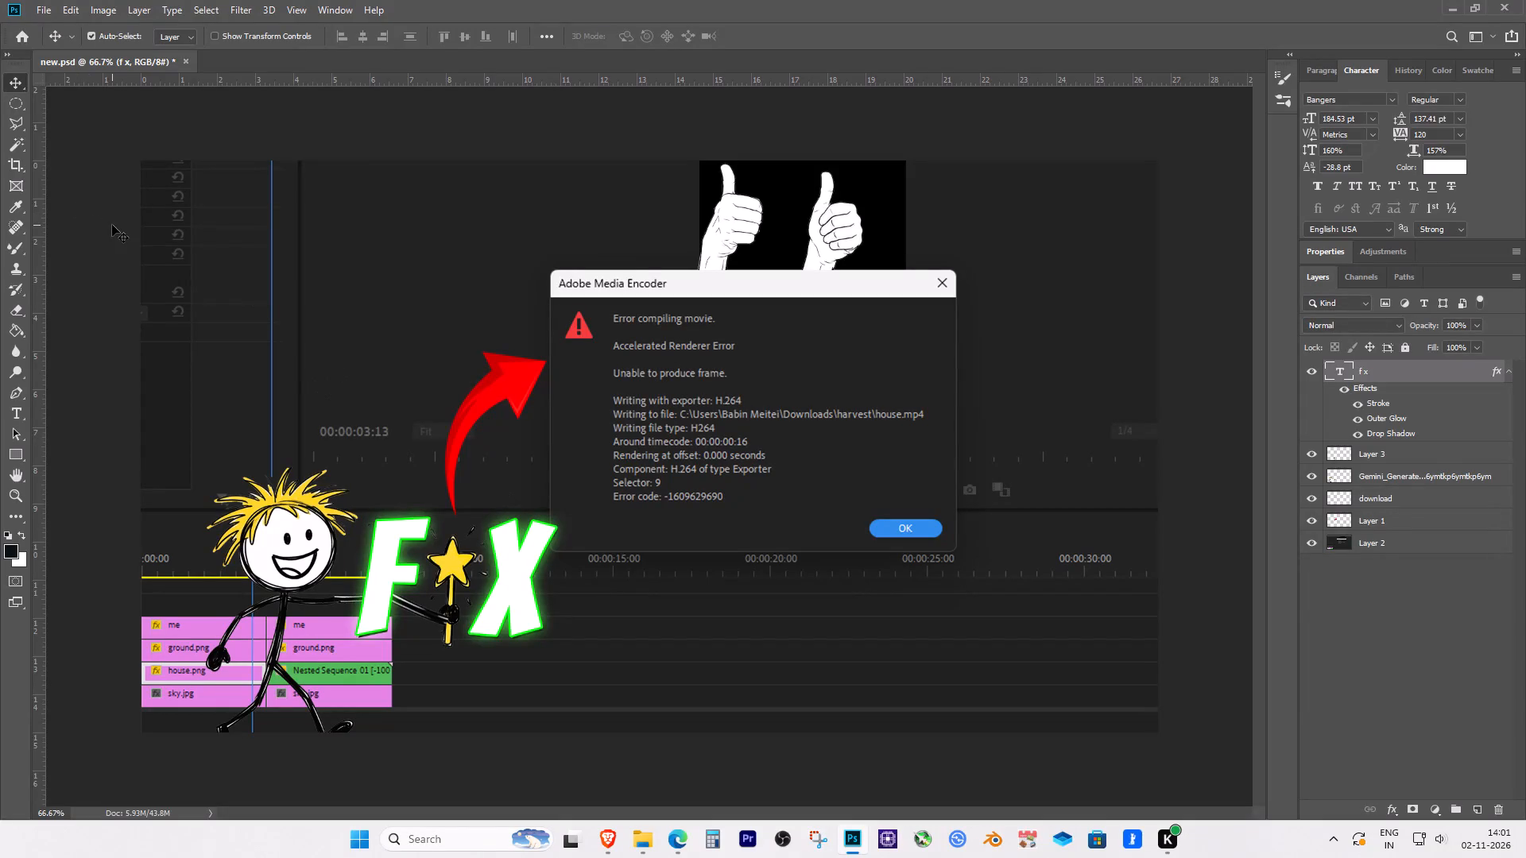
# Save a copy of the thumbnail to Downloads as a JPEG named "peremiere error" at maximum quality 12.
pyautogui.click(35, 6)
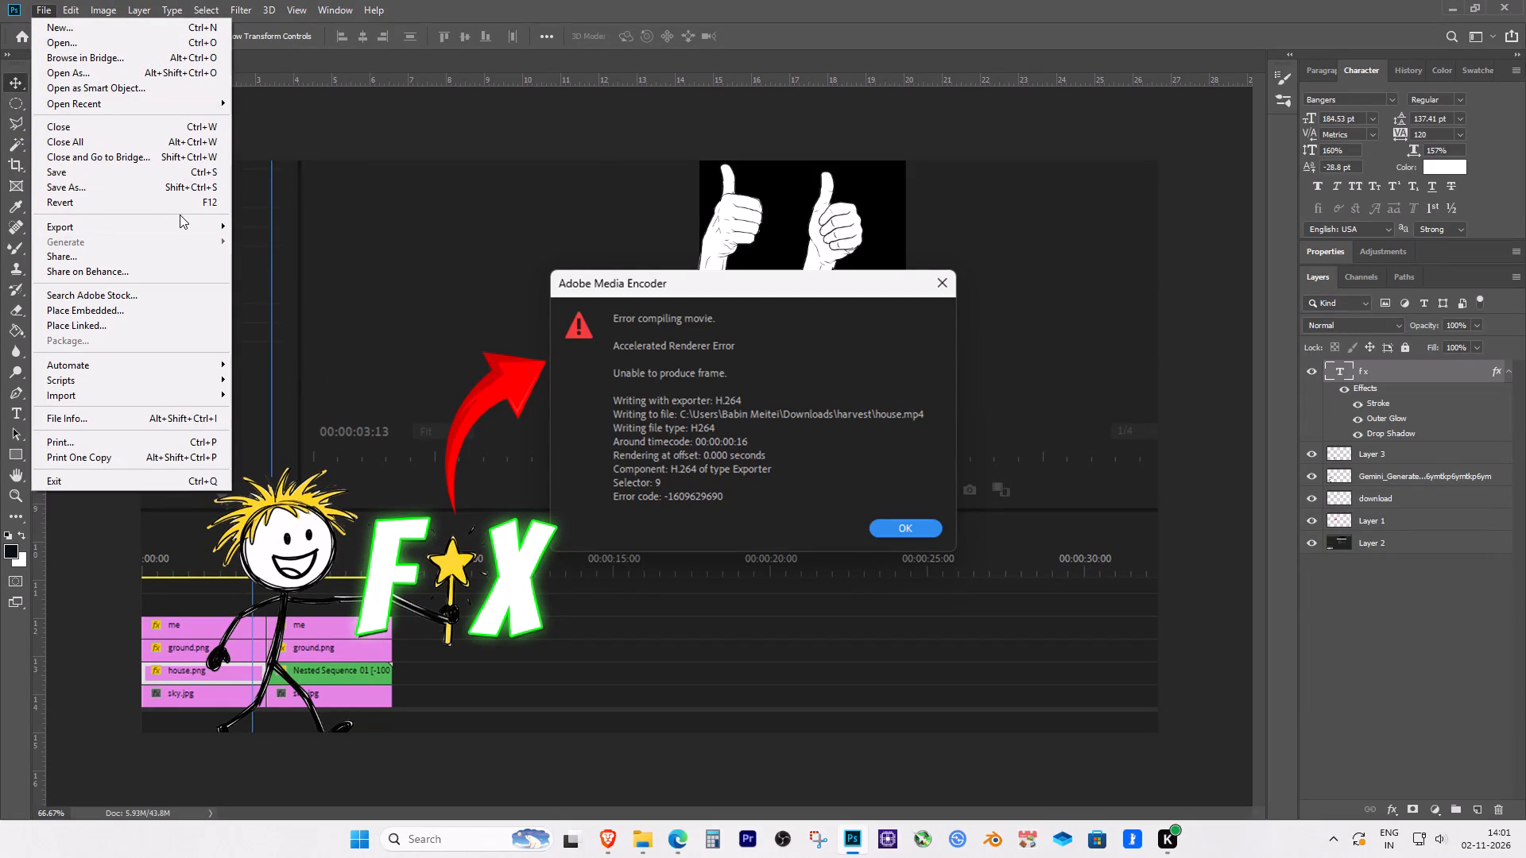
pyautogui.click(111, 188)
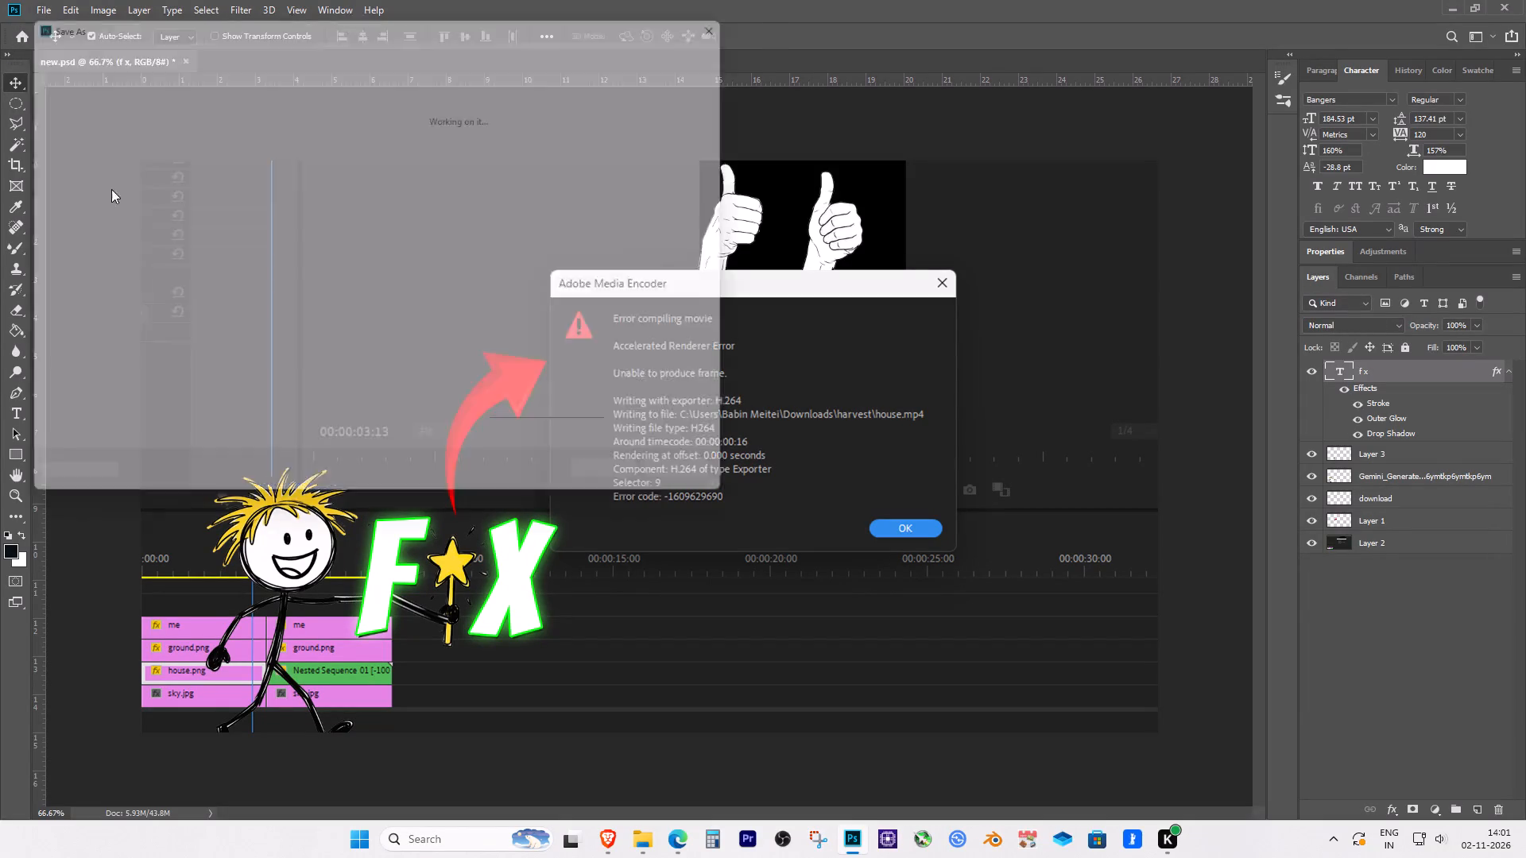
pyautogui.click(228, 332)
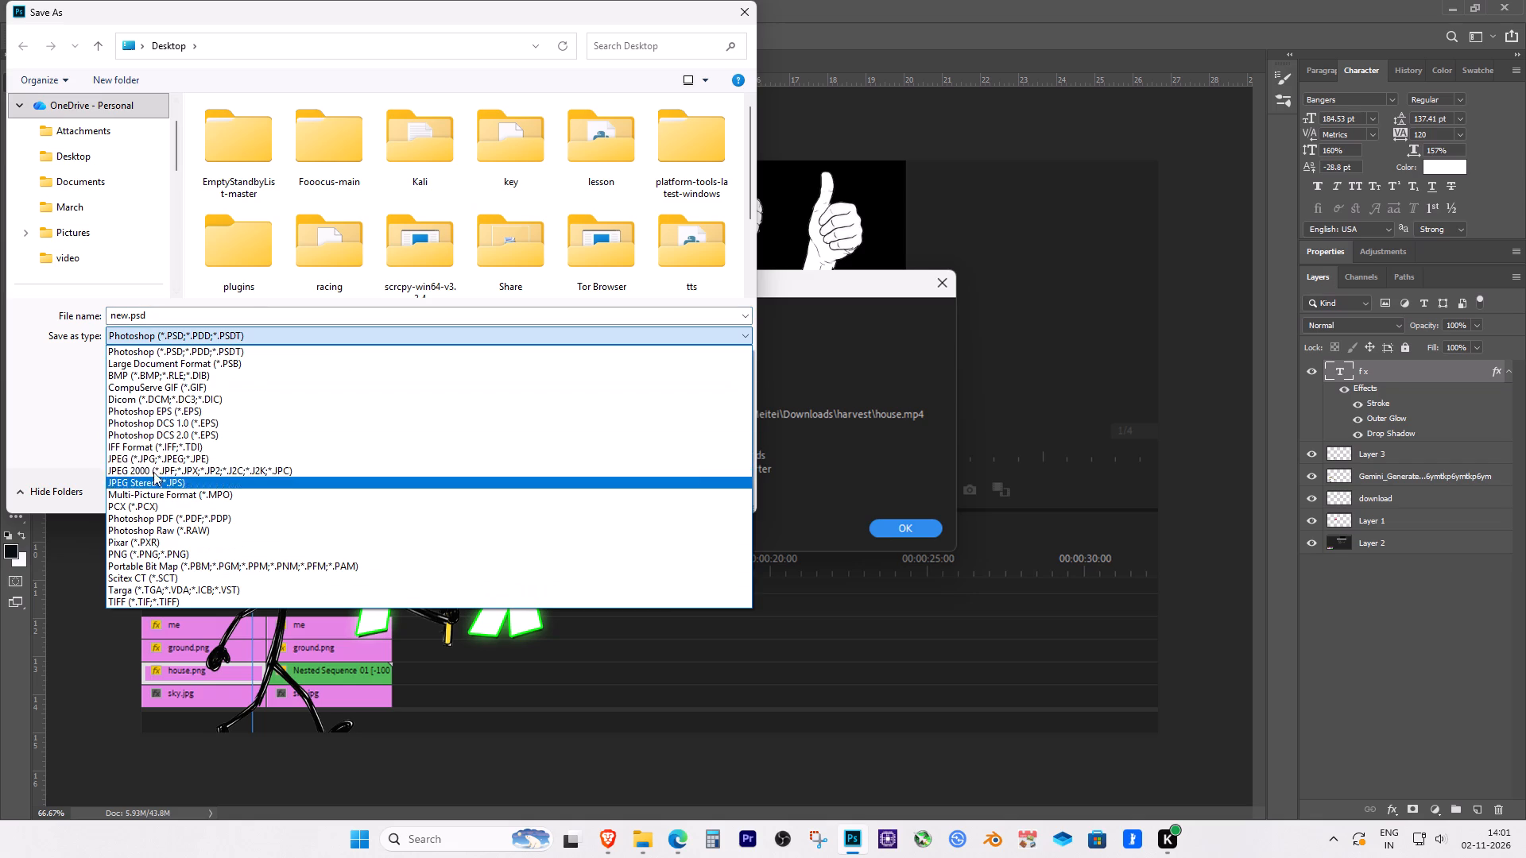
pyautogui.click(154, 460)
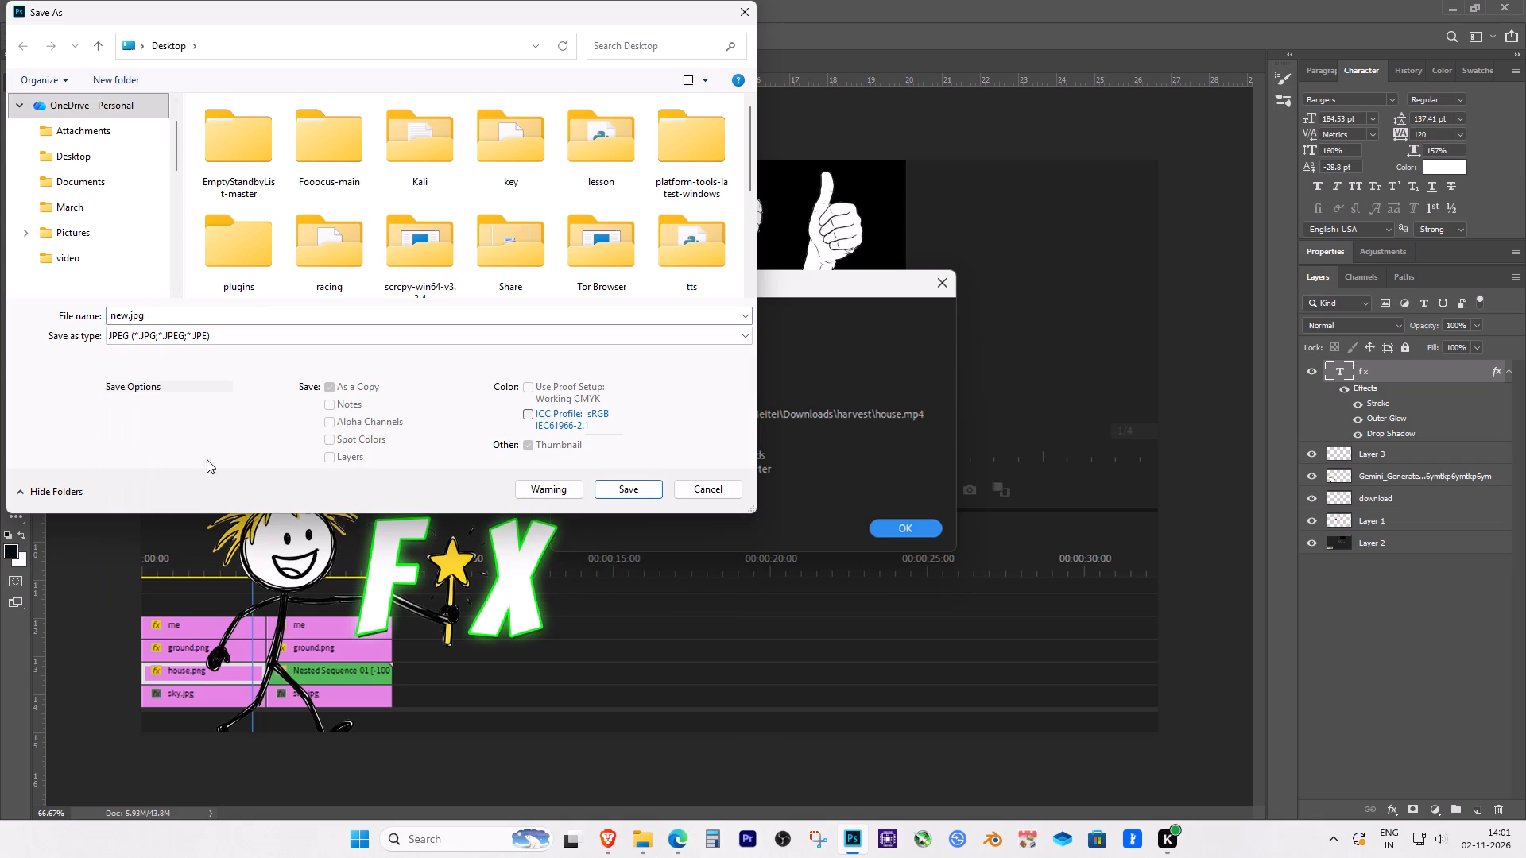
pyautogui.scroll(-1, 90, 288)
pyautogui.click(85, 256)
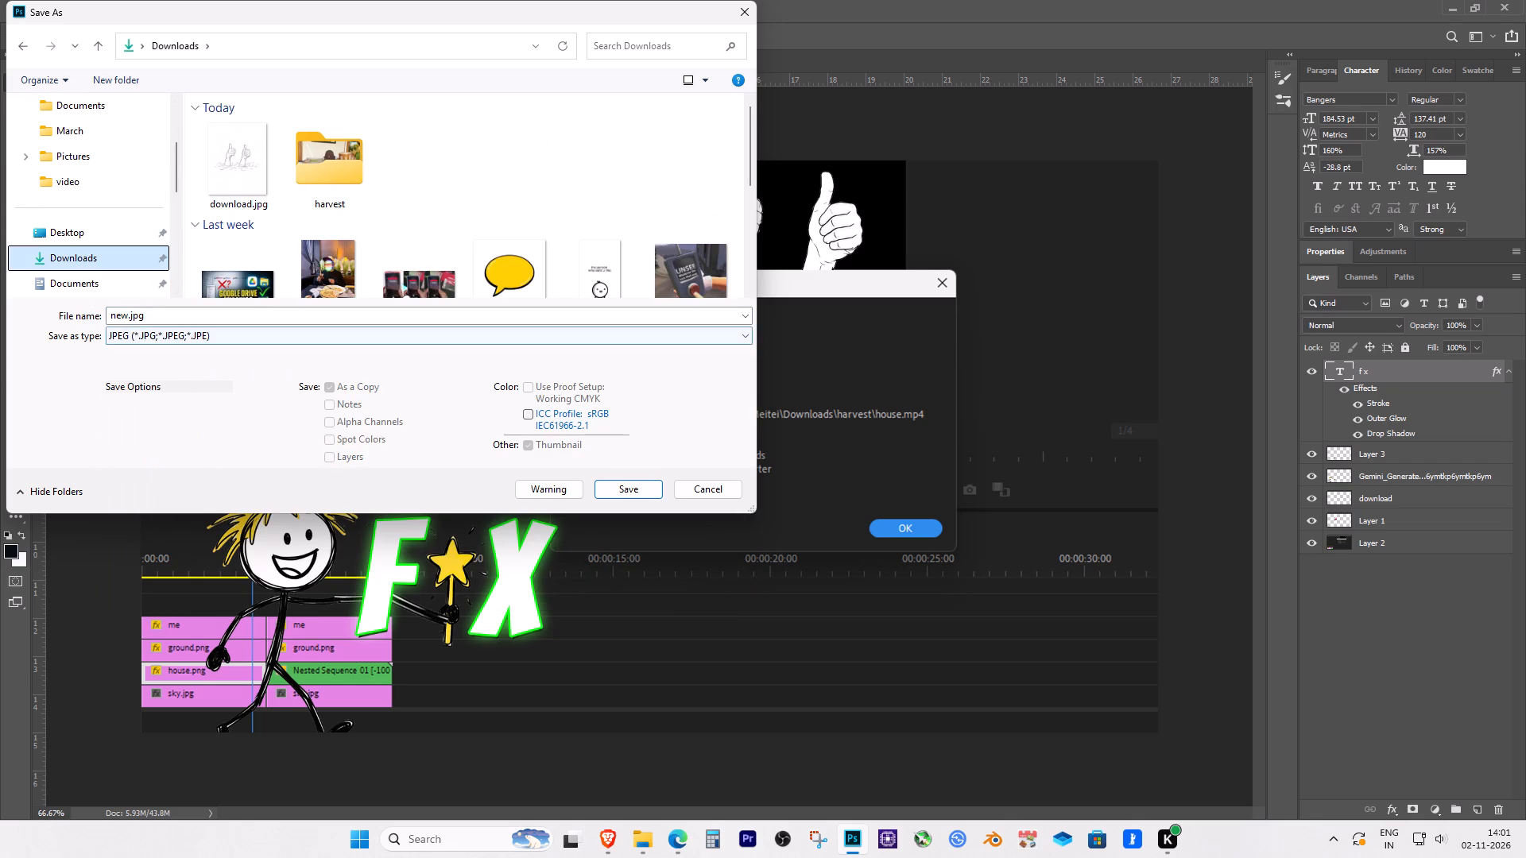
pyautogui.click(151, 315)
pyautogui.write('peremiere p')
pyautogui.press('BackSpace')
pyautogui.write('error')
pyautogui.press('Return')
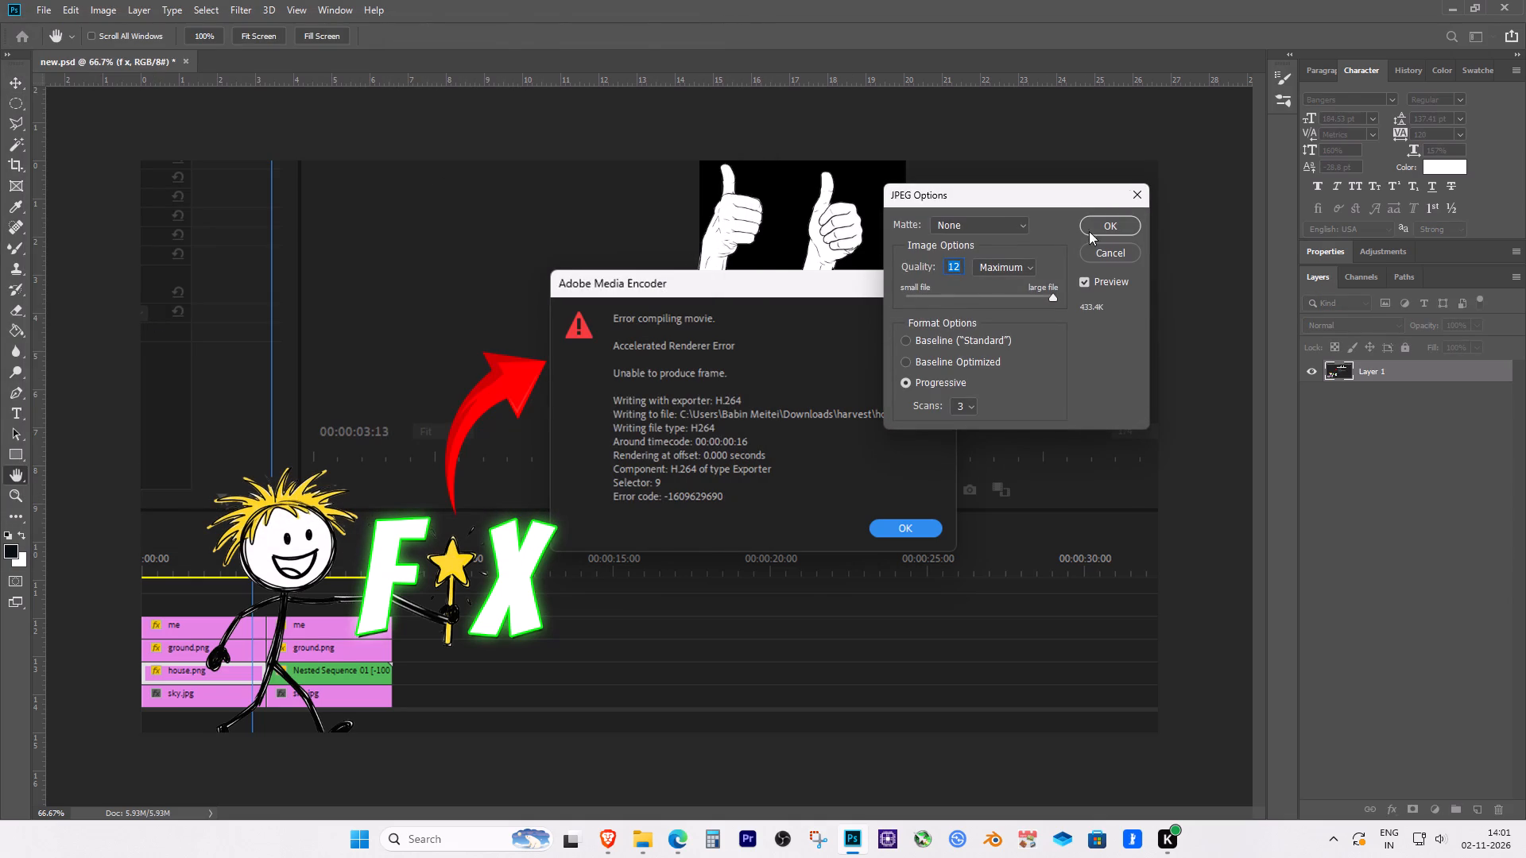
pyautogui.click(1125, 226)
# Quit Photoshop and save the changes to new.psd.
pyautogui.click(1525, 0)
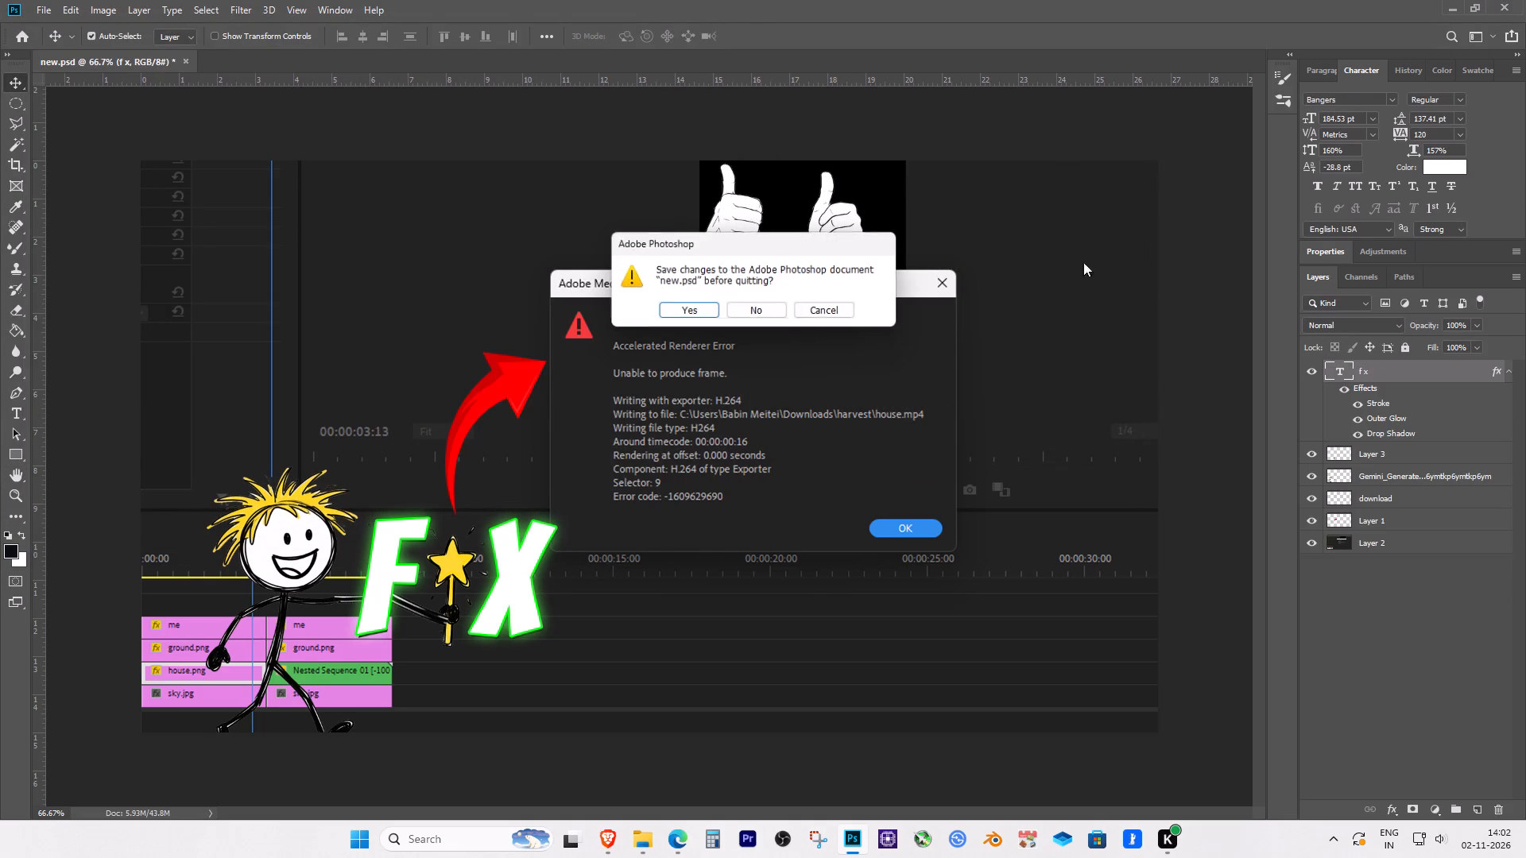
pyautogui.click(673, 305)
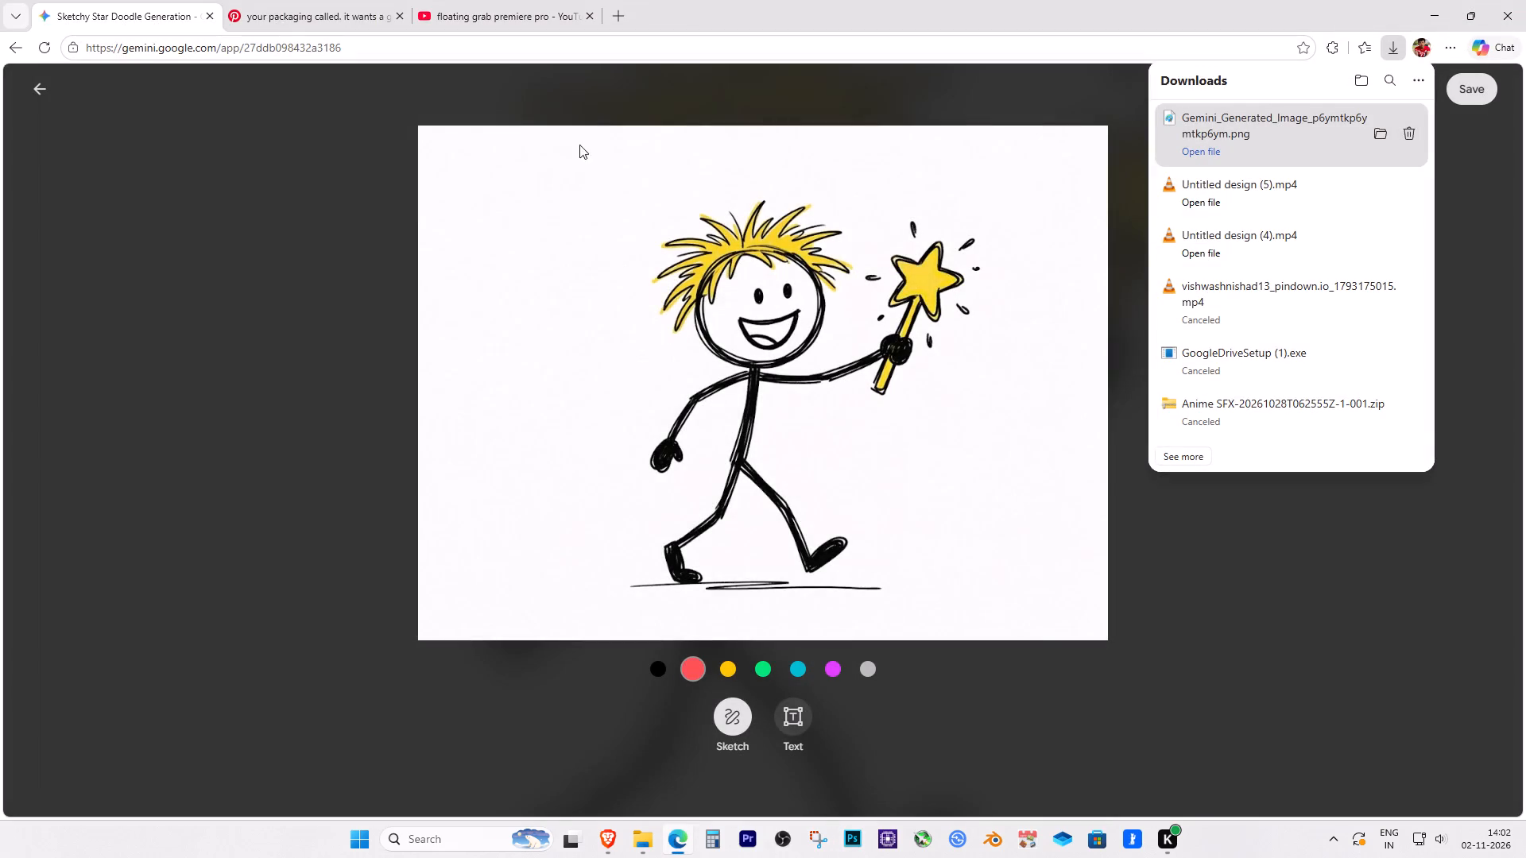
# Close the Gemini stickman doodle page in Edge, leaving the Pinterest pin and YouTube search open.
pyautogui.click(469, 0)
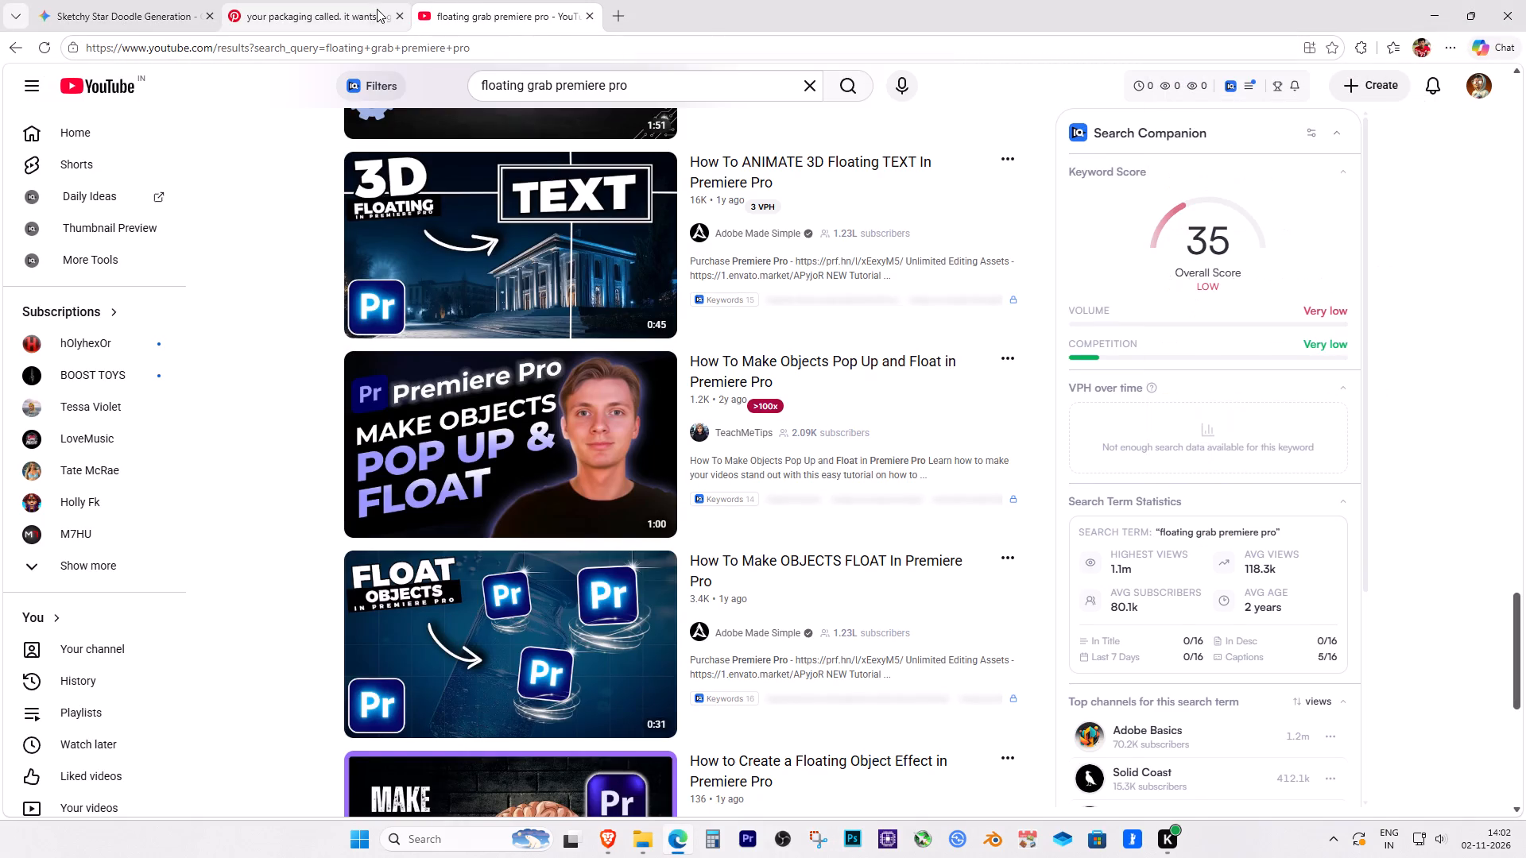
pyautogui.click(312, 5)
pyautogui.click(205, 17)
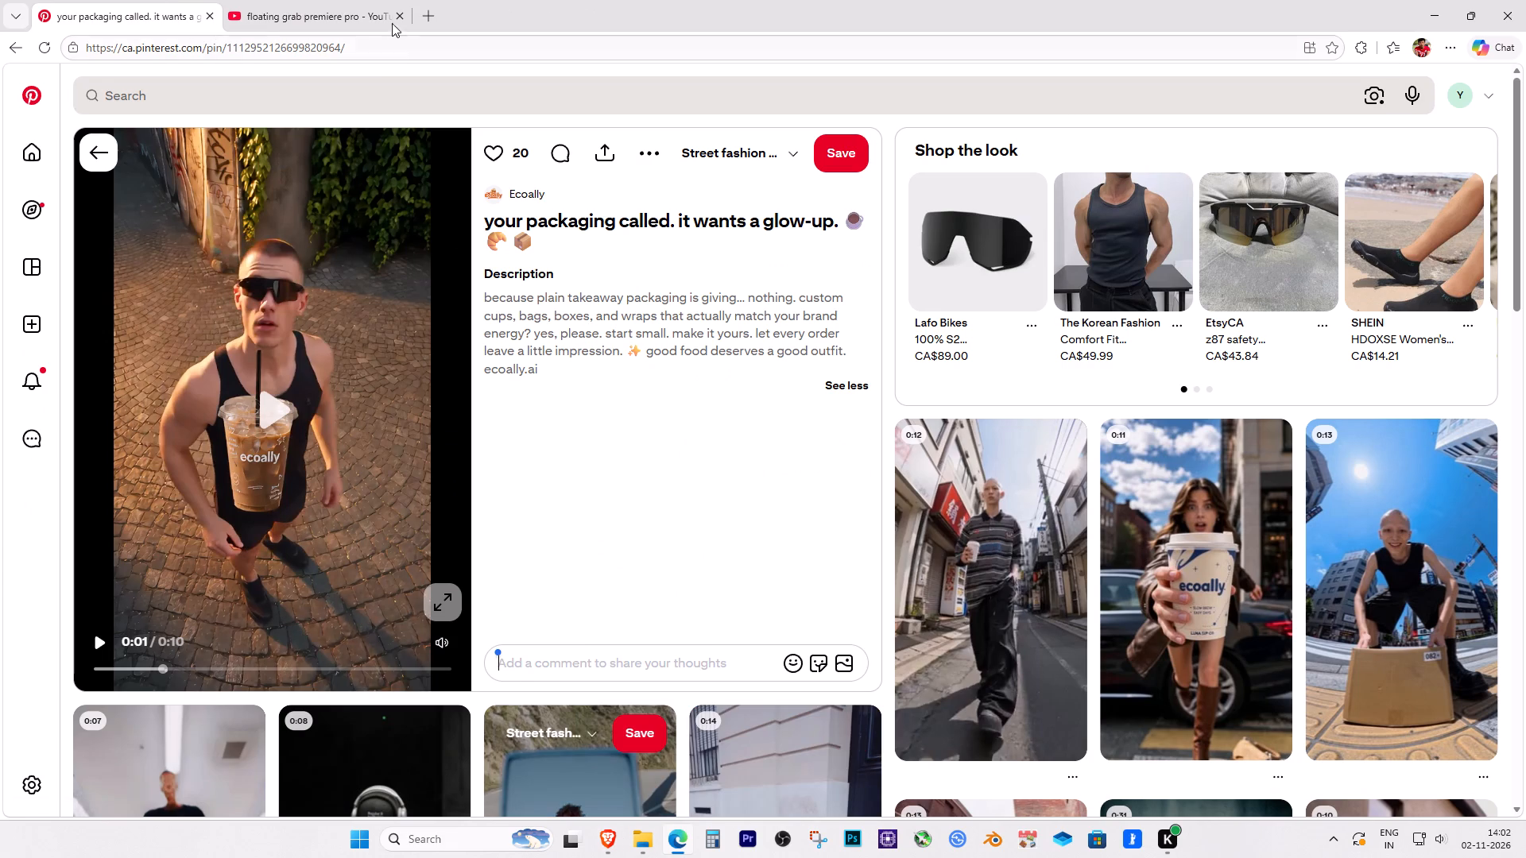
# Save the Ecoally packaging pin to the Street fashion men board.
pyautogui.click(841, 154)
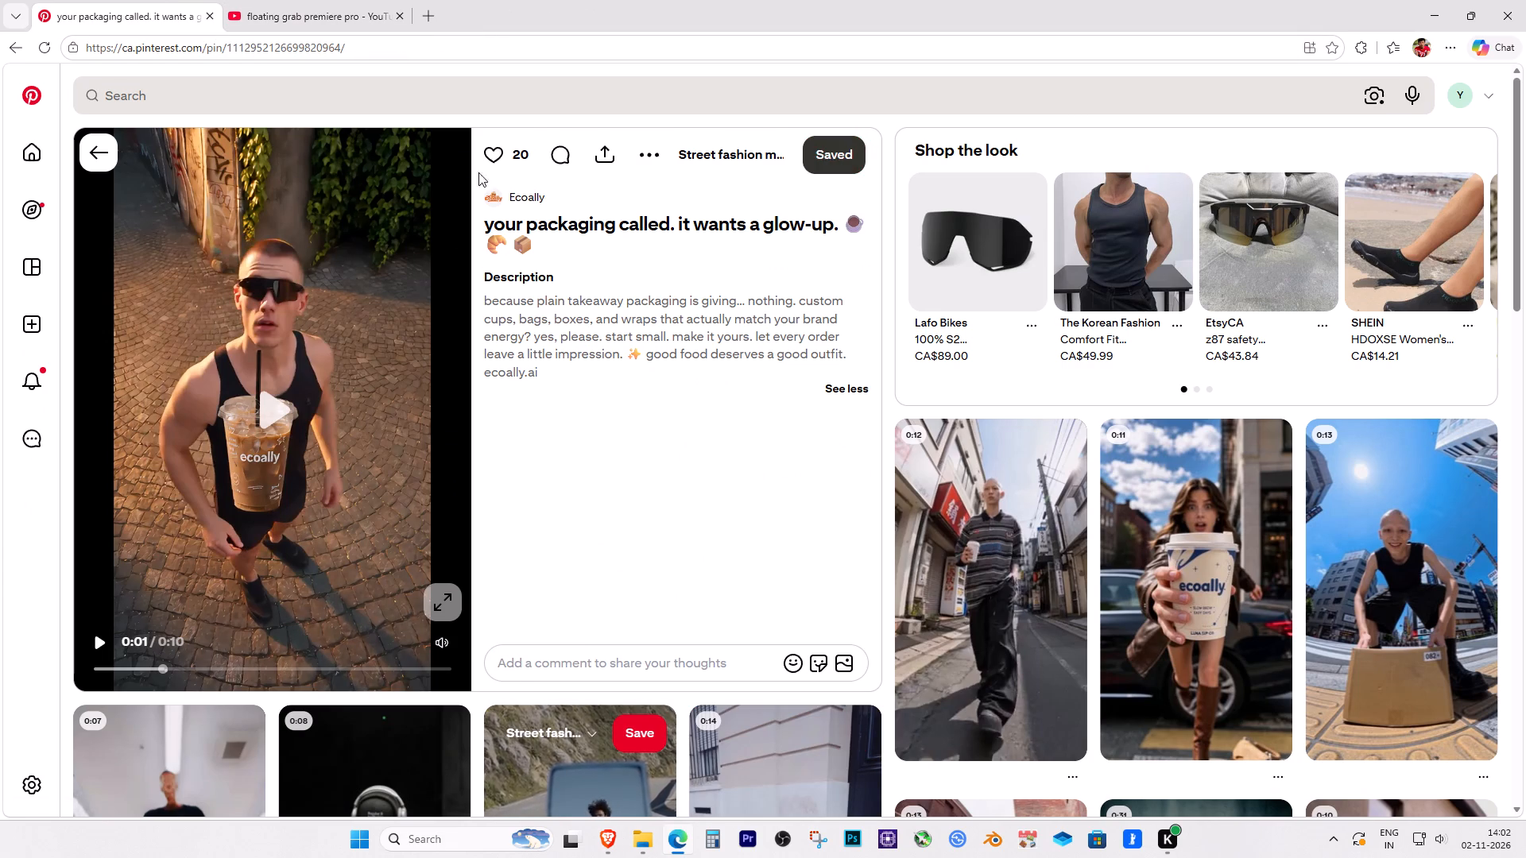
# Close the YouTube search page, the Edge window, and the stickman Pinterest pin page in Brave.
pyautogui.click(351, 23)
pyautogui.click(409, 13)
pyautogui.click(399, 17)
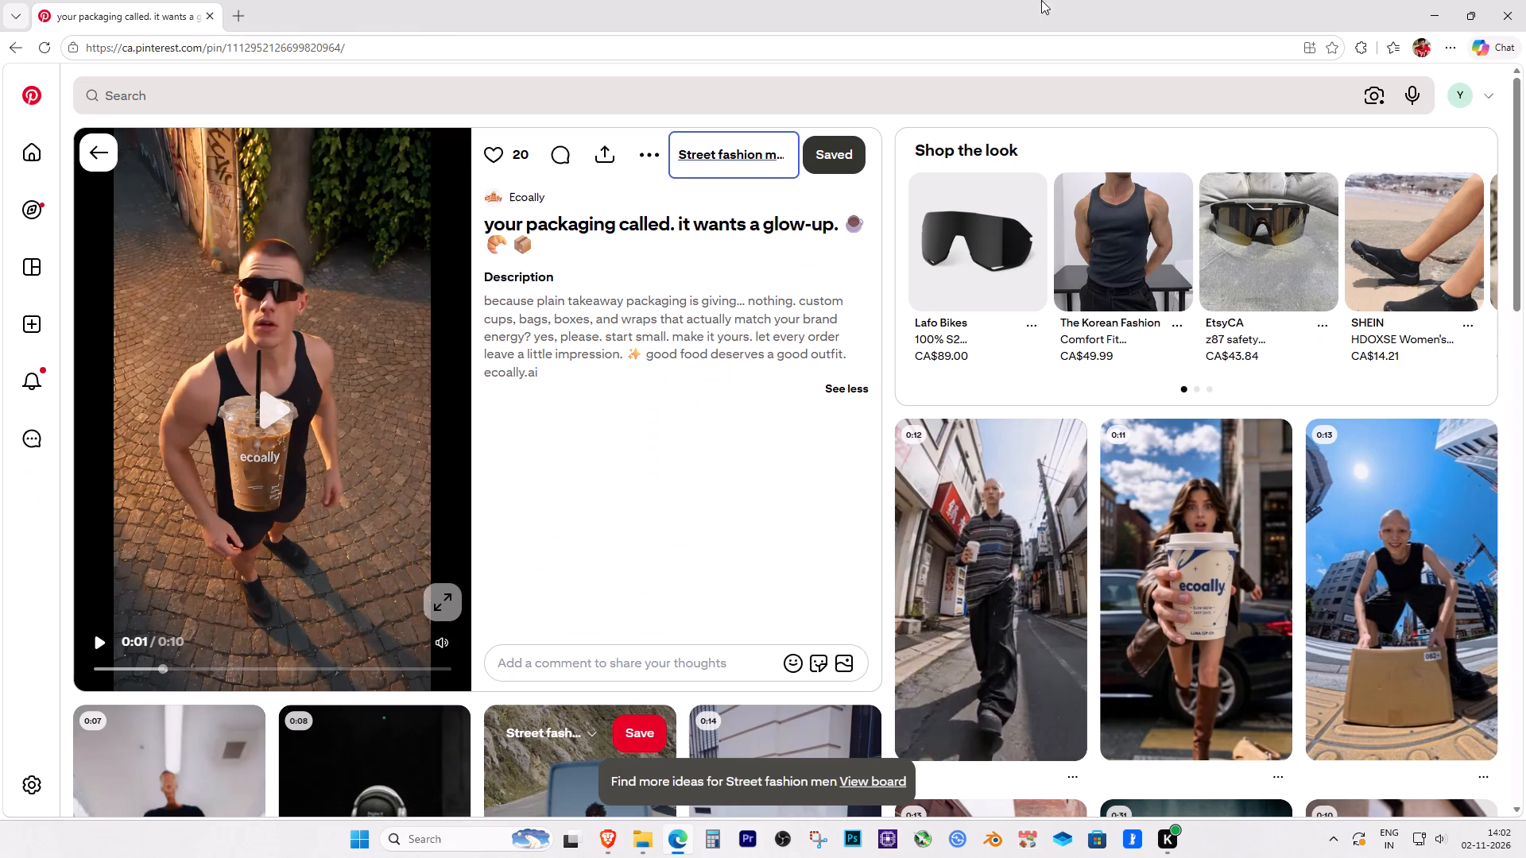
pyautogui.click(1525, 0)
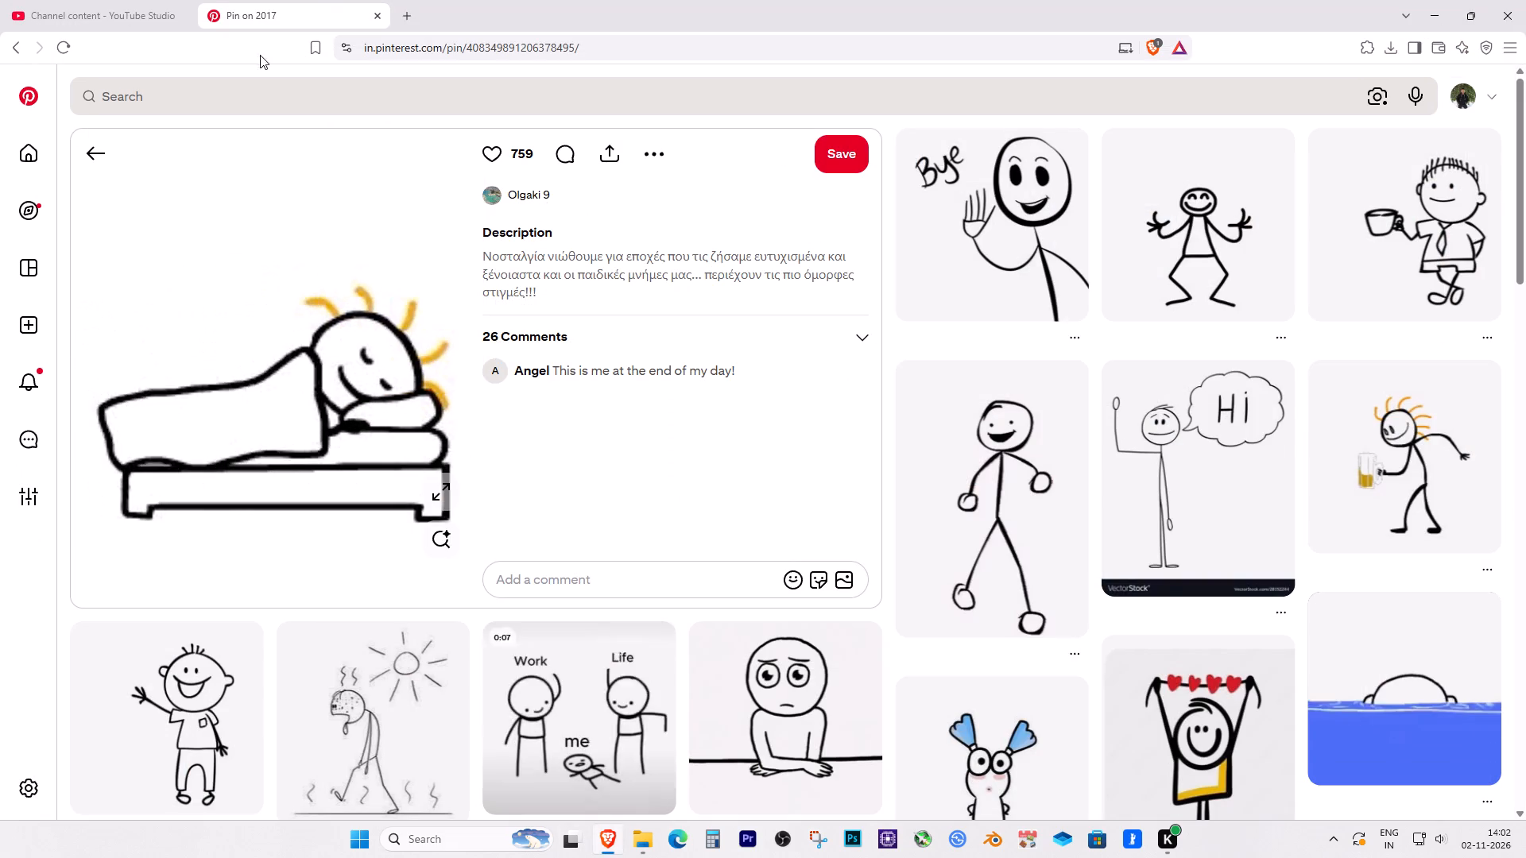
pyautogui.click(378, 17)
# Upload "peremiere error.jpg" from Downloads as the video's thumbnail in YouTube Studio.
pyautogui.scroll(-3, 627, 545)
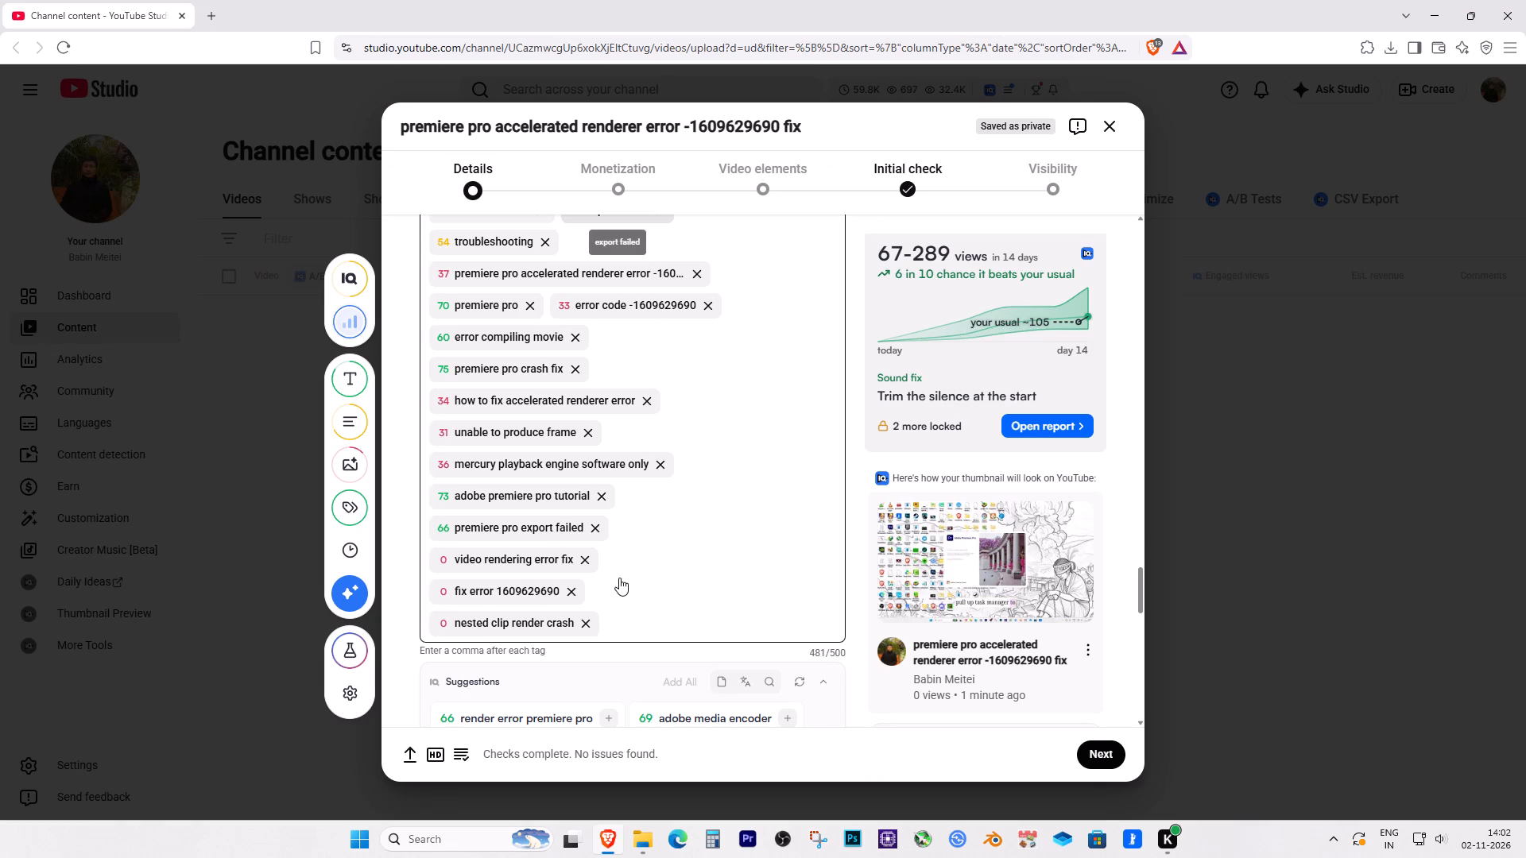
pyautogui.scroll(6, 618, 578)
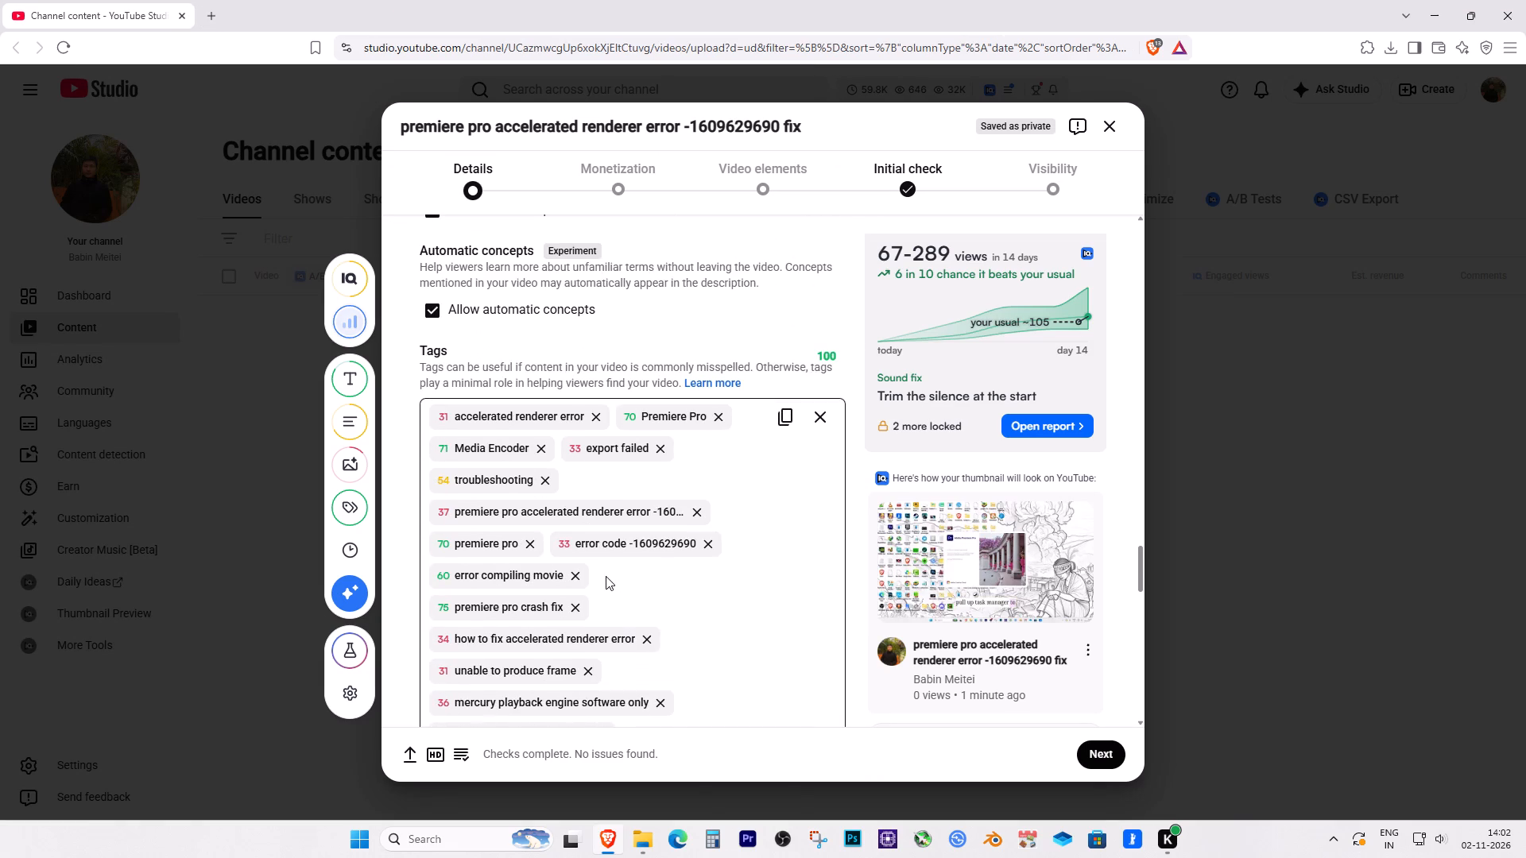
pyautogui.scroll(15, 603, 571)
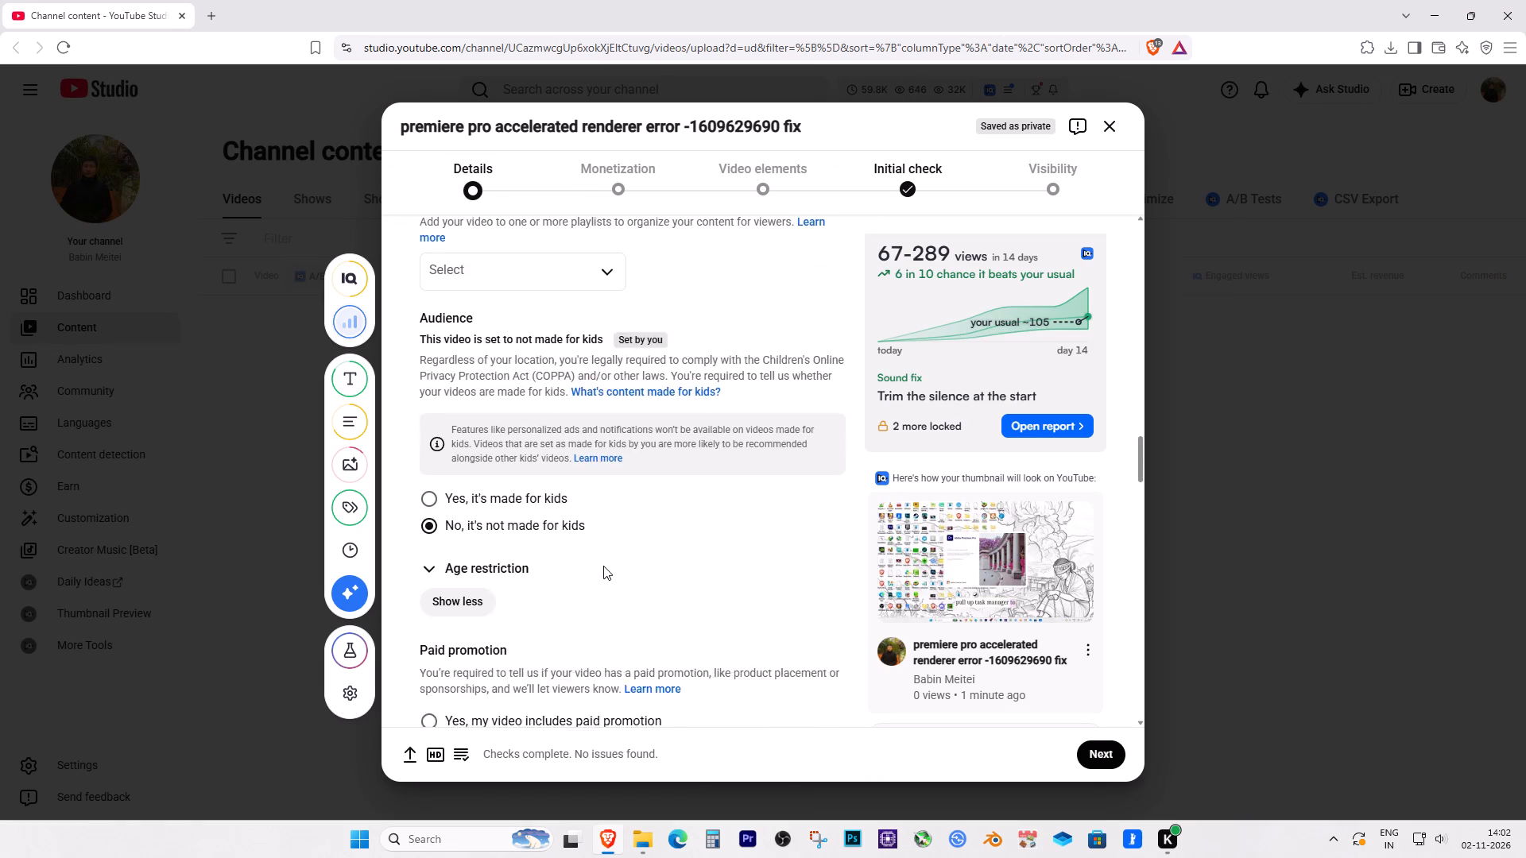
pyautogui.scroll(5, 603, 566)
pyautogui.click(448, 386)
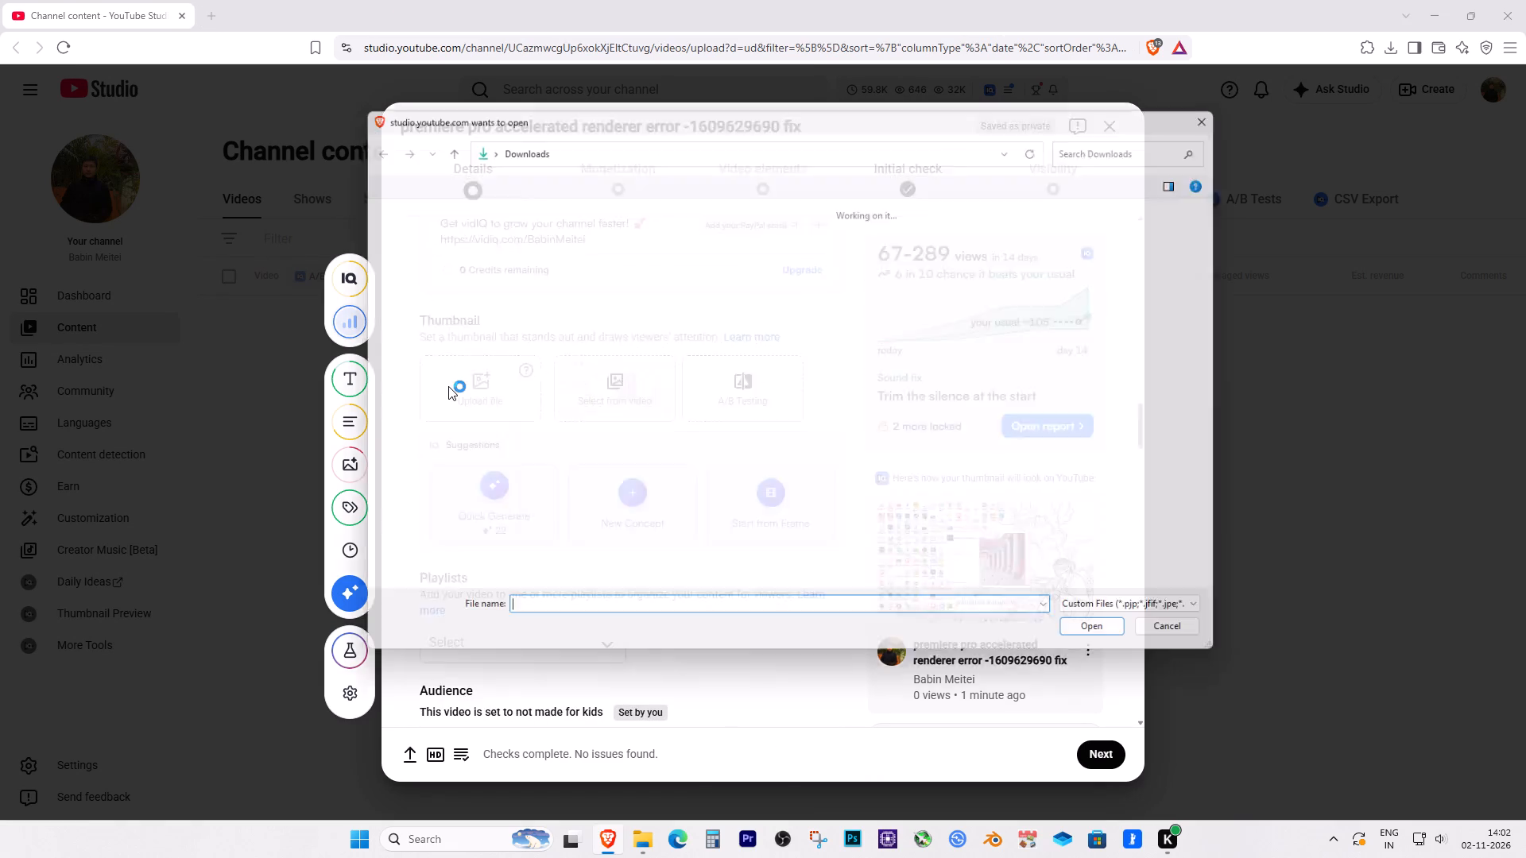
pyautogui.click(414, 488)
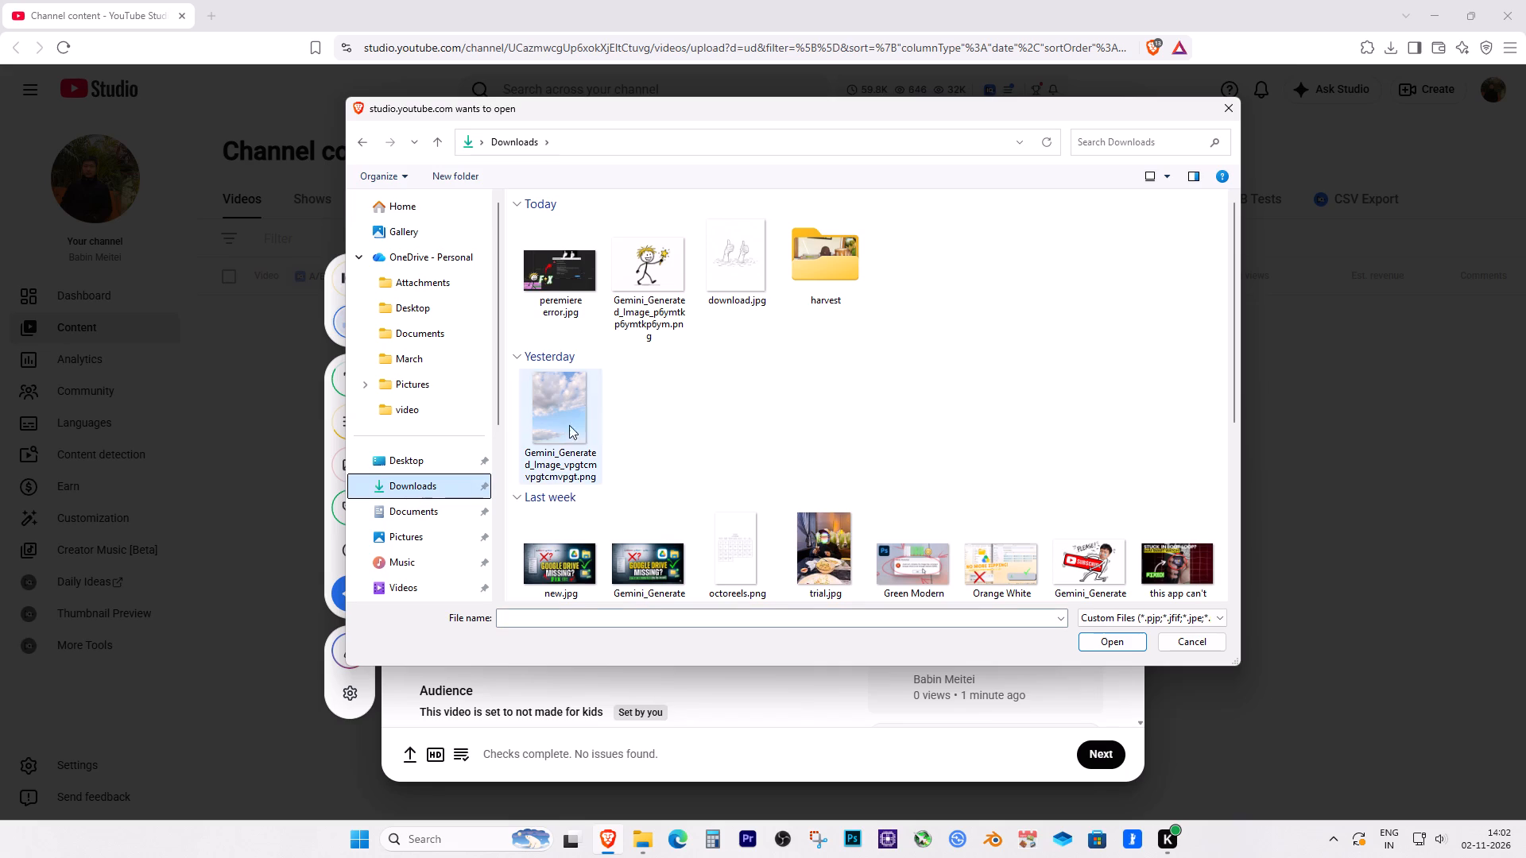
pyautogui.doubleClick(556, 269)
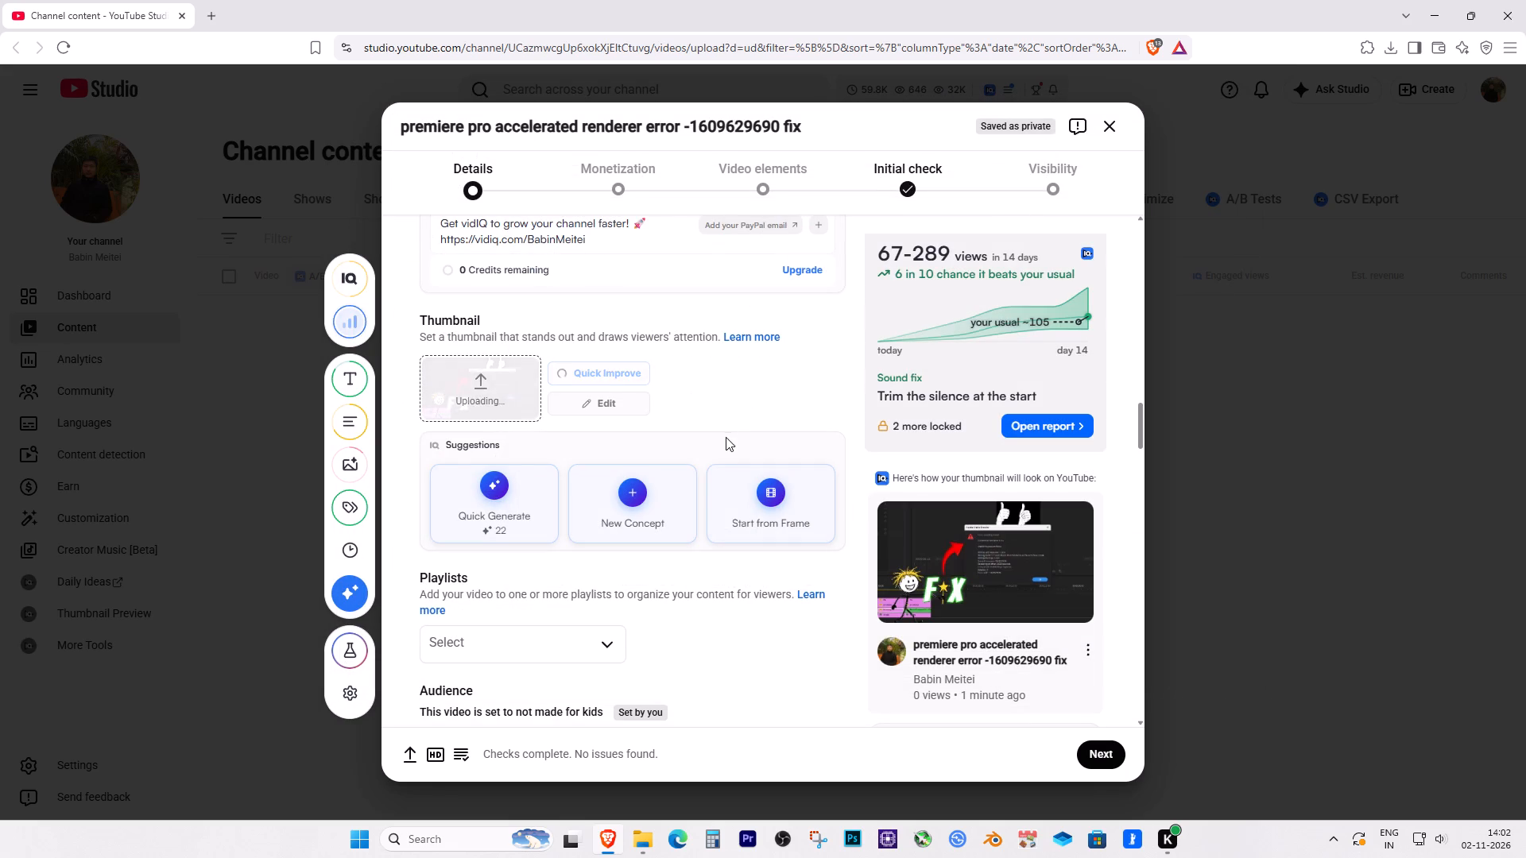
# Review the video's description and remaining details, and proceed to the Monetization stage.
pyautogui.scroll(17, 711, 515)
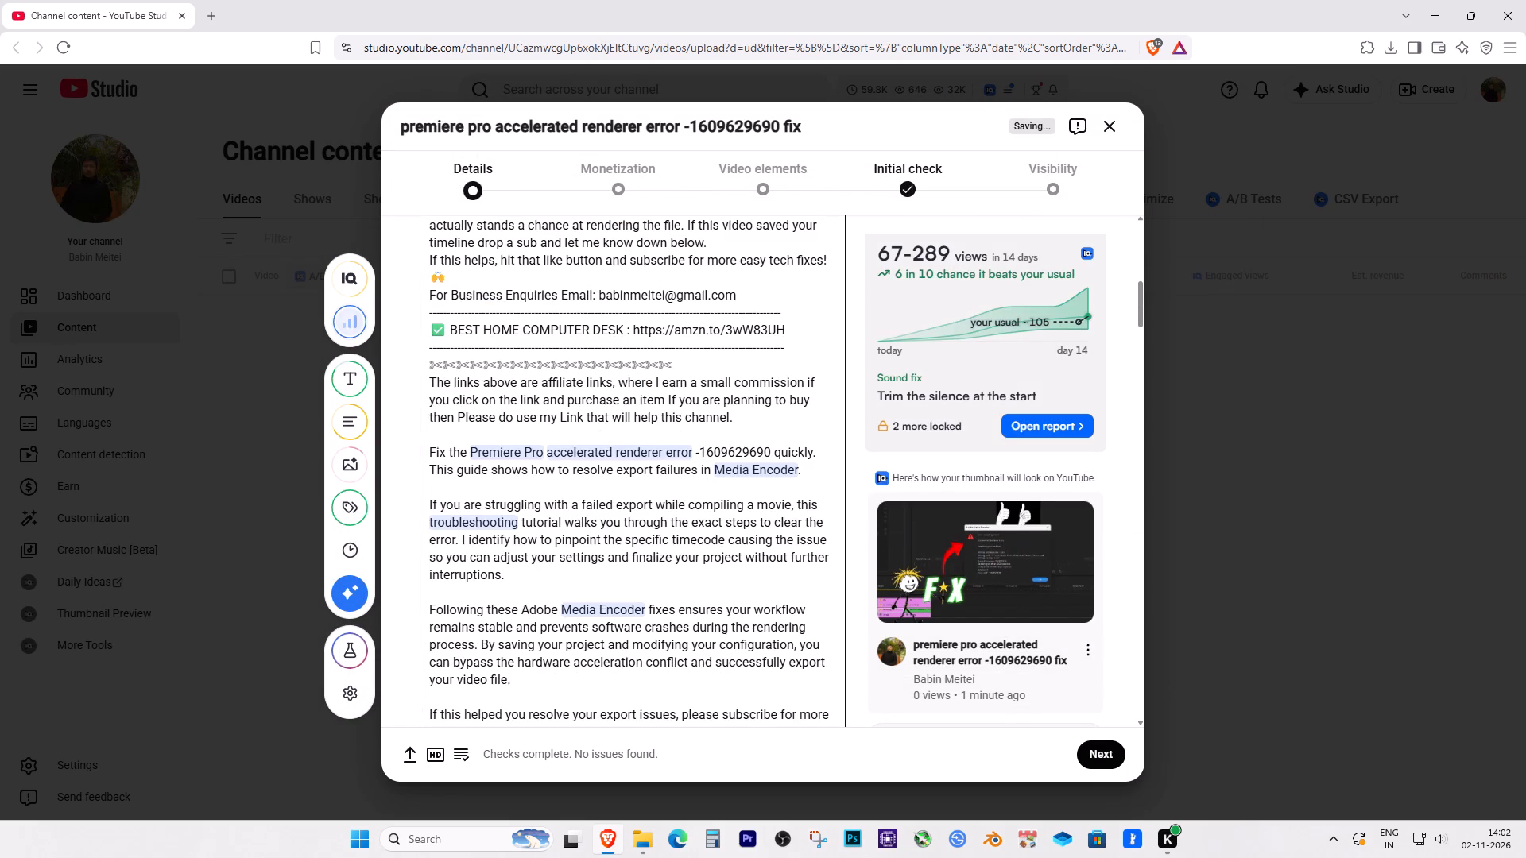
pyautogui.scroll(-6, 732, 516)
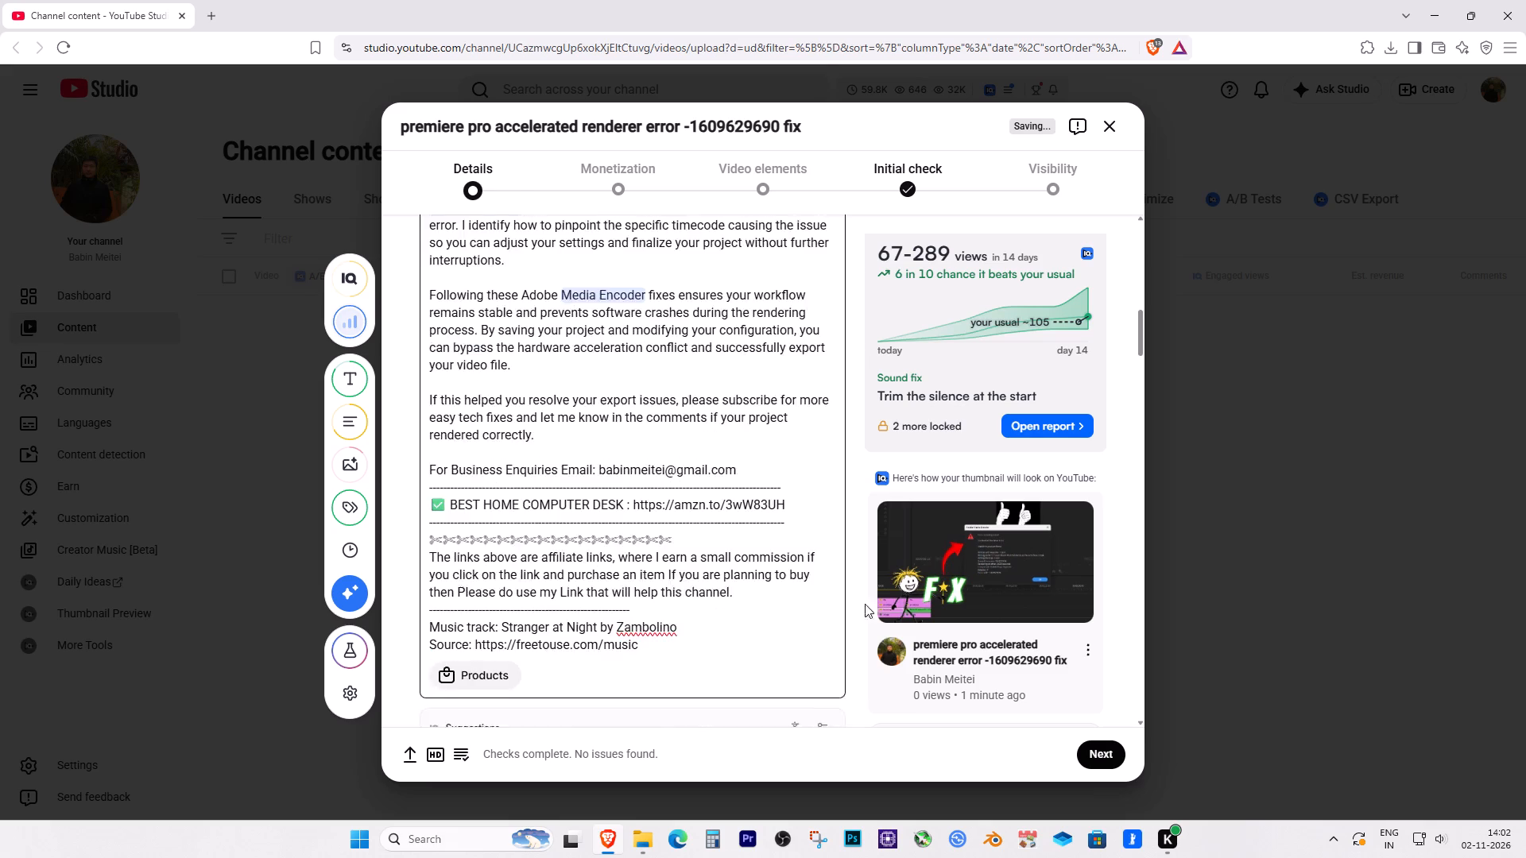
pyautogui.scroll(-20, 865, 604)
pyautogui.scroll(-3, 865, 604)
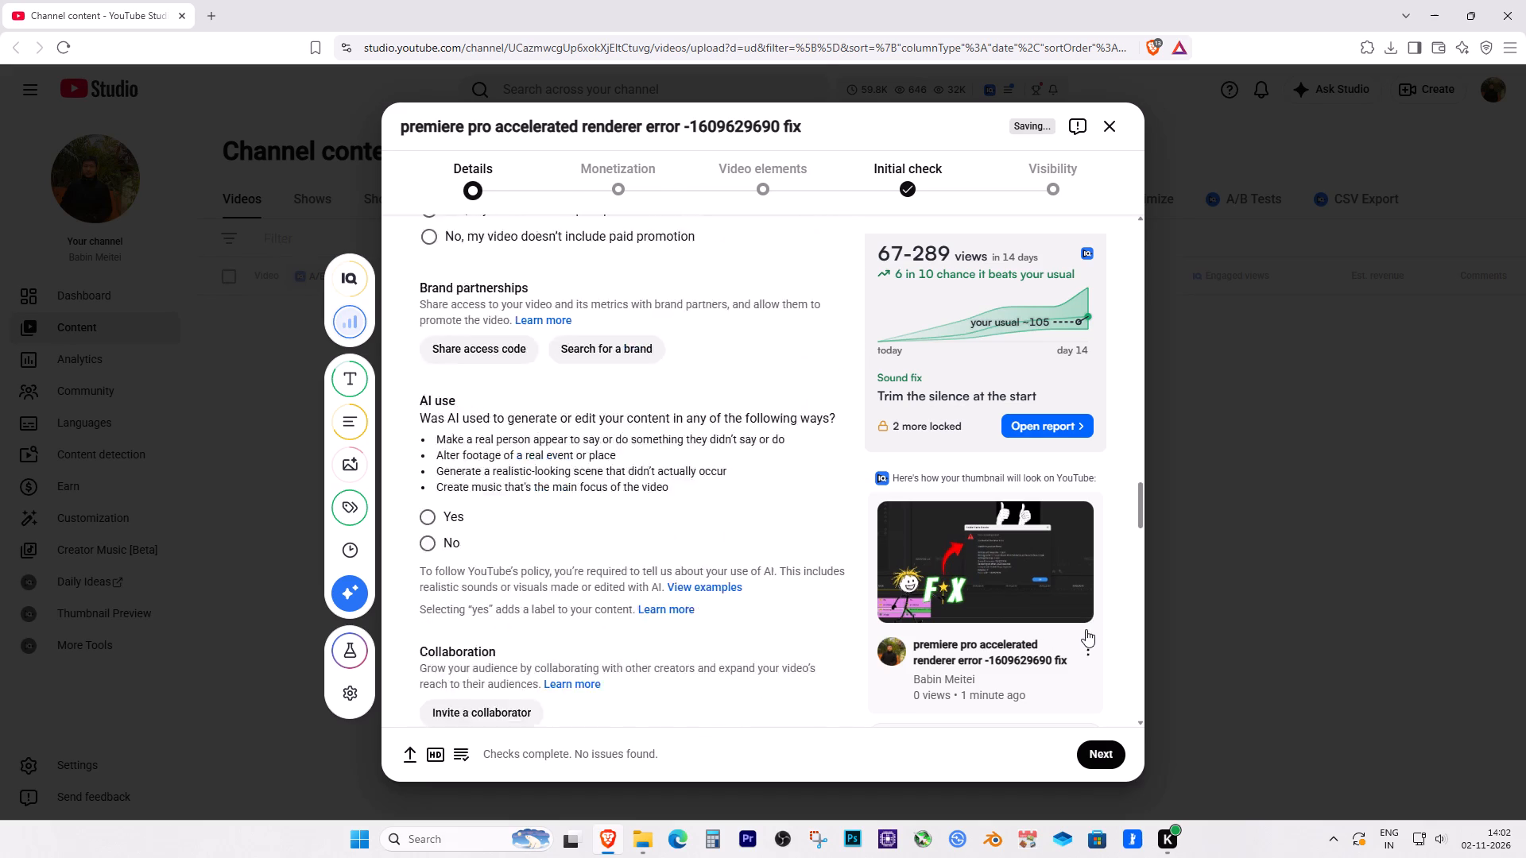
pyautogui.scroll(-6, 1086, 629)
pyautogui.moveTo(1140, 572); pyautogui.dragTo(1140, 574)
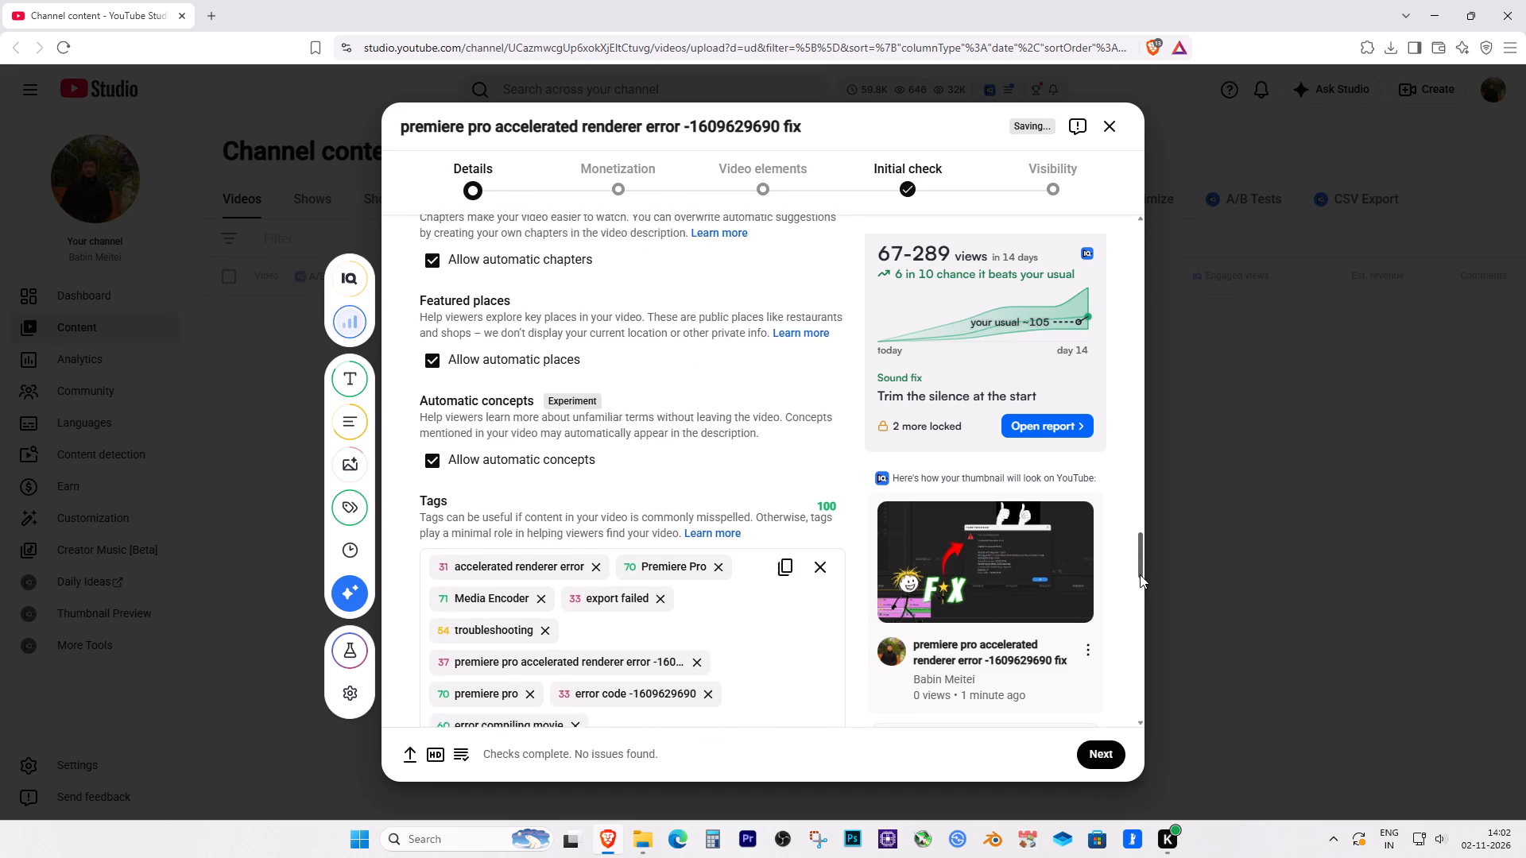
pyautogui.moveTo(1140, 574); pyautogui.dragTo(1133, 743)
pyautogui.click(1098, 748)
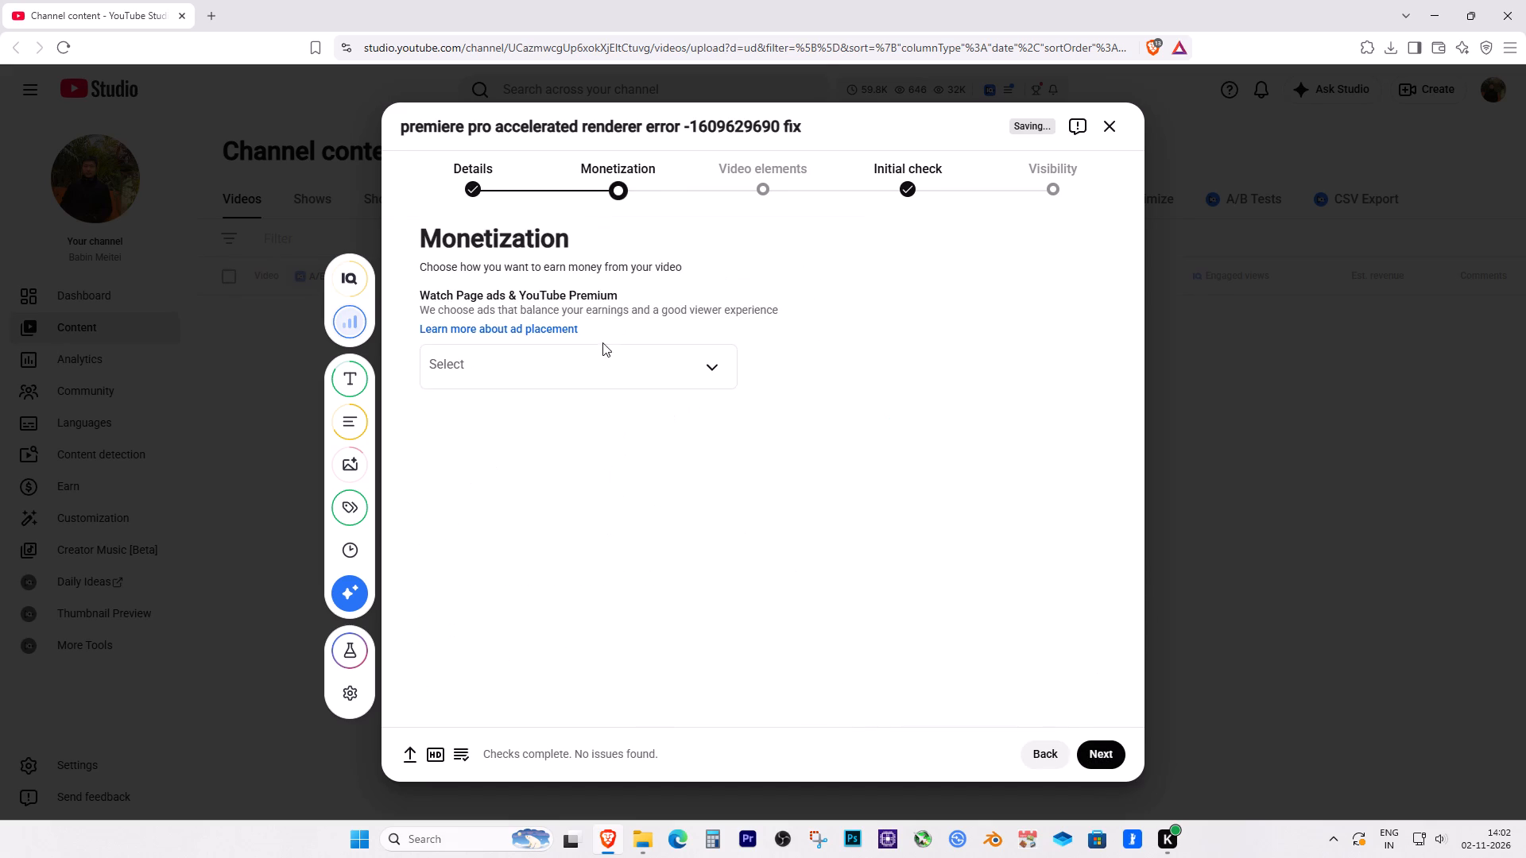
# Set Watch Page ads and YouTube Premium monetization to On, and continue to Ad suitability.
pyautogui.click(608, 365)
pyautogui.click(478, 368)
pyautogui.click(699, 461)
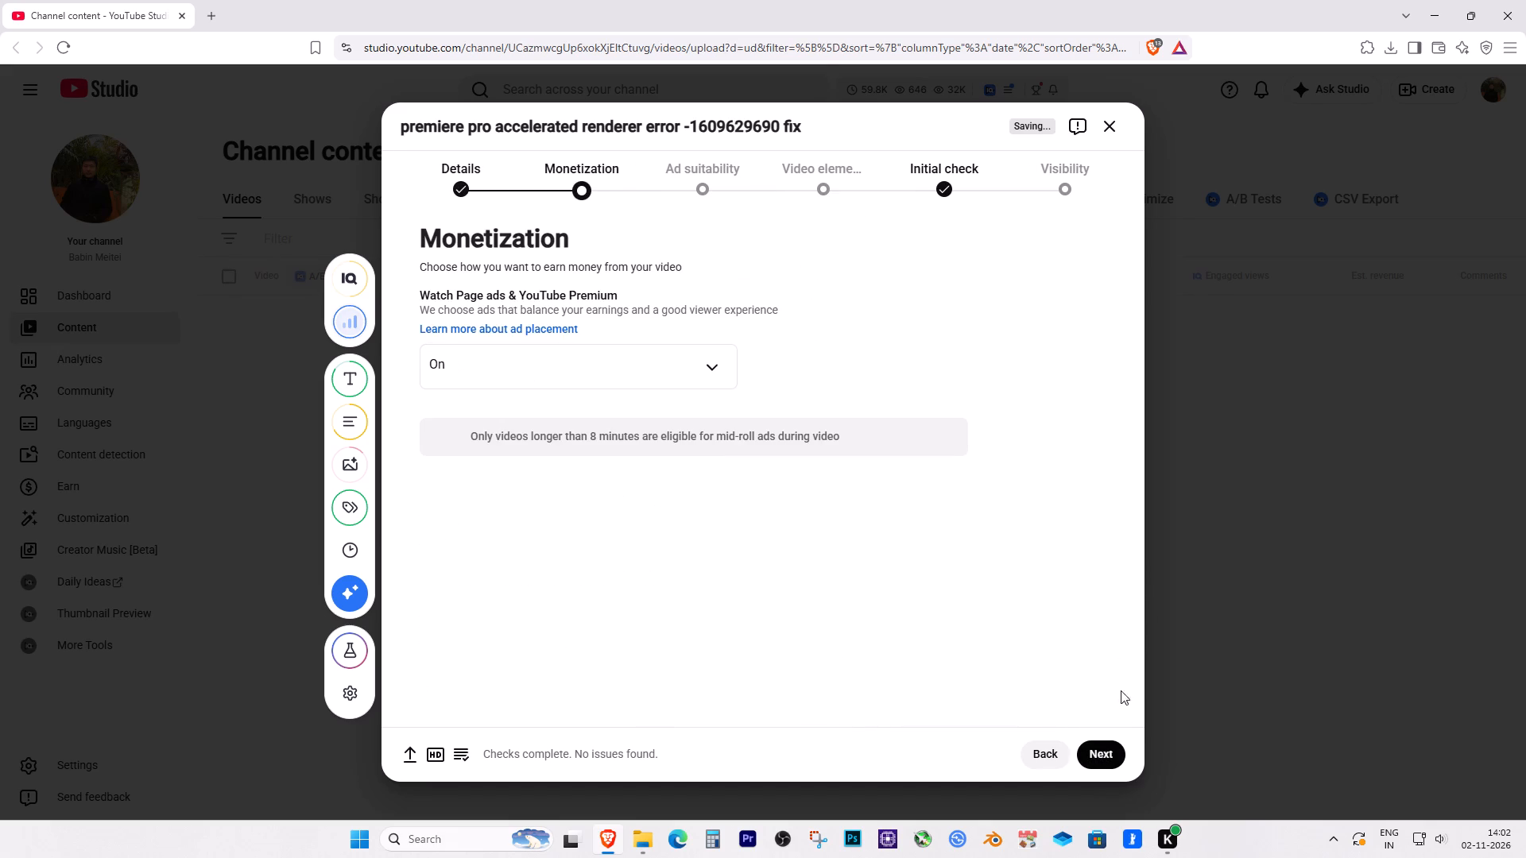
pyautogui.click(1113, 752)
# Rate the video's ad suitability as None of the above, submit the rating, and continue to Video elements.
pyautogui.scroll(-4, 594, 511)
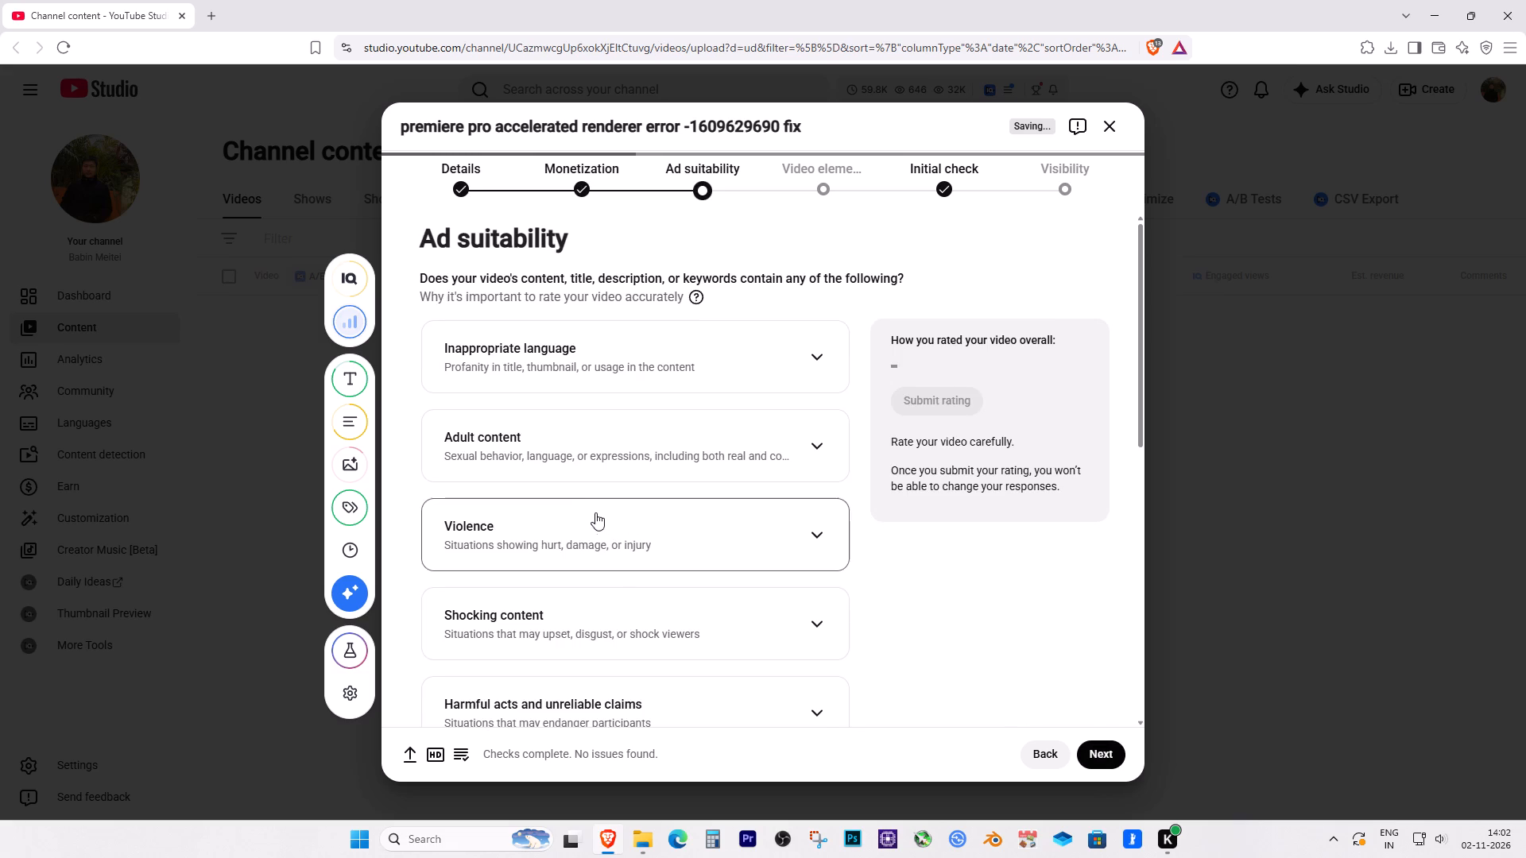
pyautogui.scroll(-3, 595, 512)
pyautogui.scroll(-9, 516, 636)
pyautogui.click(443, 697)
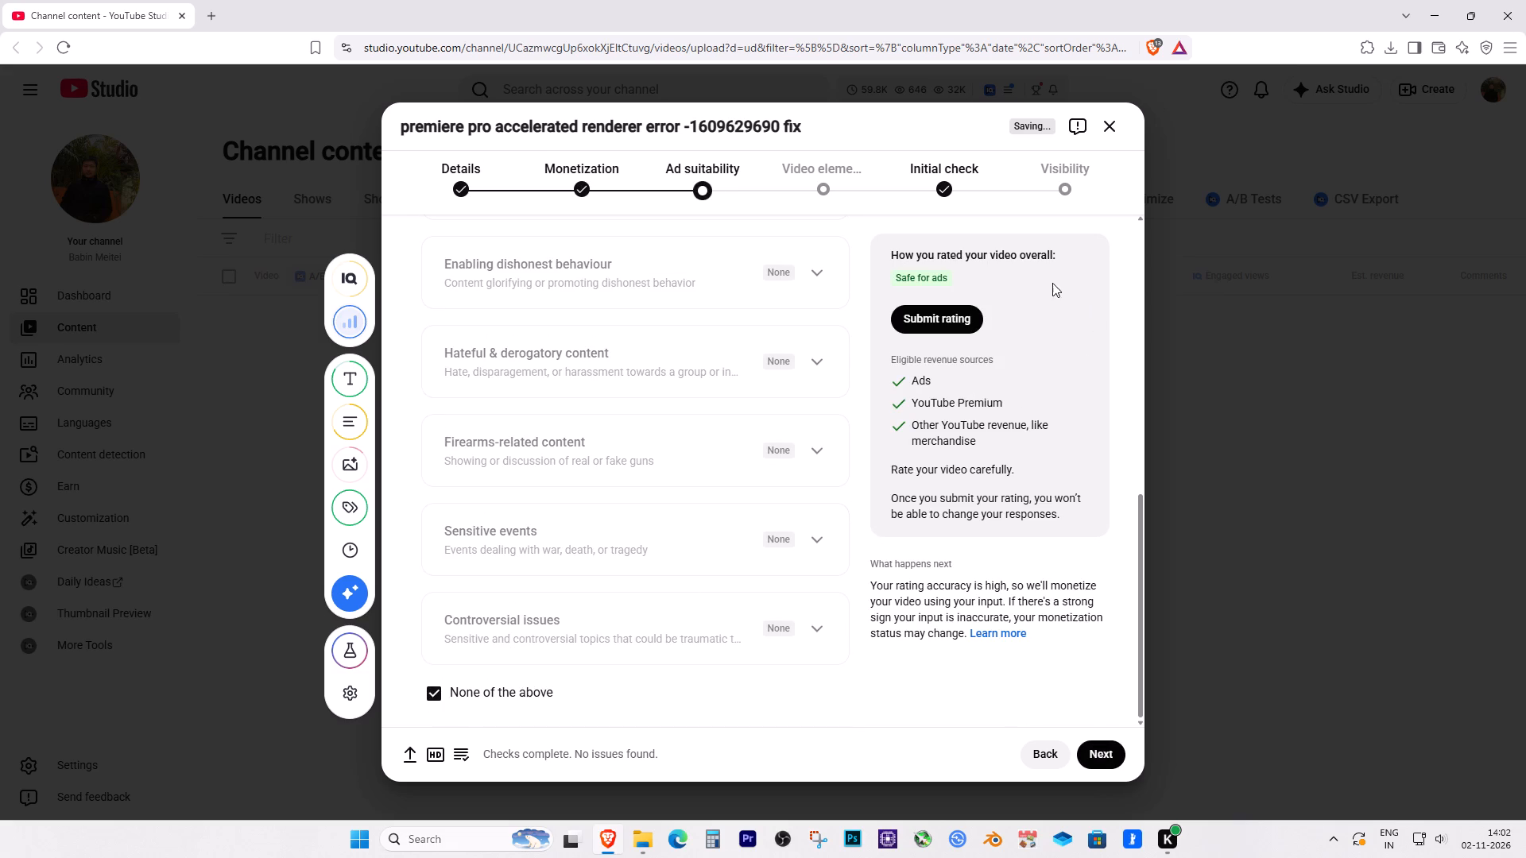
pyautogui.click(962, 307)
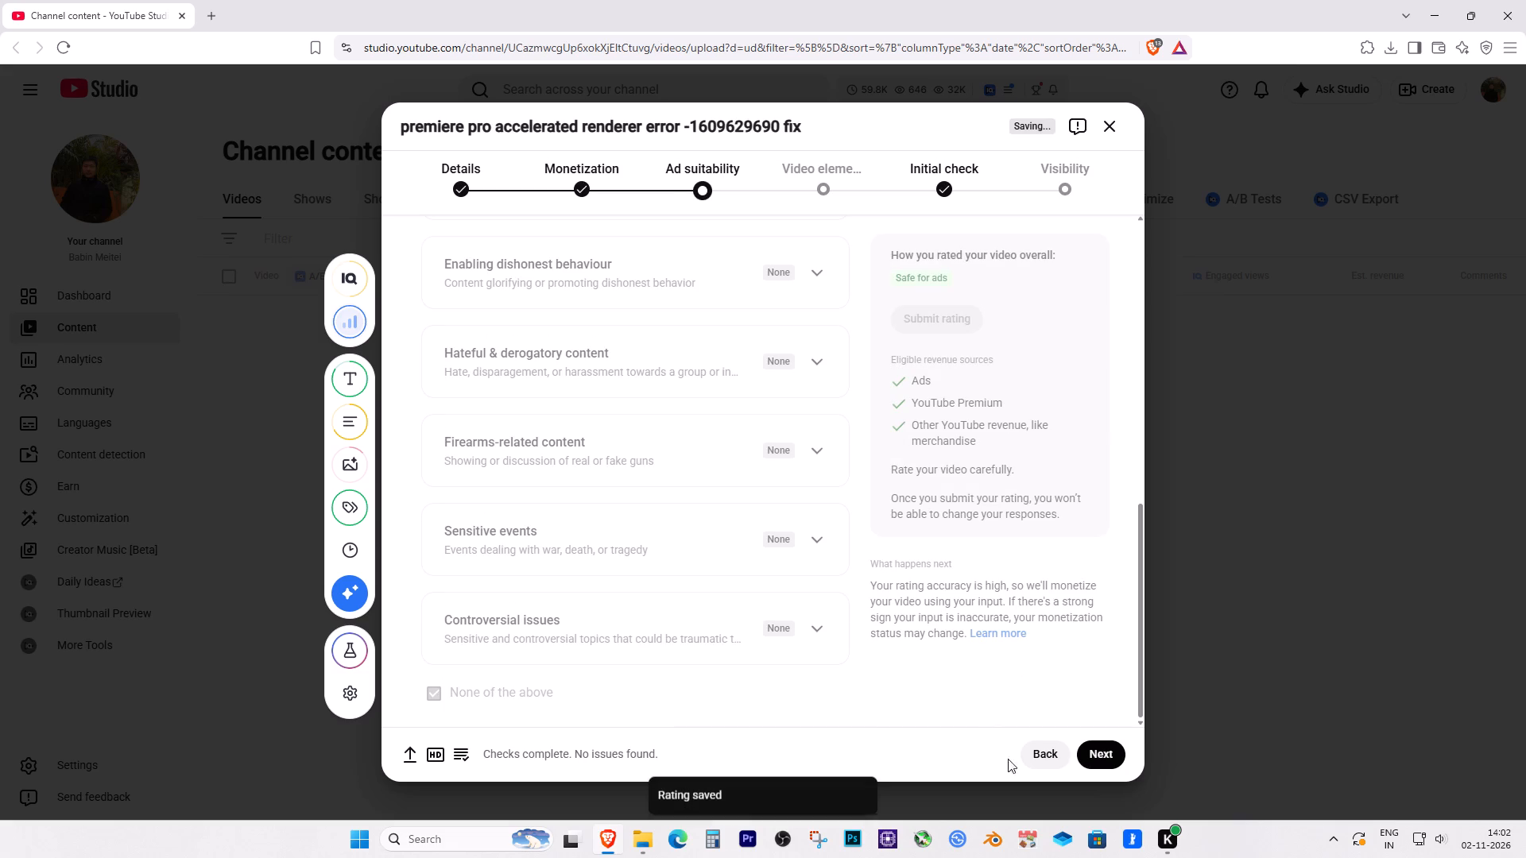
pyautogui.click(1097, 758)
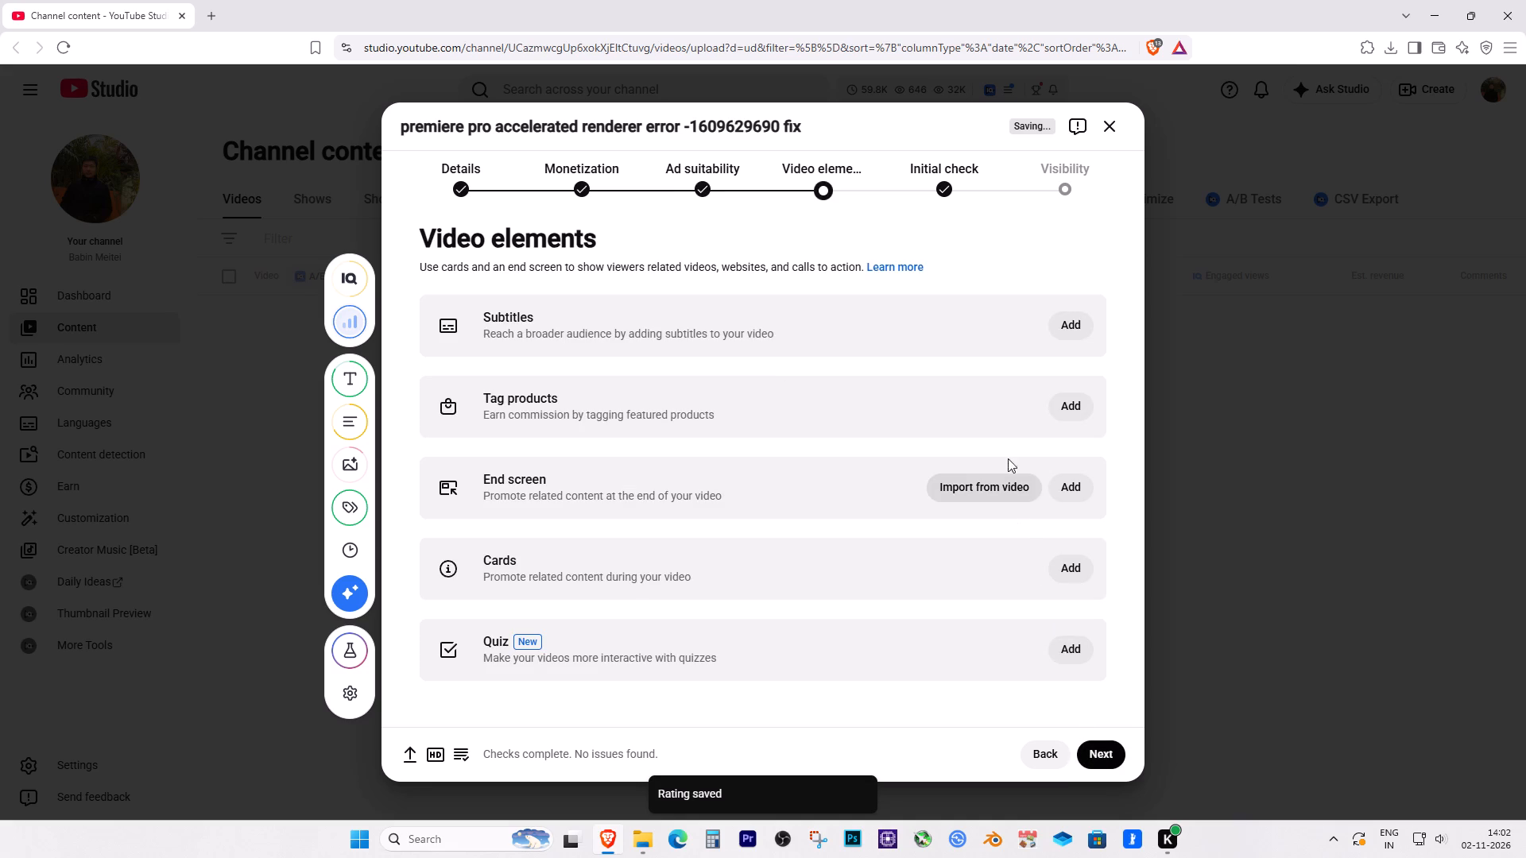
# Search products for "timer for productive", tag the Dazzed Corner Productivity Timer Sound Alarm from Best Buy, and continue to its timestamps.
pyautogui.click(1082, 400)
pyautogui.click(624, 230)
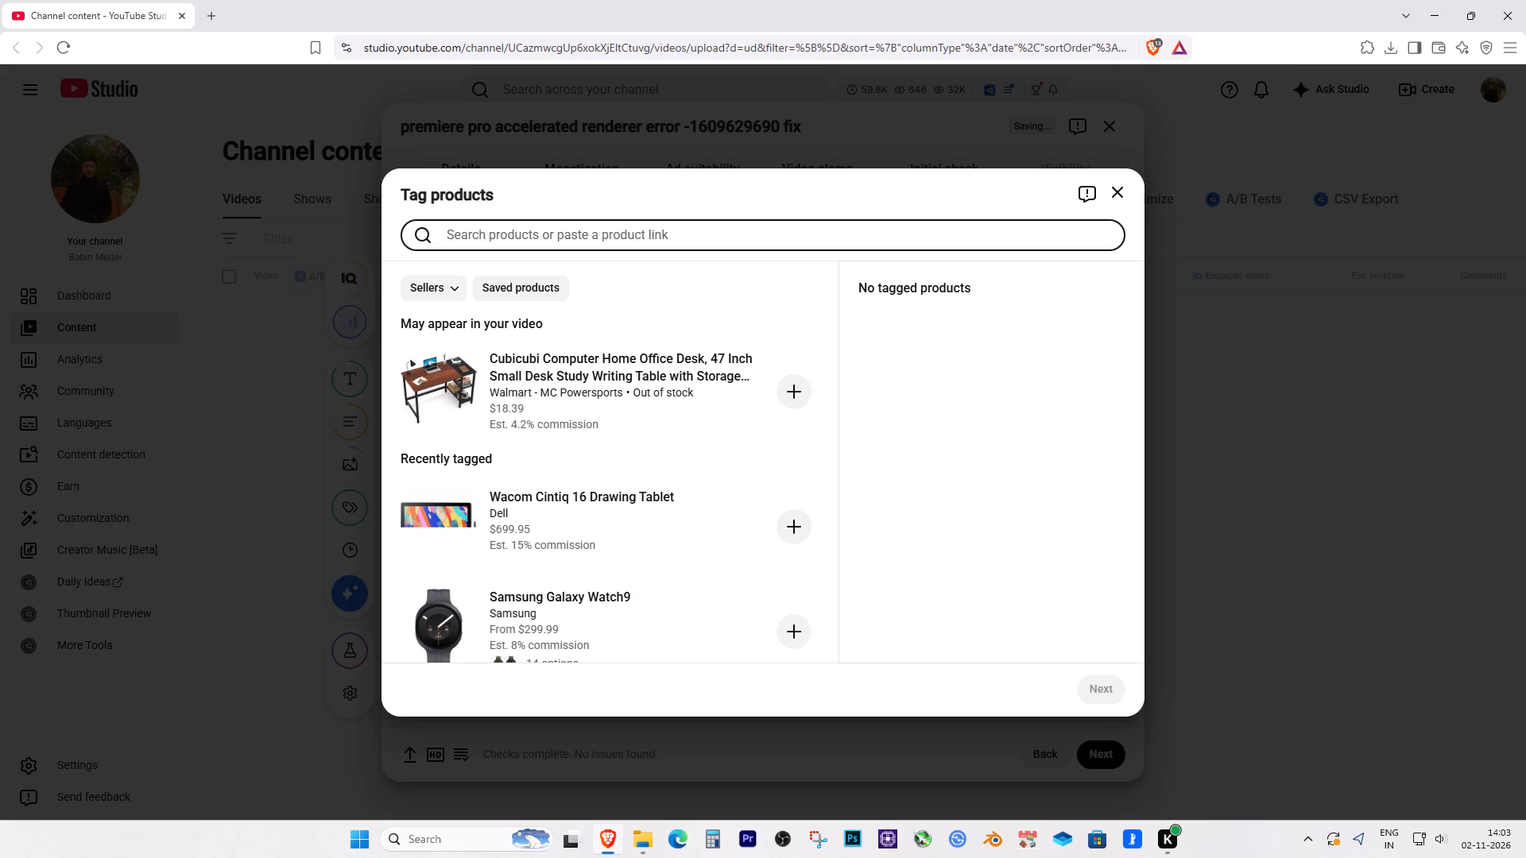
pyautogui.write('timer for productive')
pyautogui.press('Return')
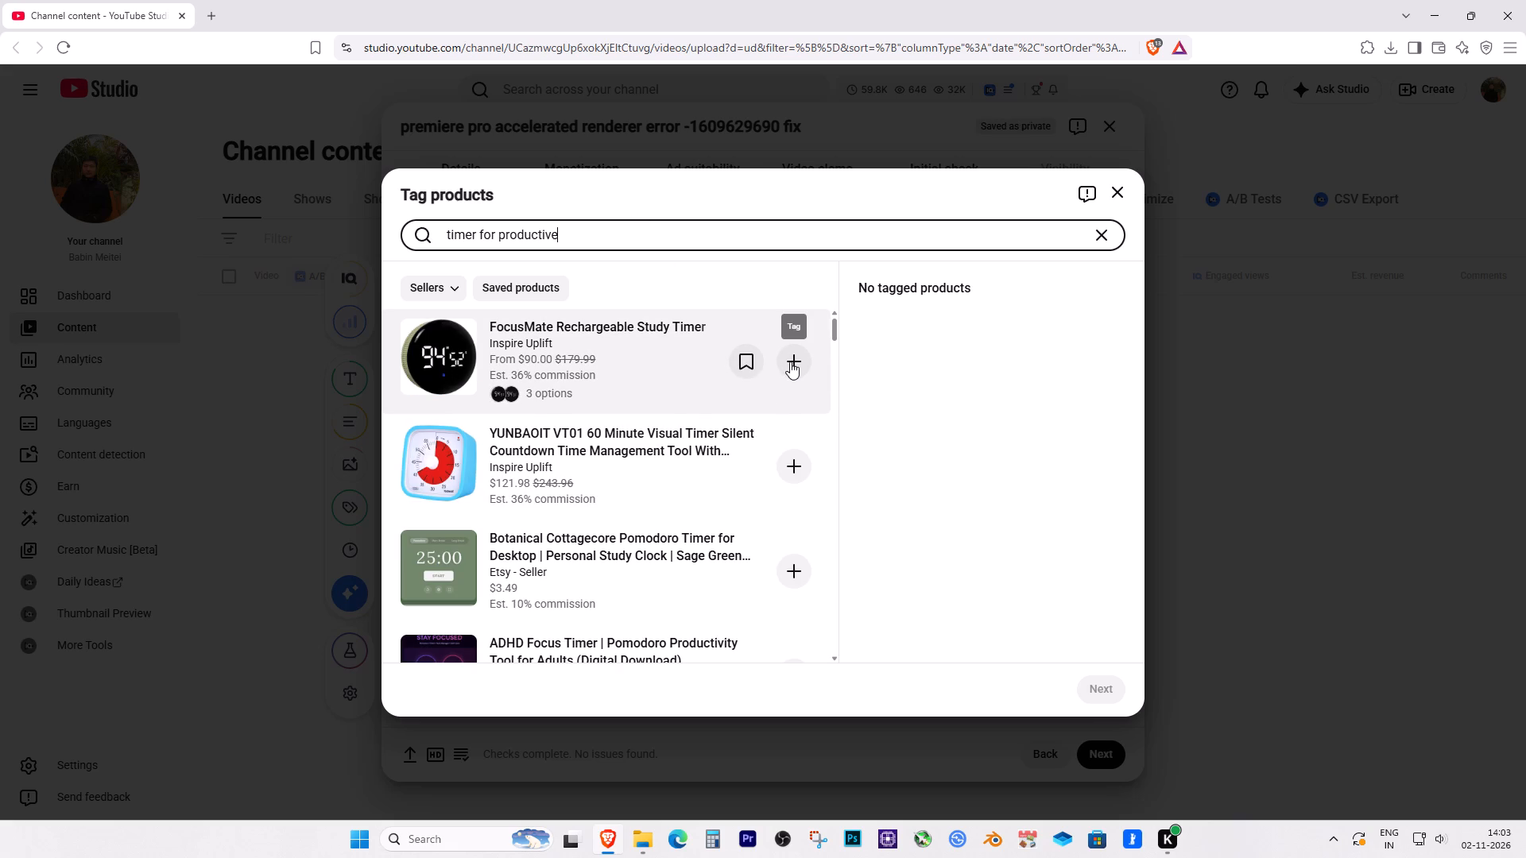
pyautogui.scroll(-2, 738, 499)
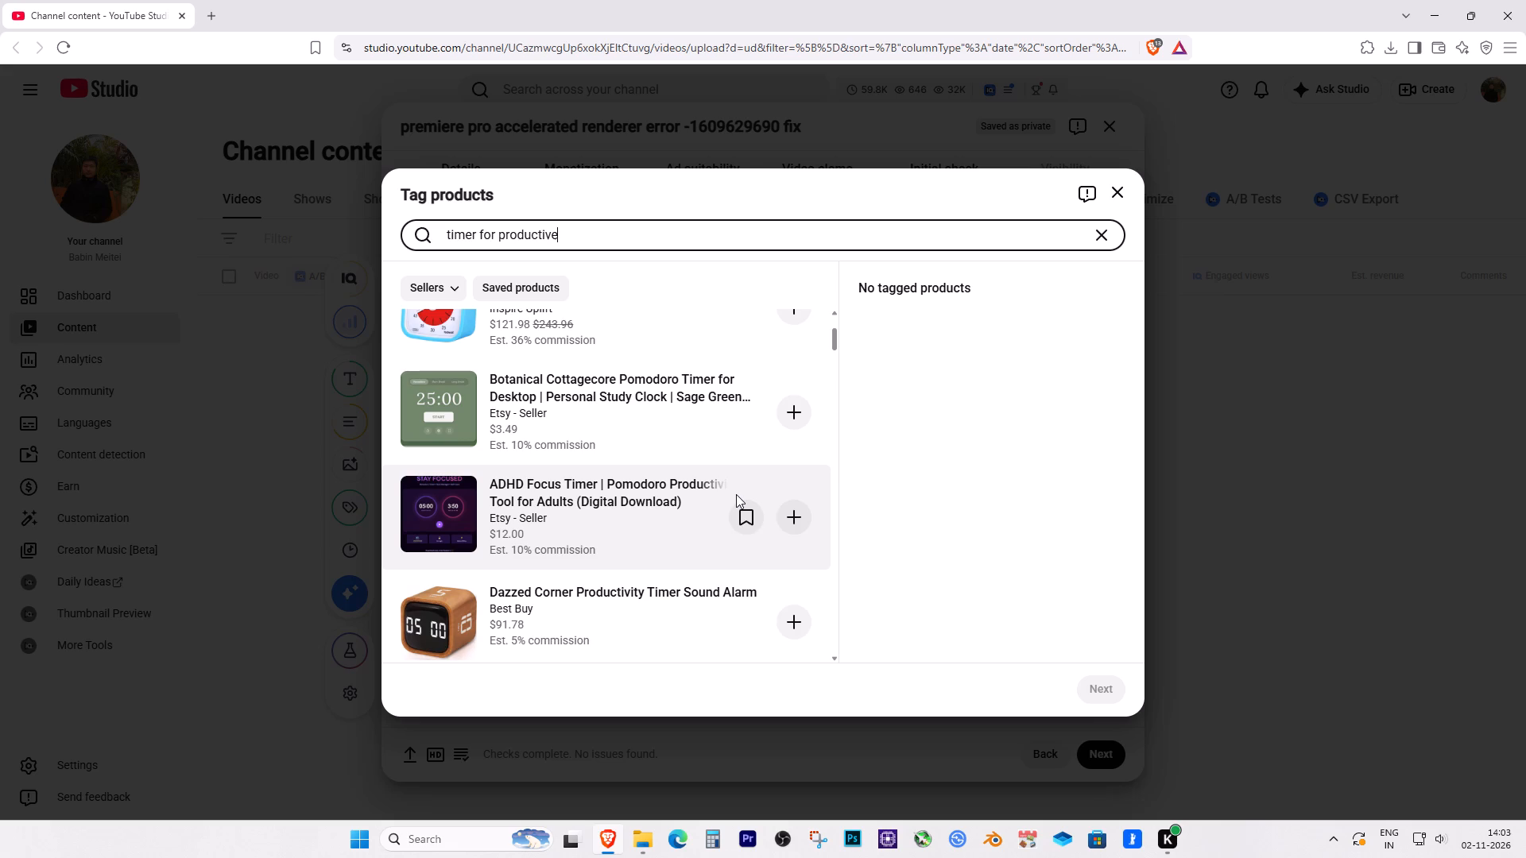
pyautogui.scroll(-2, 736, 494)
pyautogui.scroll(1, 736, 494)
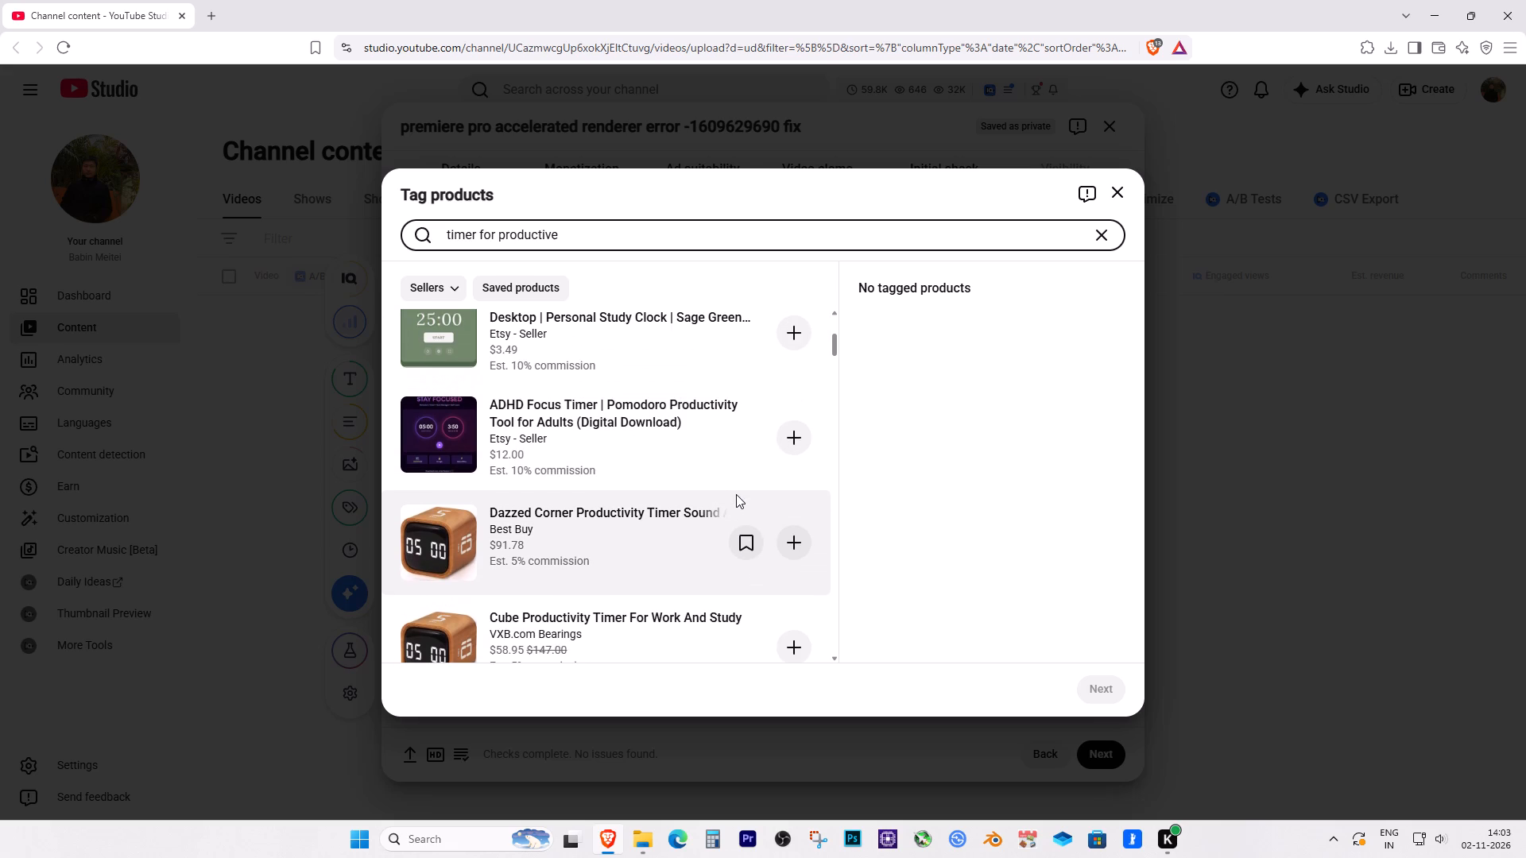
pyautogui.scroll(2, 736, 494)
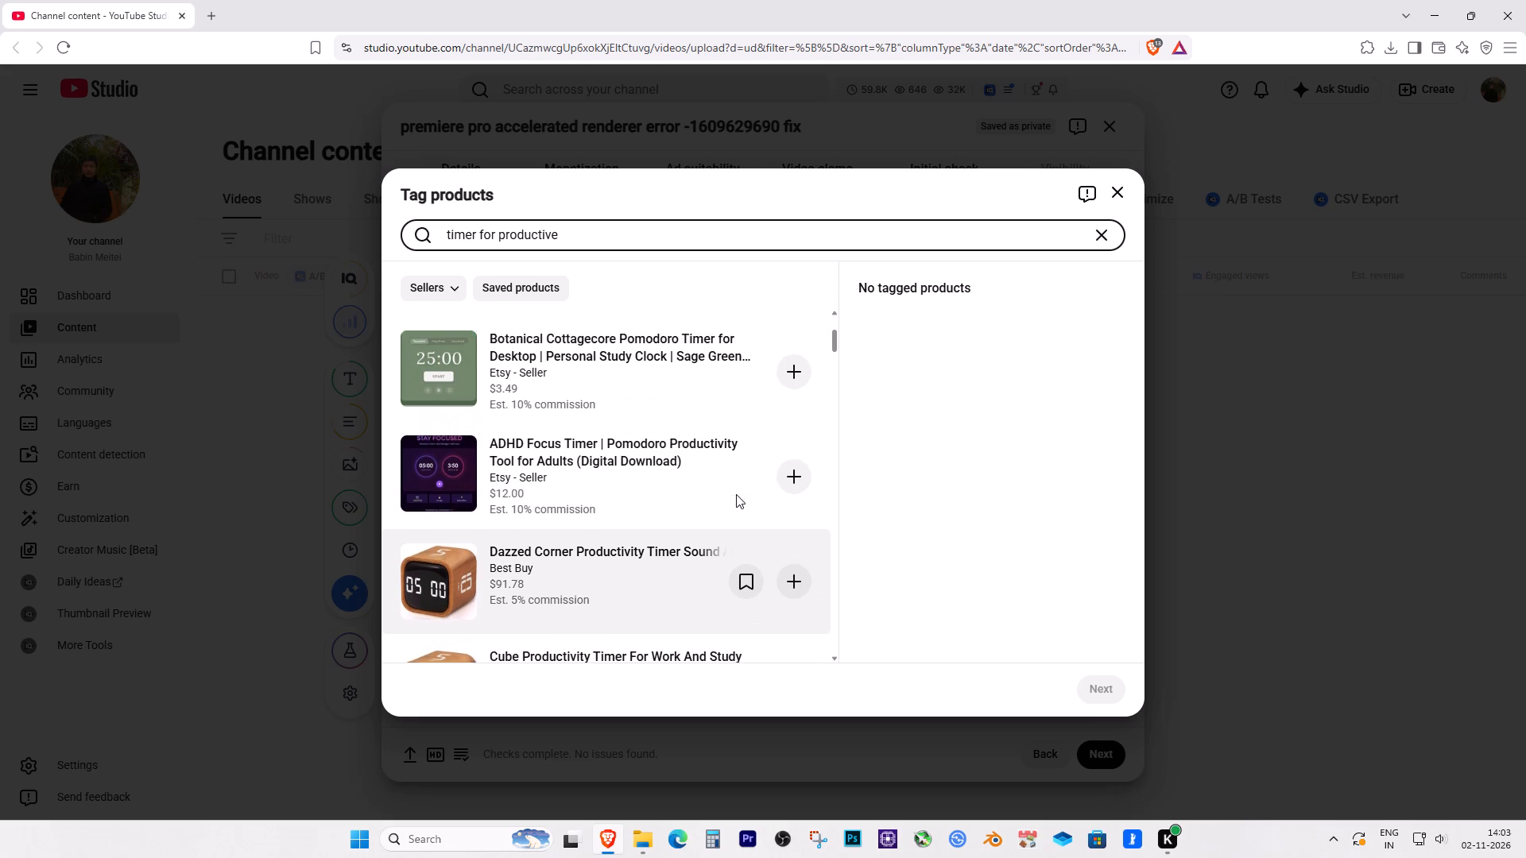
pyautogui.scroll(3, 736, 494)
pyautogui.scroll(-3, 788, 445)
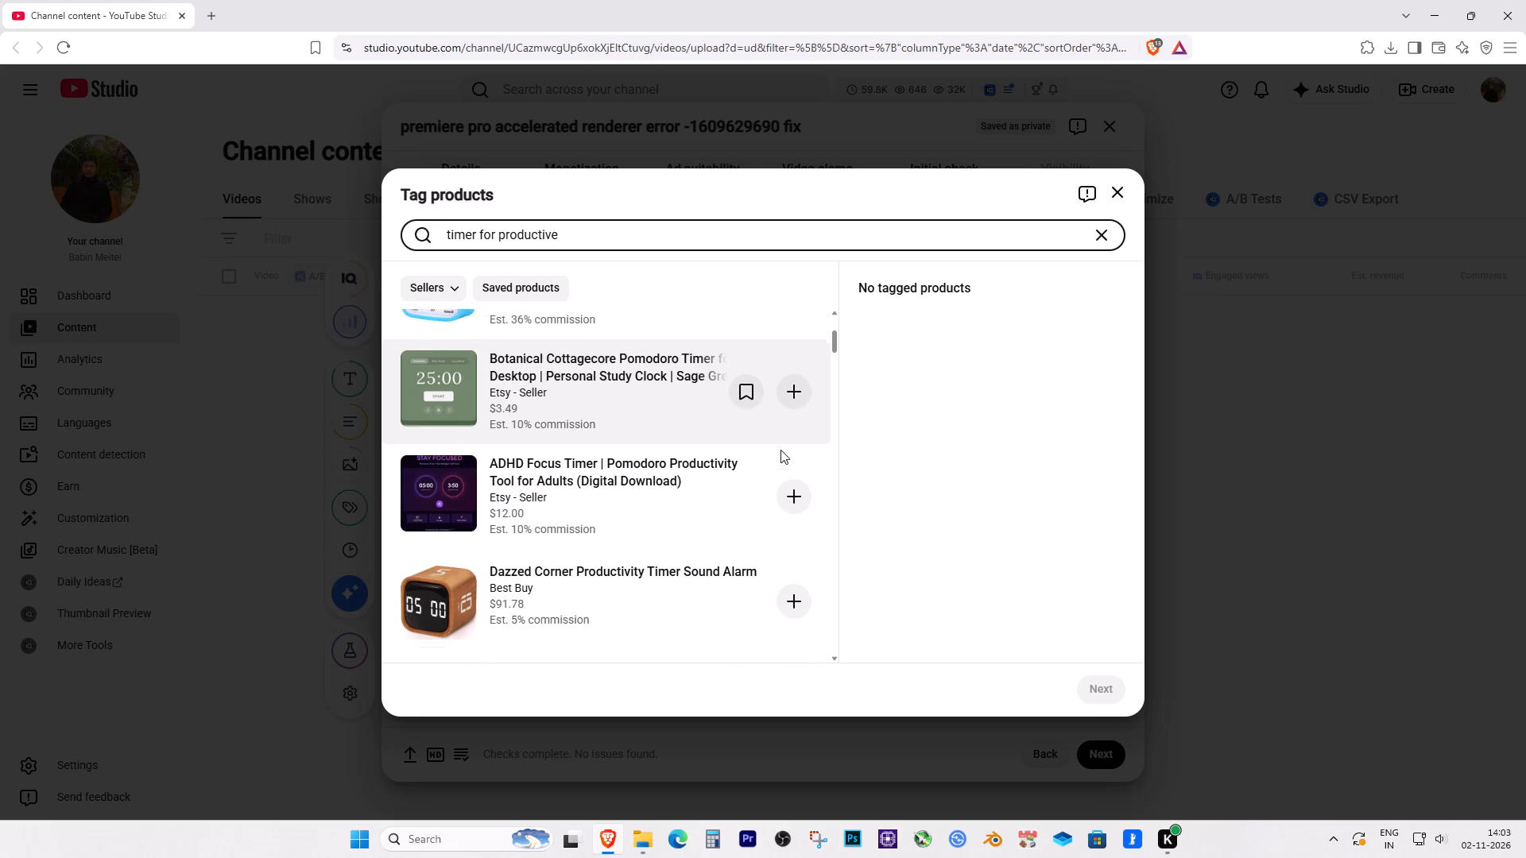
pyautogui.click(793, 548)
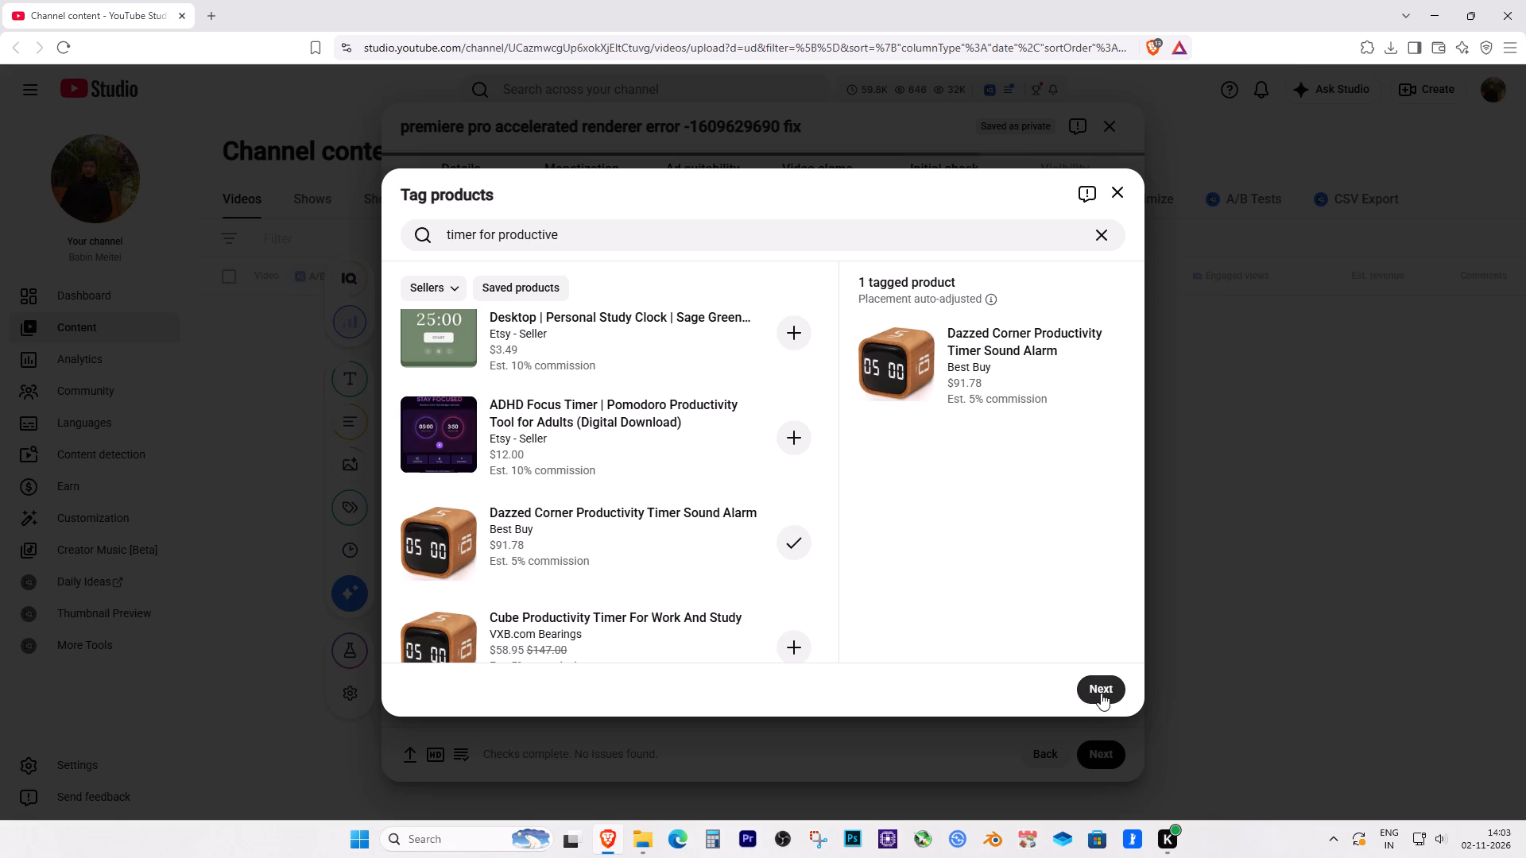
pyautogui.click(1102, 693)
# Add a timestamp for the tagged timer at 0:30:23 in the video and finish product tagging.
pyautogui.moveTo(508, 556); pyautogui.dragTo(896, 578)
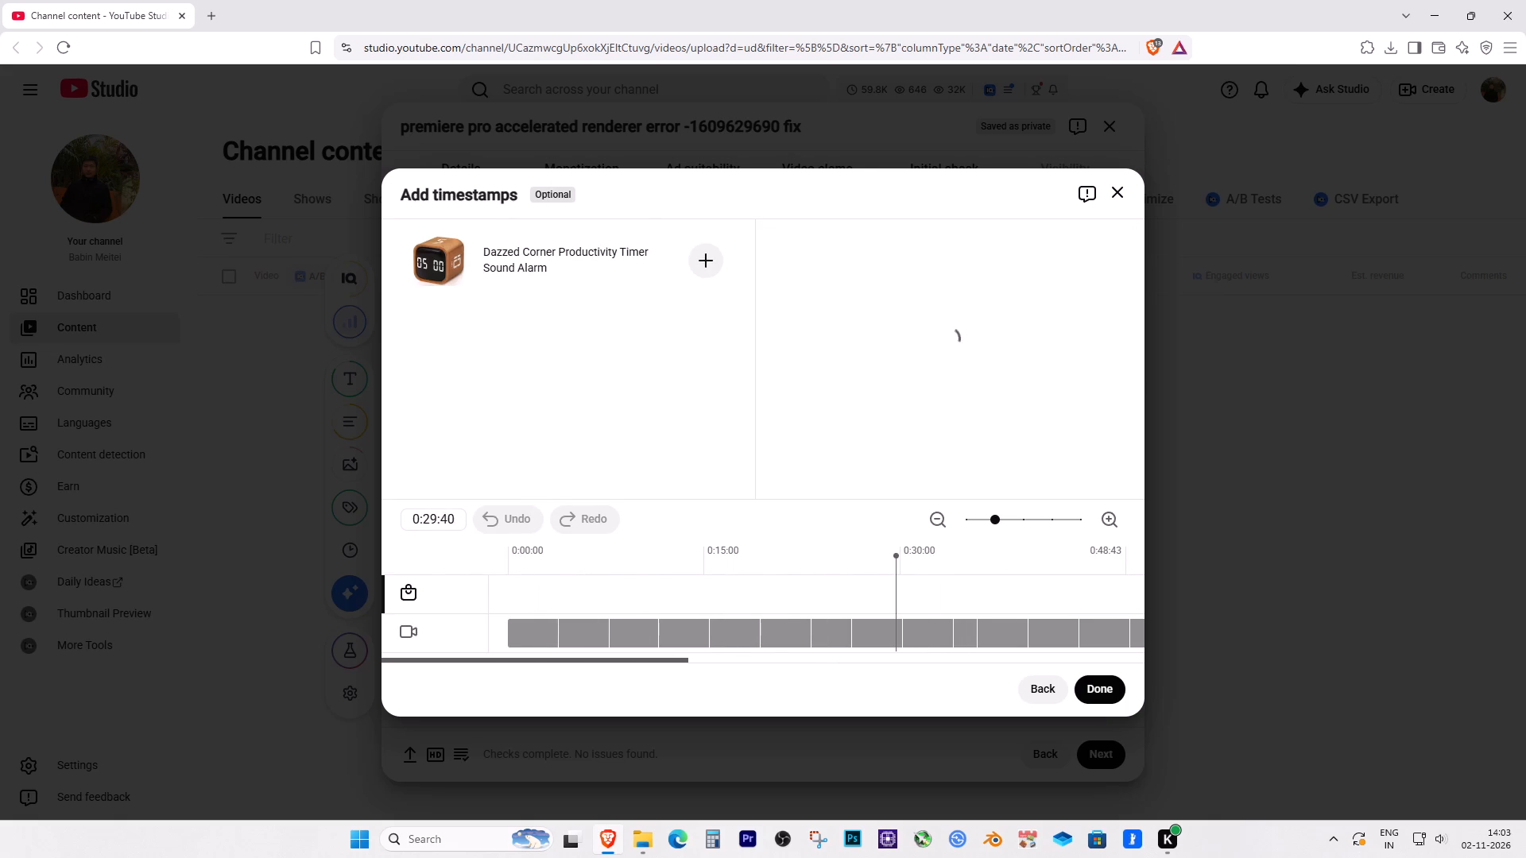
pyautogui.moveTo(896, 578); pyautogui.dragTo(905, 578)
pyautogui.click(704, 260)
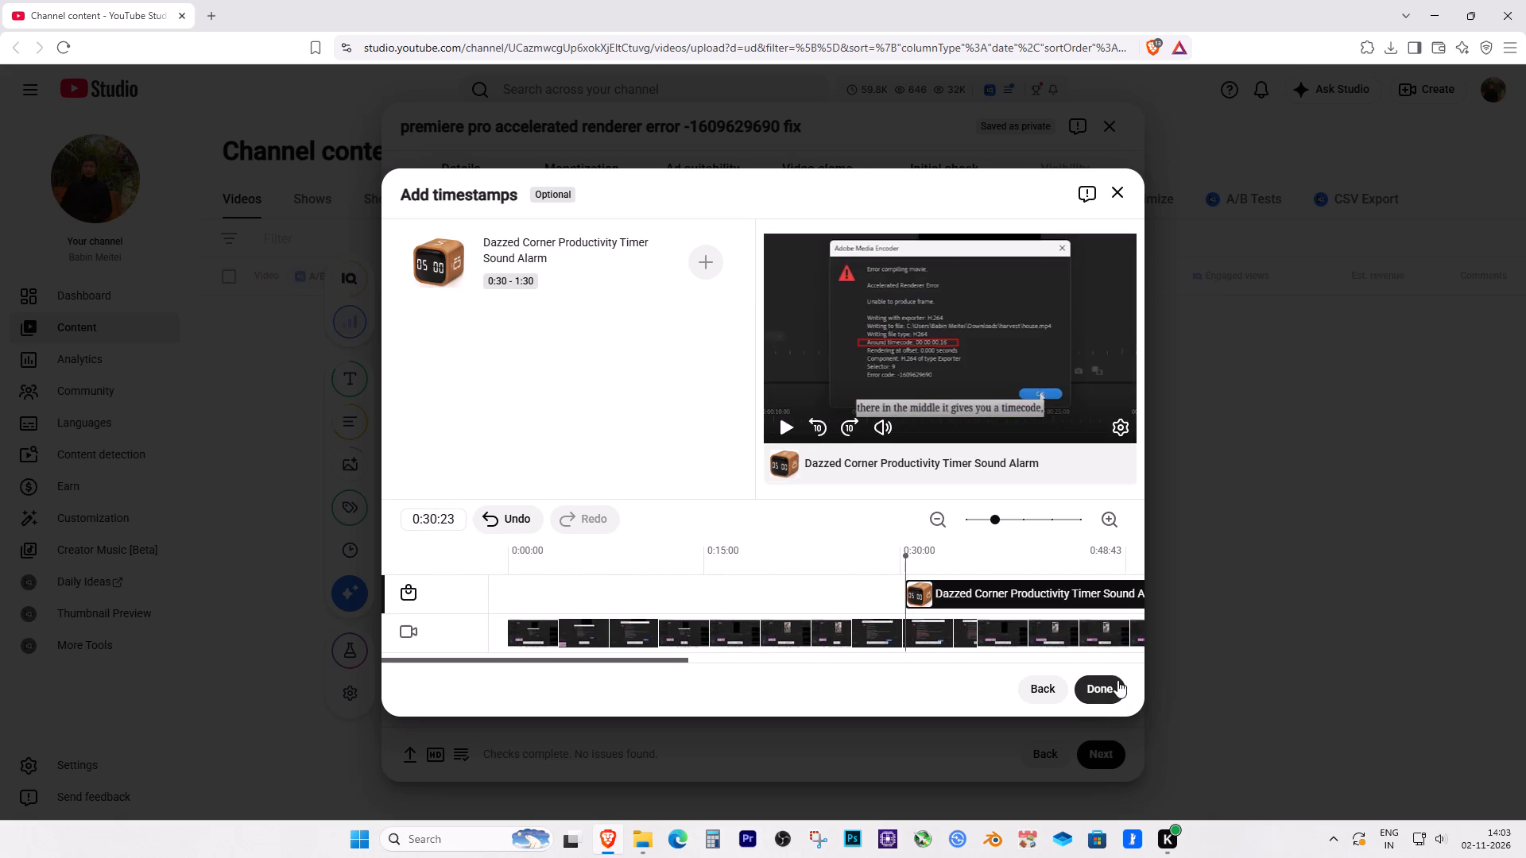
pyautogui.click(1108, 689)
# Continue through Initial check to Visibility, set the video to Public, and publish it.
pyautogui.click(1116, 759)
pyautogui.click(1116, 759)
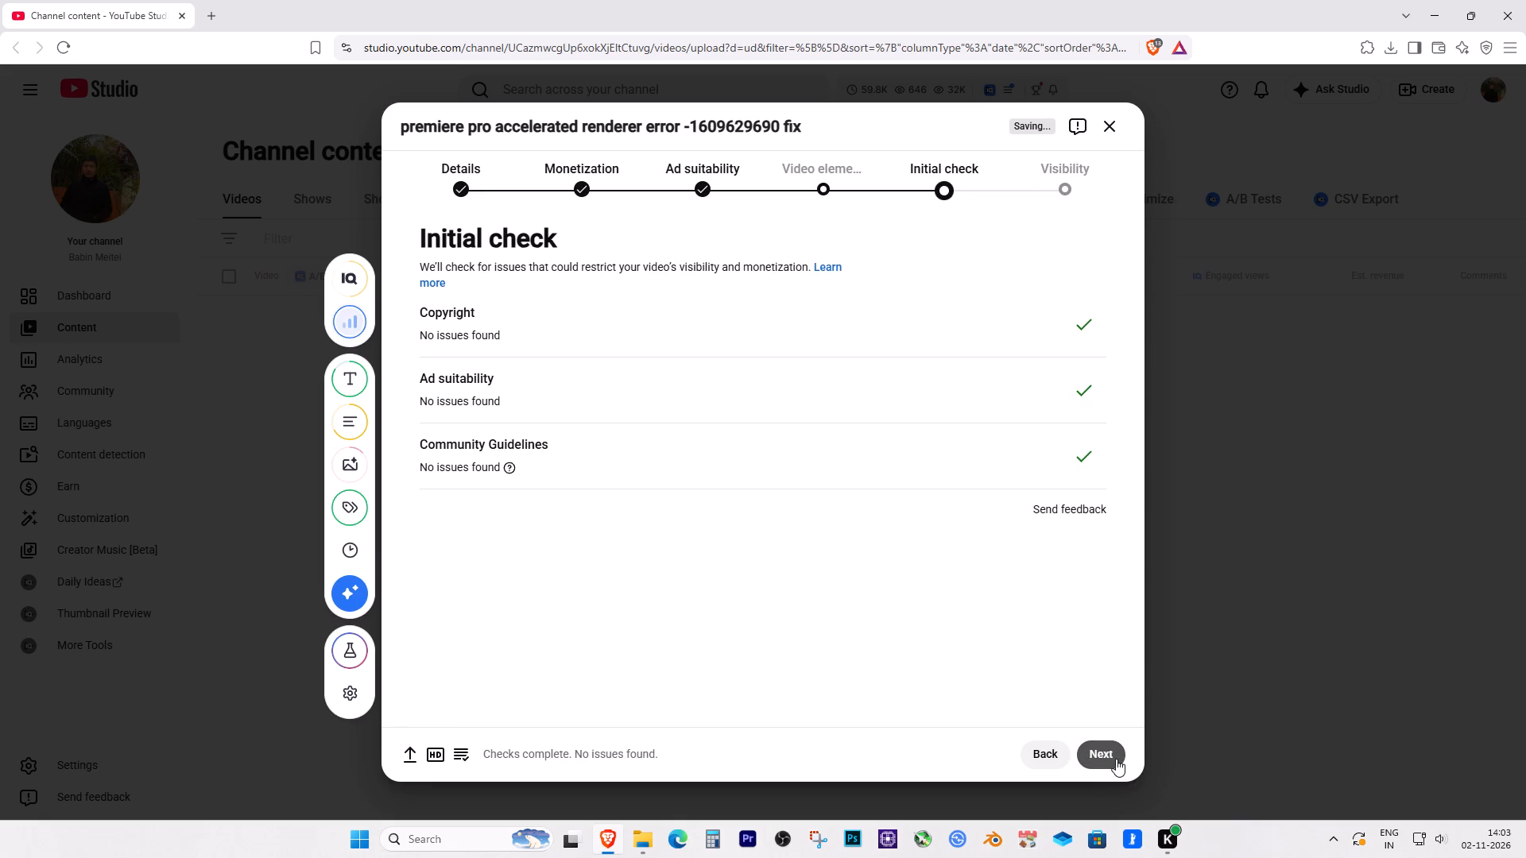
pyautogui.click(474, 520)
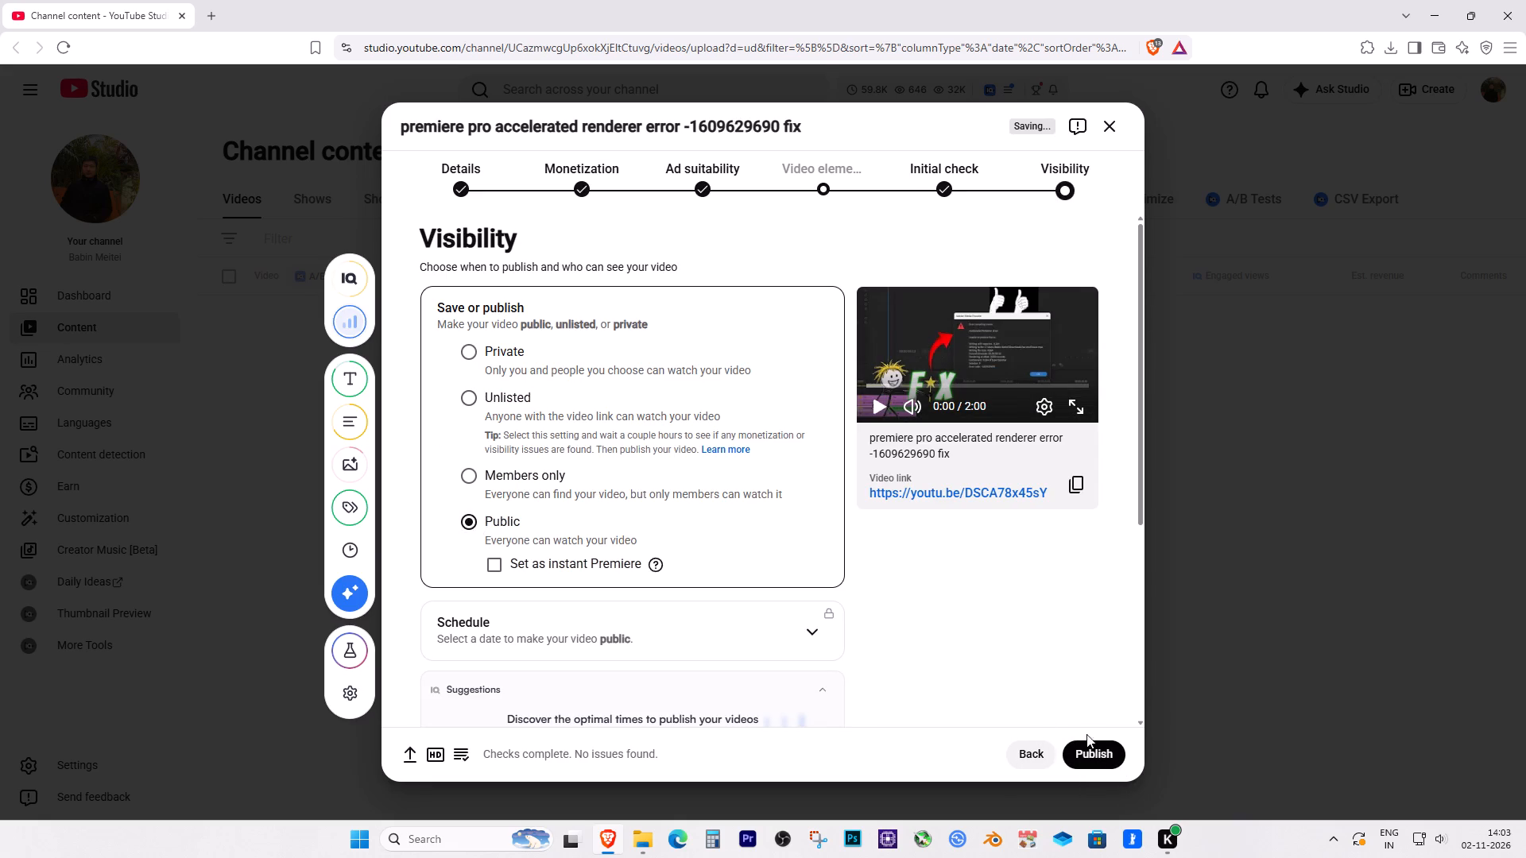
pyautogui.click(1119, 748)
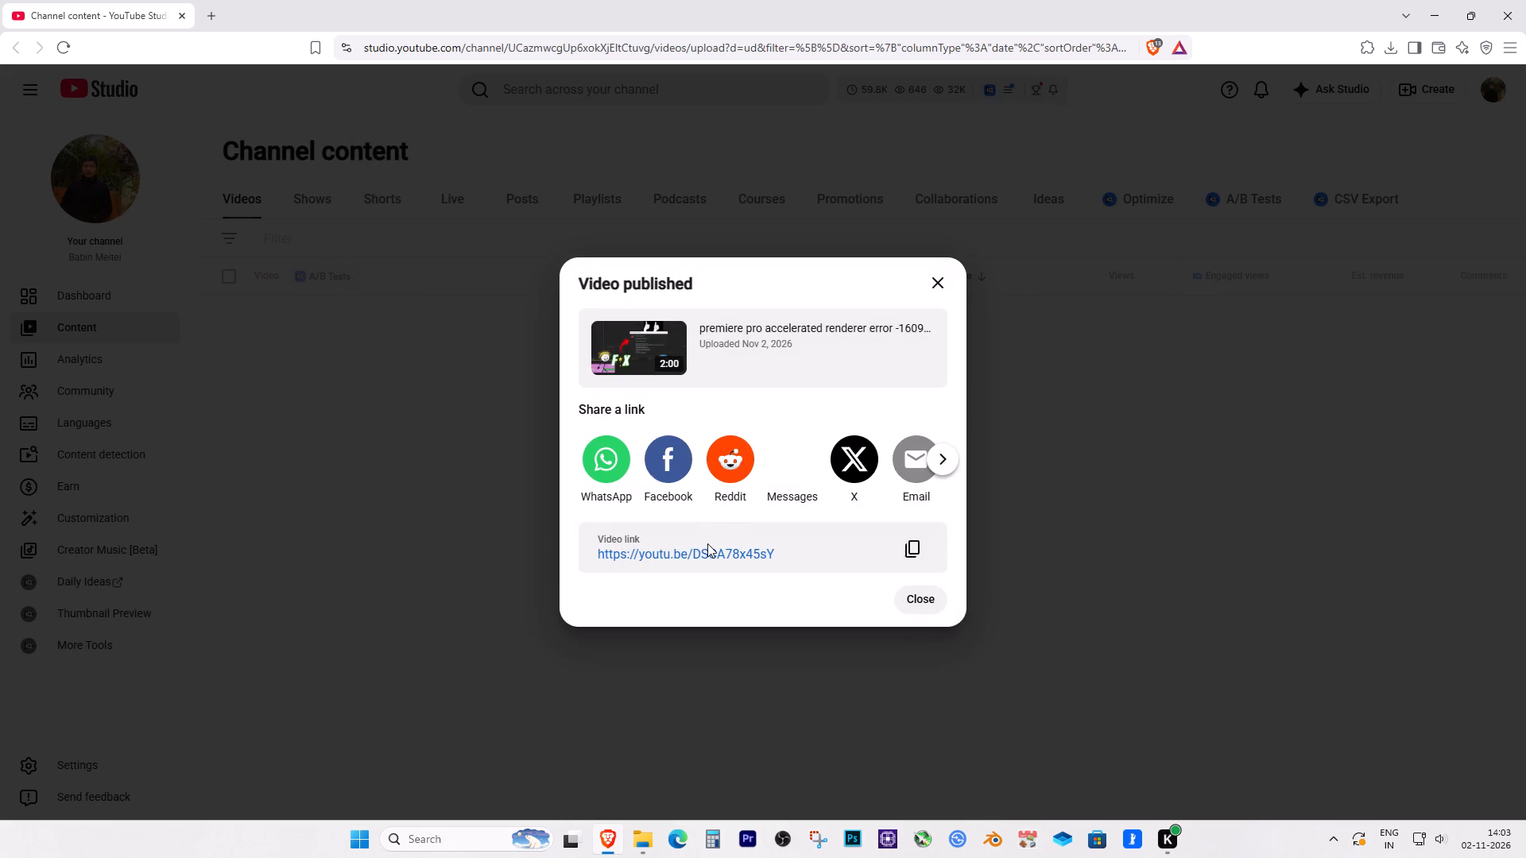
# Open the published video's watch page from its link and close the YouTube Studio page.
pyautogui.click(715, 552)
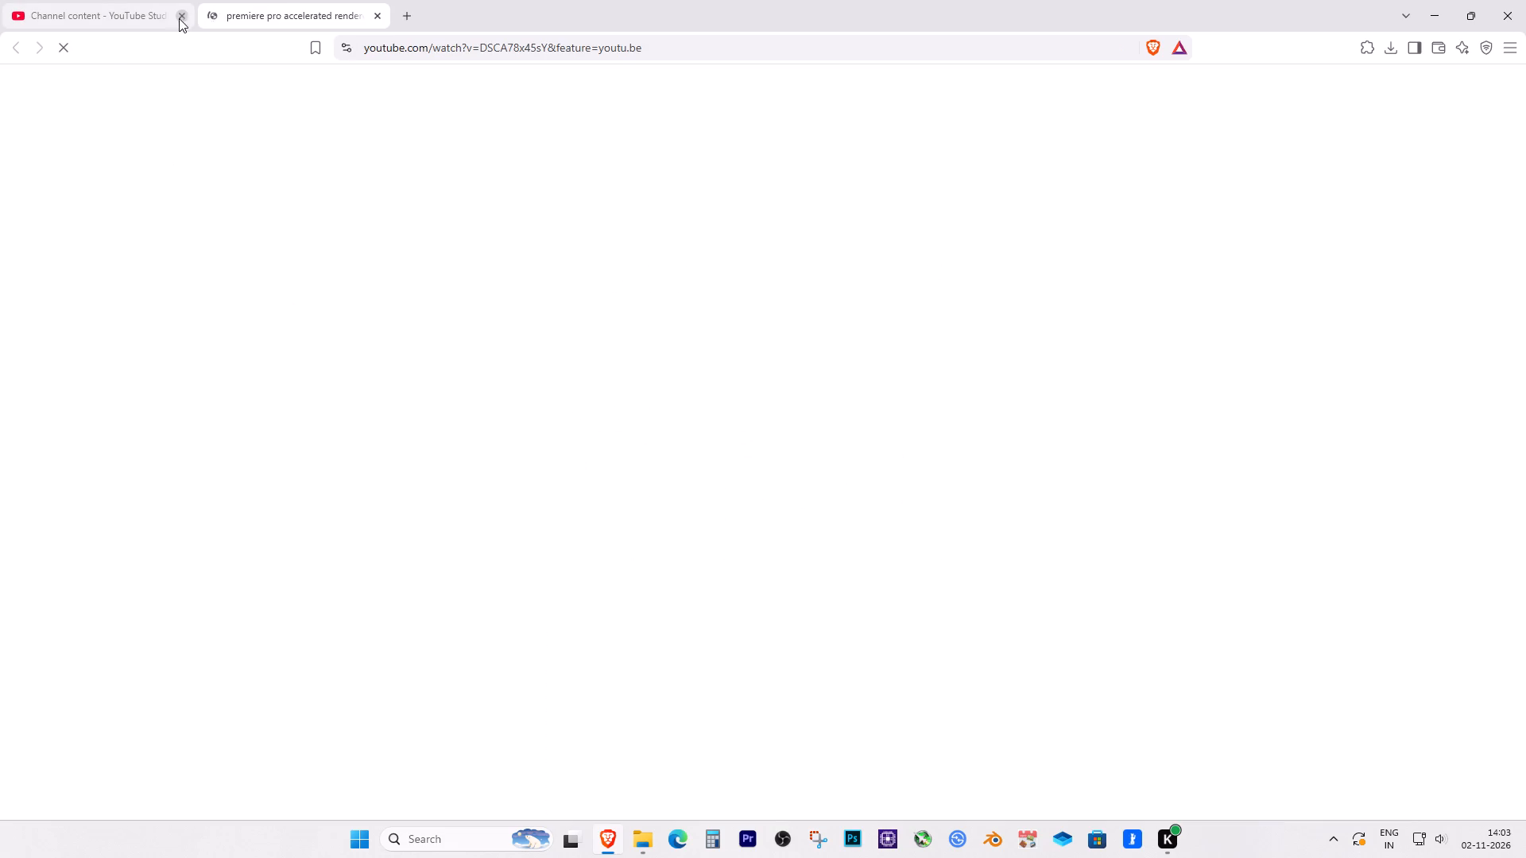
pyautogui.click(180, 17)
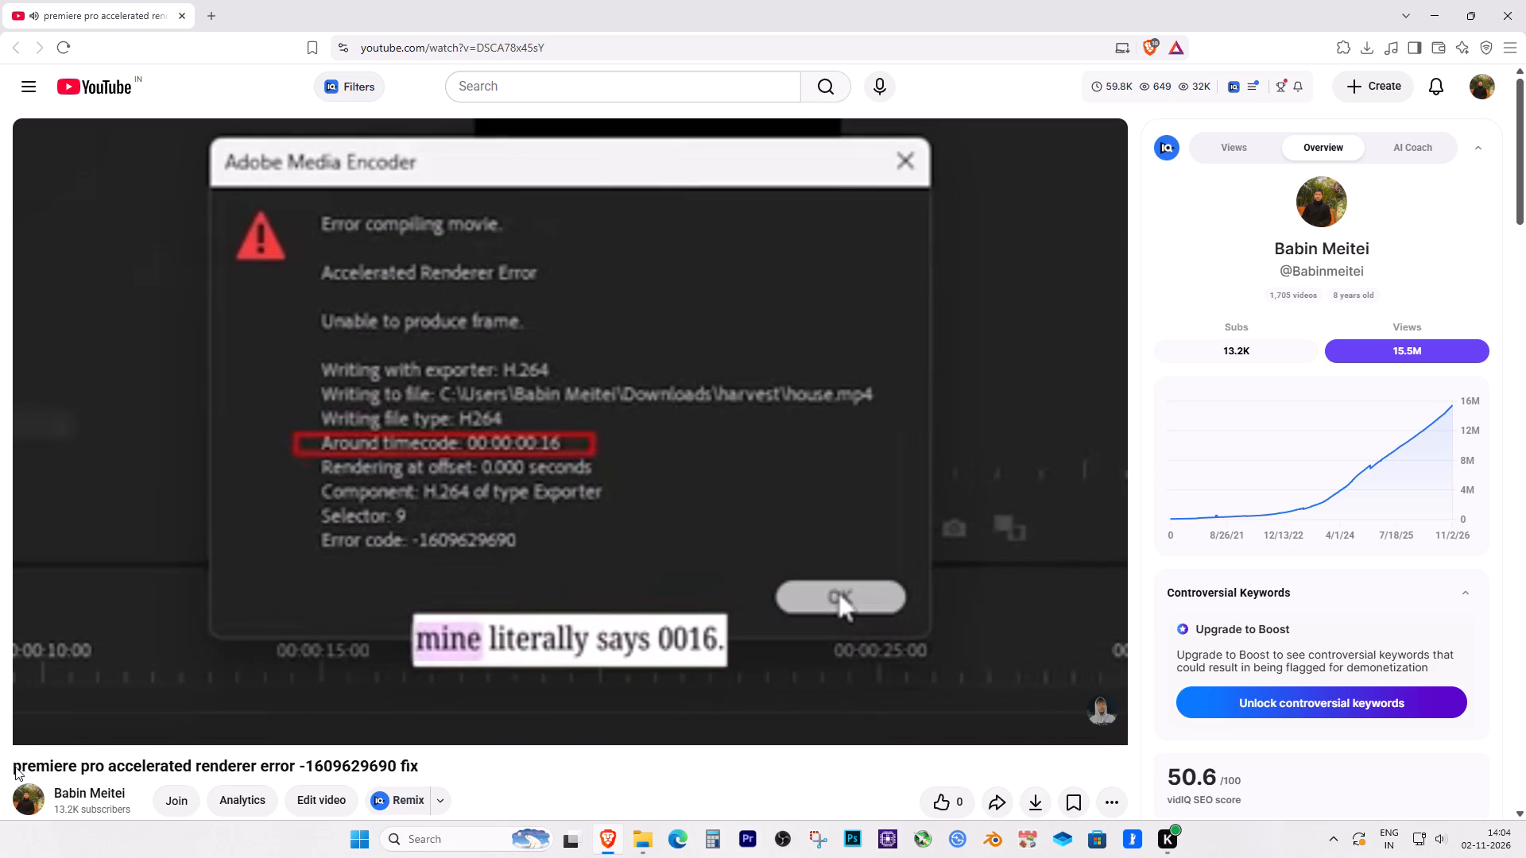
pyautogui.moveTo(16, 766); pyautogui.dragTo(270, 759)
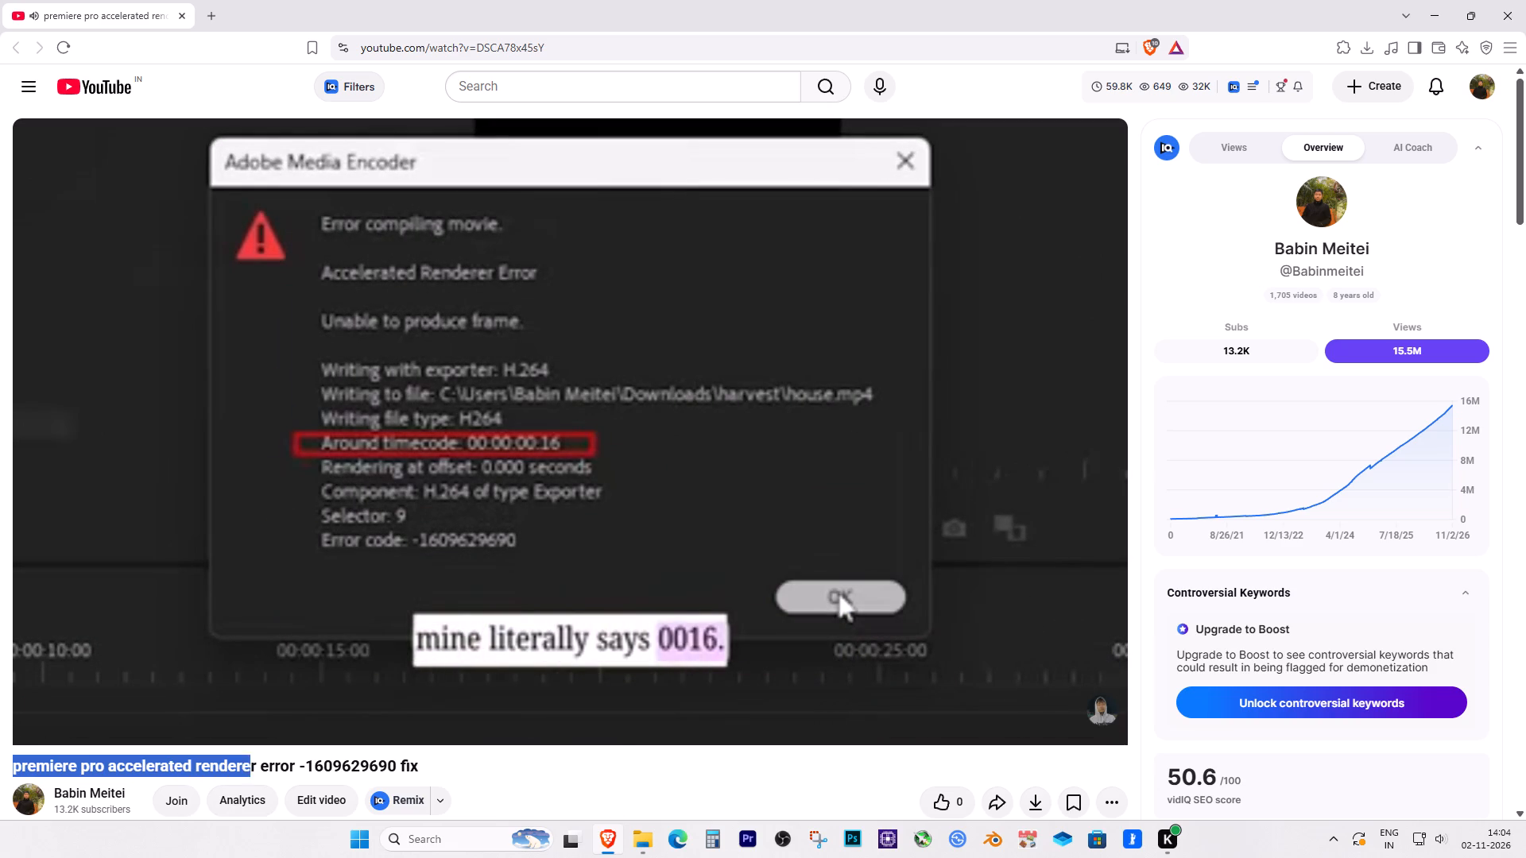
pyautogui.moveTo(270, 759); pyautogui.dragTo(433, 761)
pyautogui.rightClick(378, 769)
pyautogui.click(454, 575)
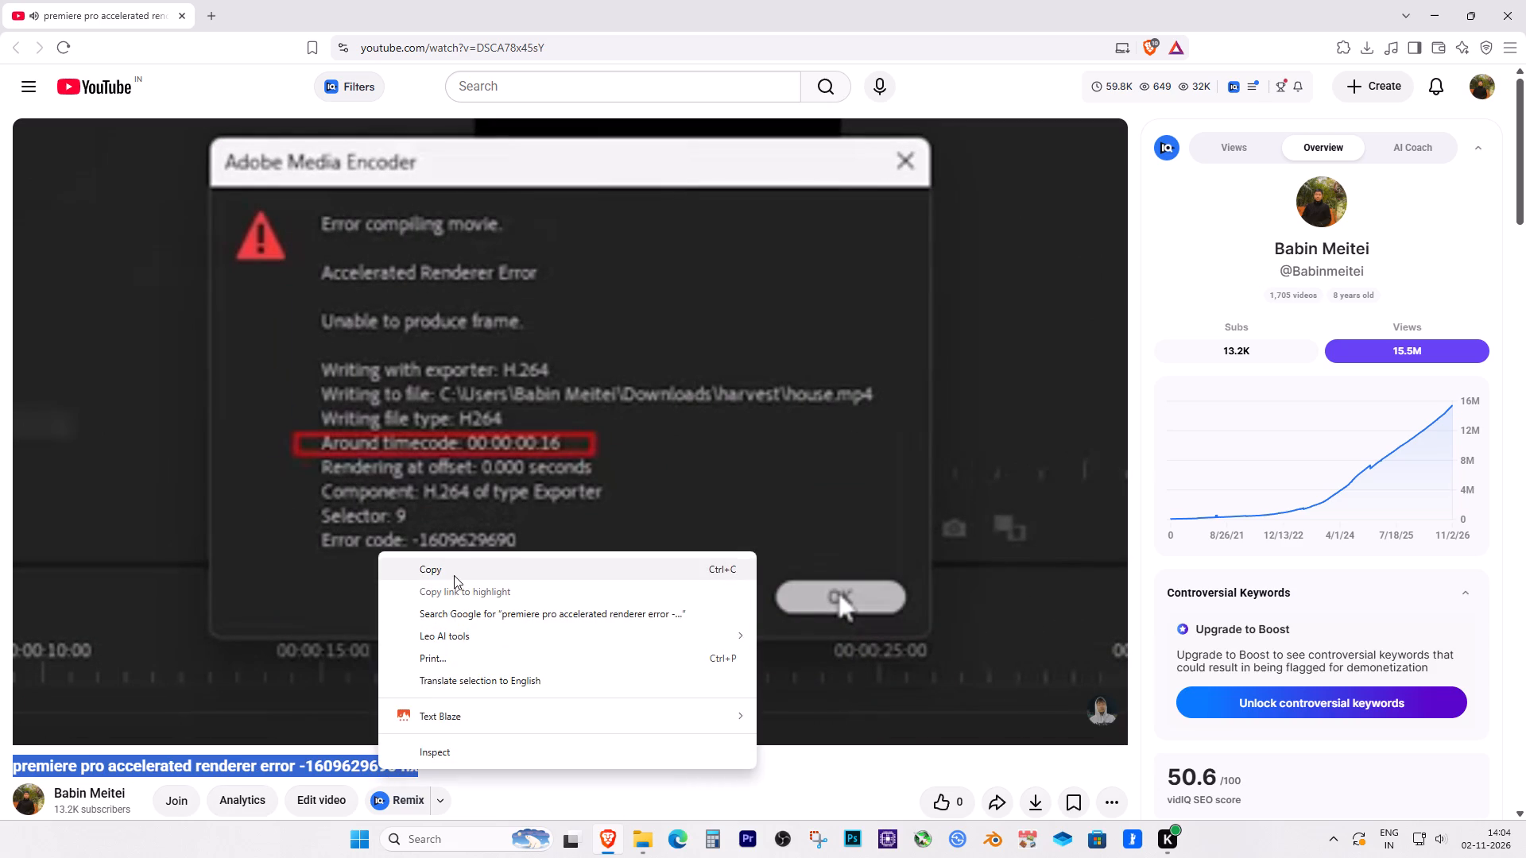
# Set the video's playback quality to 720p60, recheck the quality setting, and close the player settings.
pyautogui.click(1004, 726)
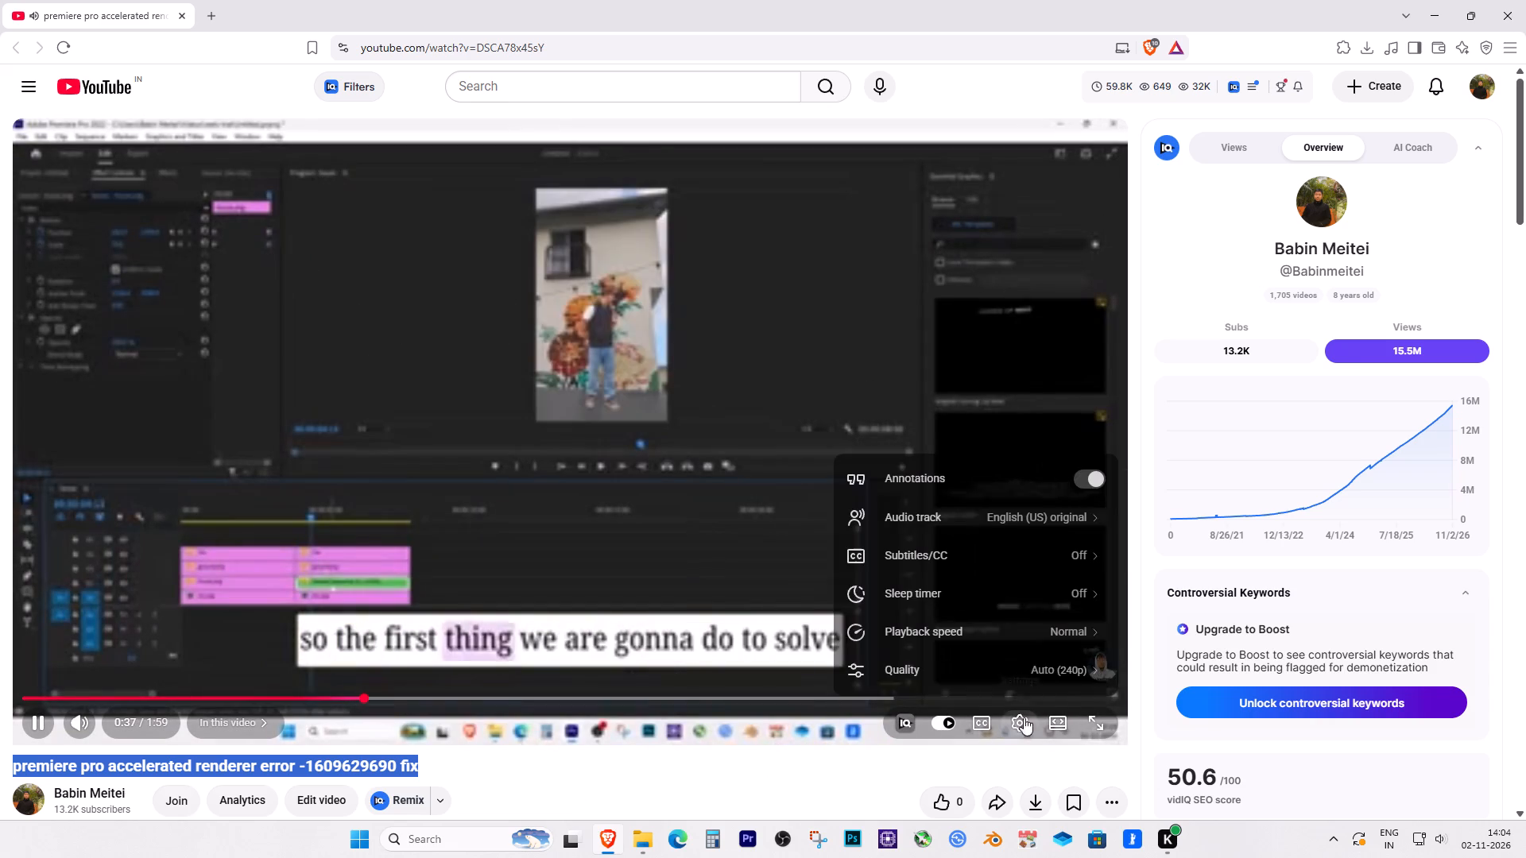
pyautogui.click(1058, 662)
pyautogui.click(996, 532)
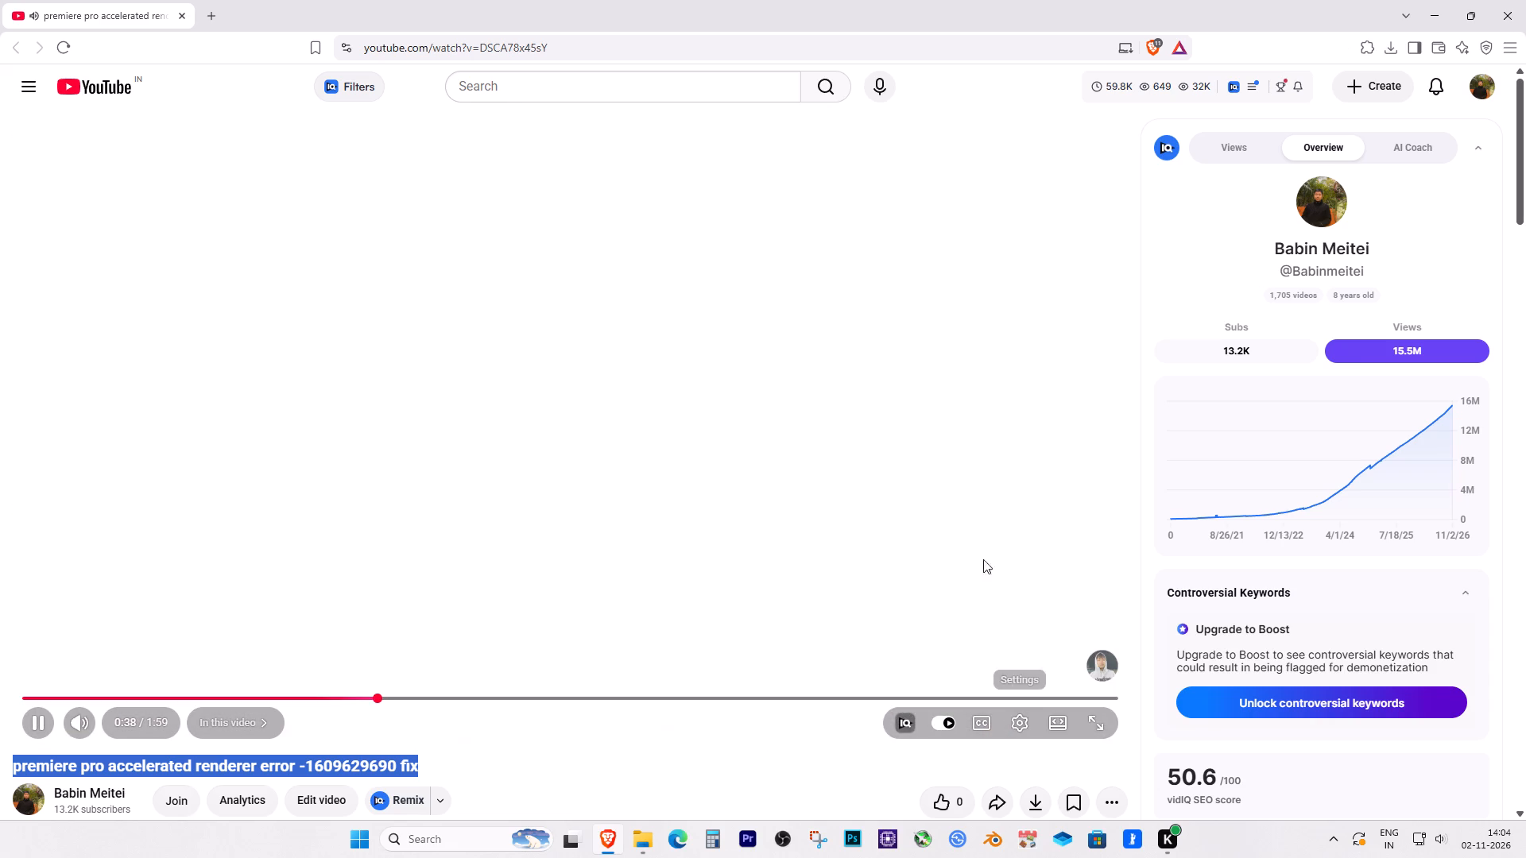
pyautogui.click(1021, 725)
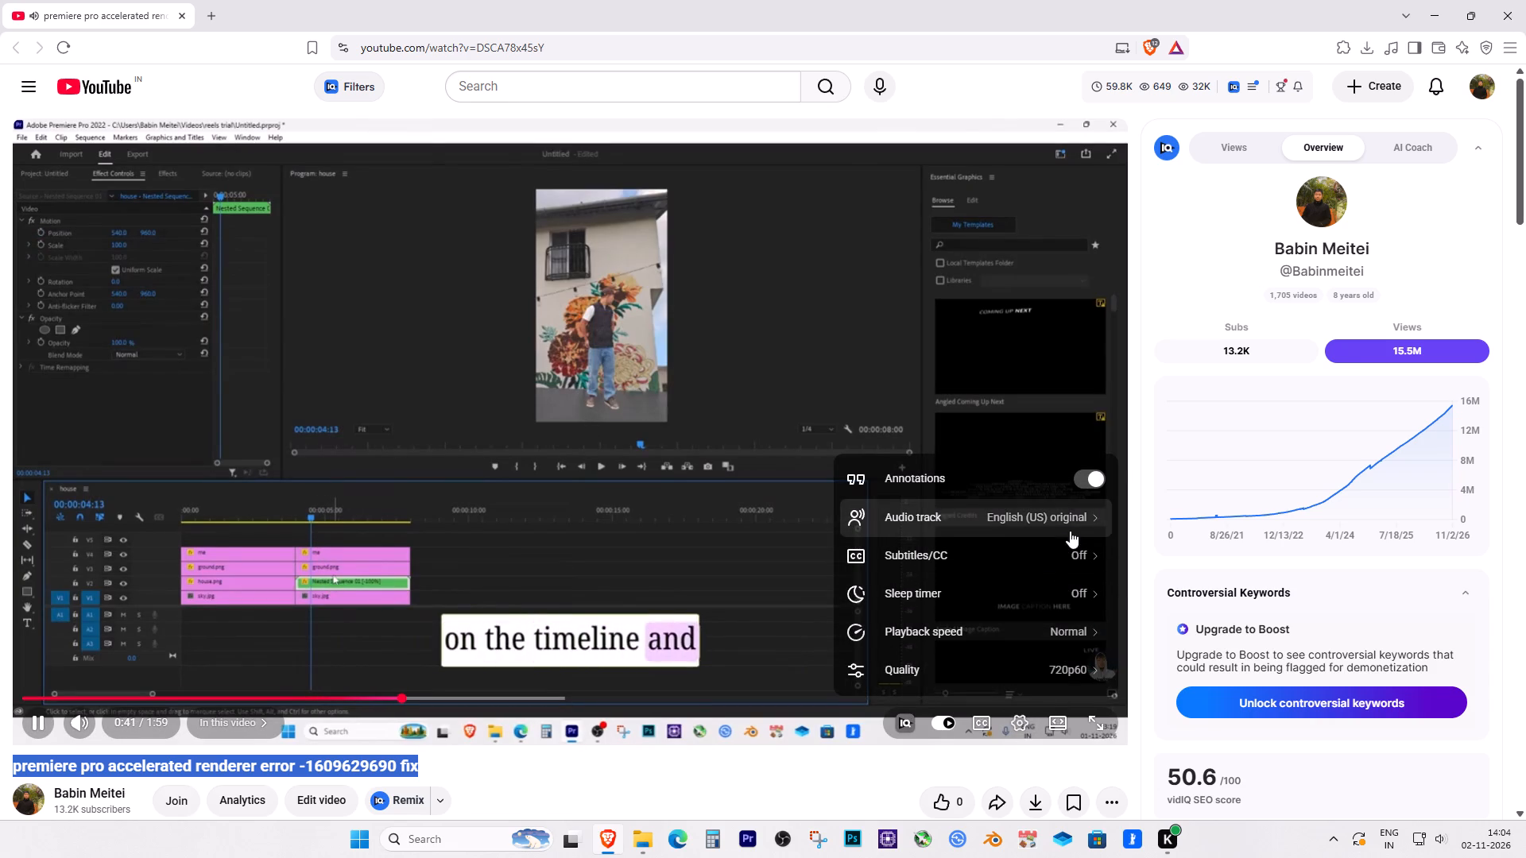
pyautogui.click(857, 673)
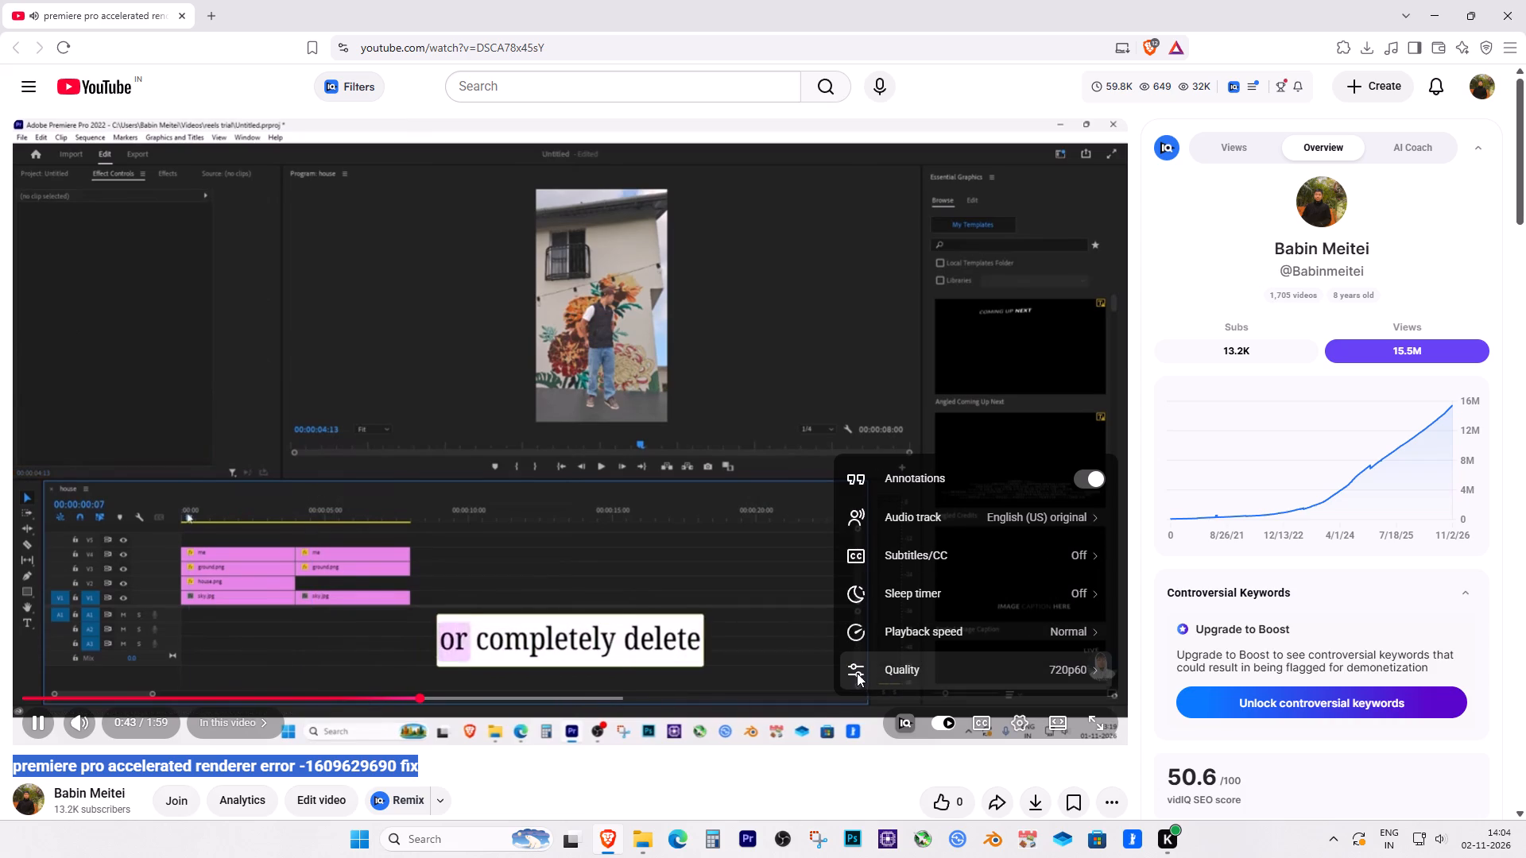
pyautogui.click(938, 428)
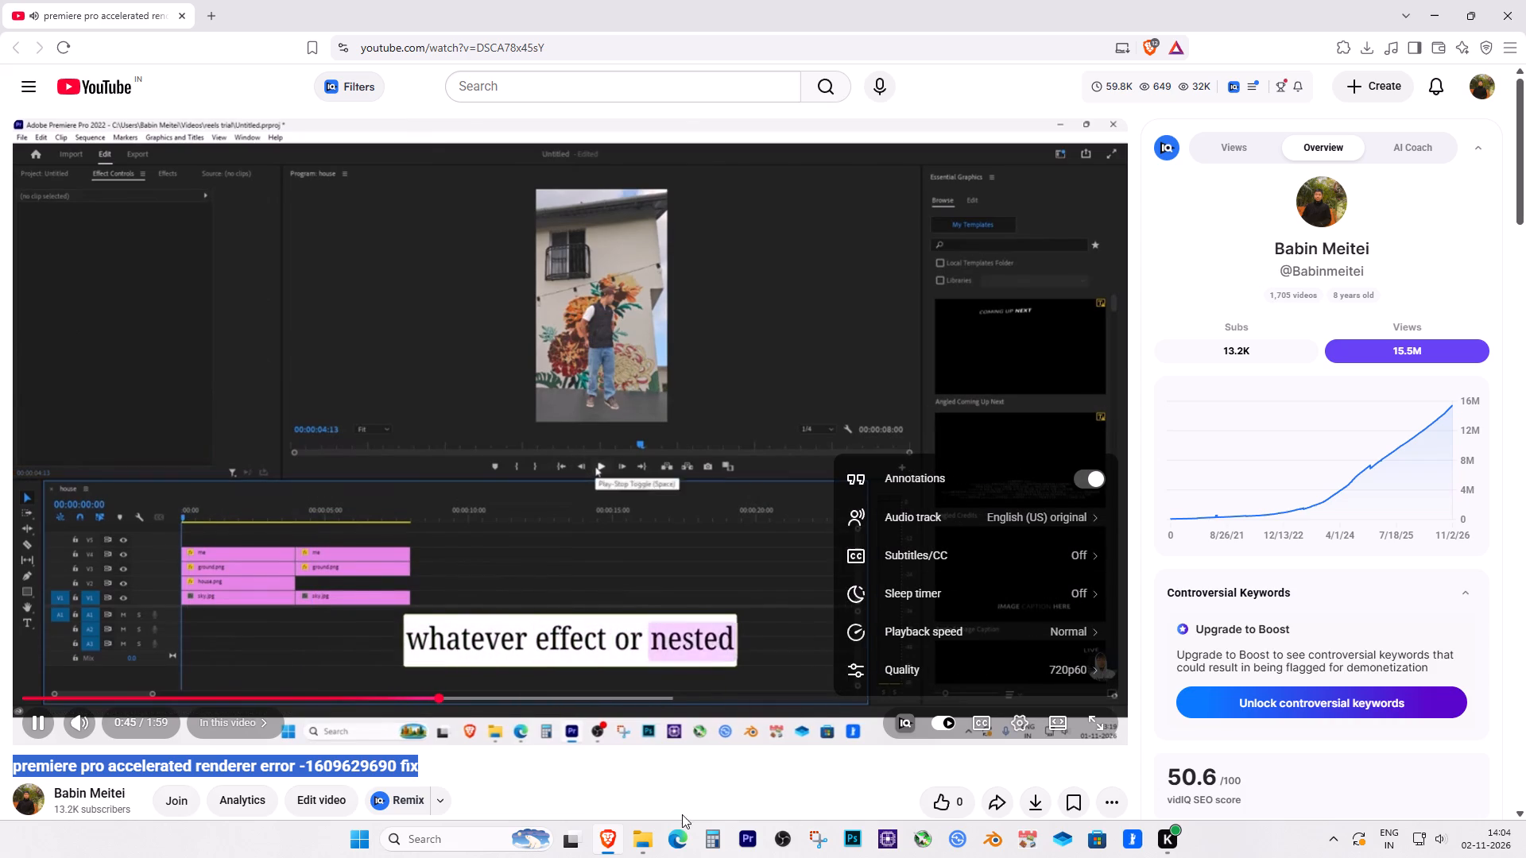
pyautogui.click(746, 778)
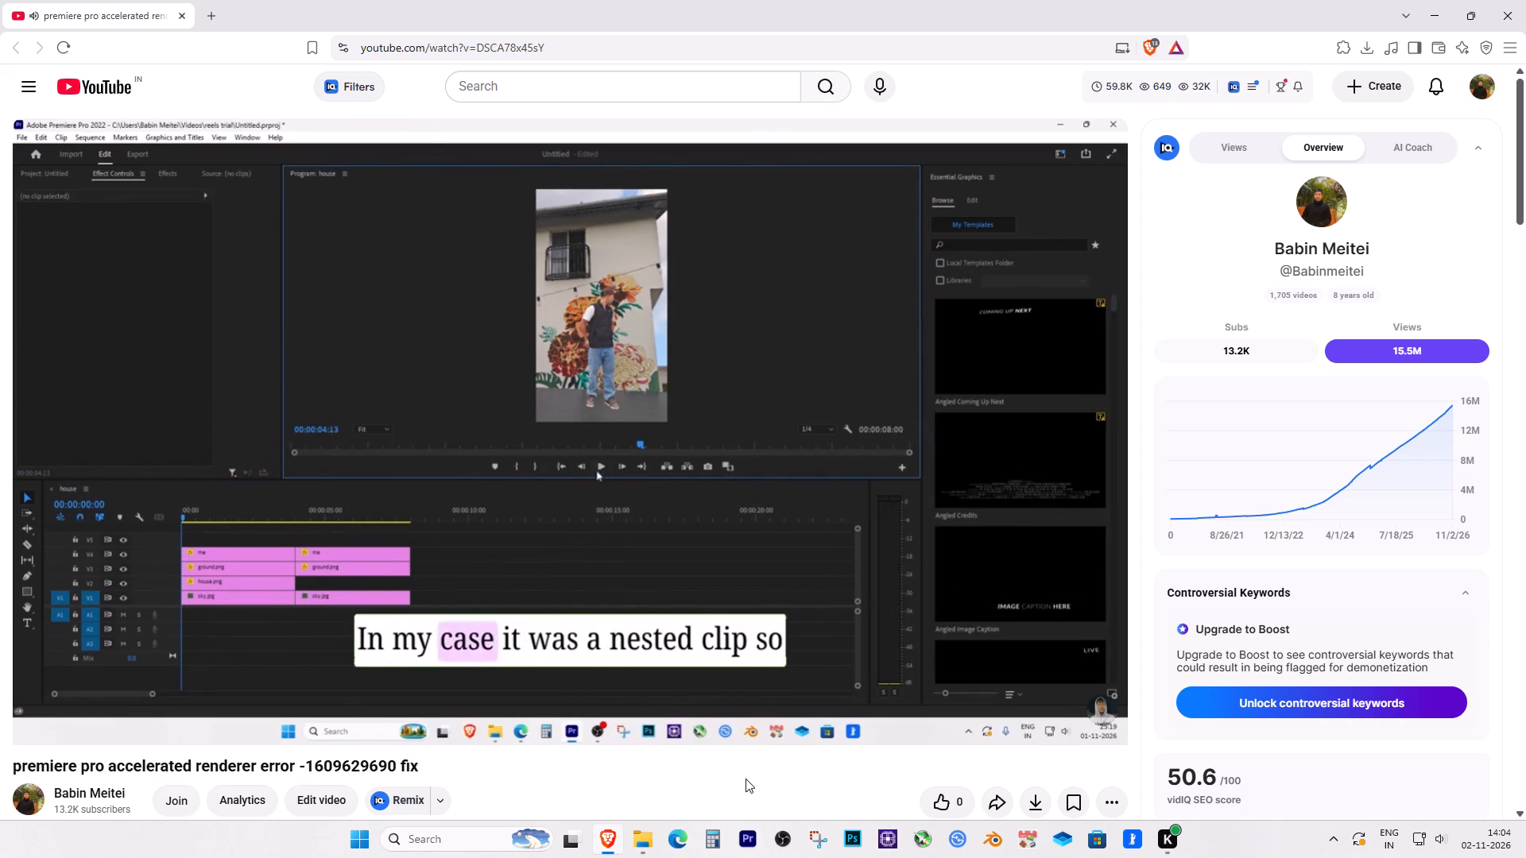